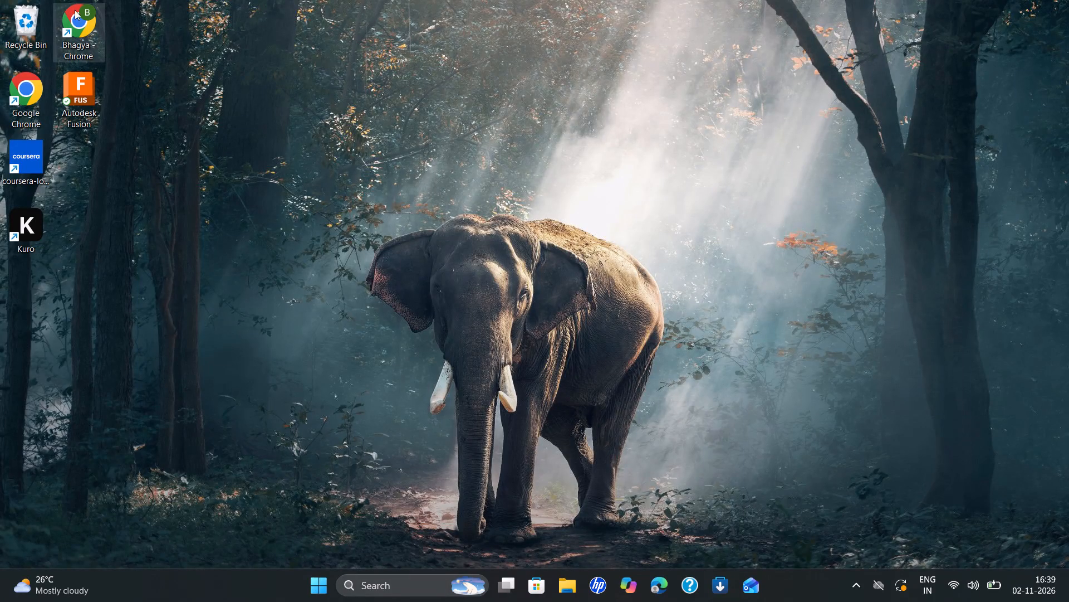
Open Chrome and reach the Canva home page through a Google search for "canva".
double_click(85, 33)
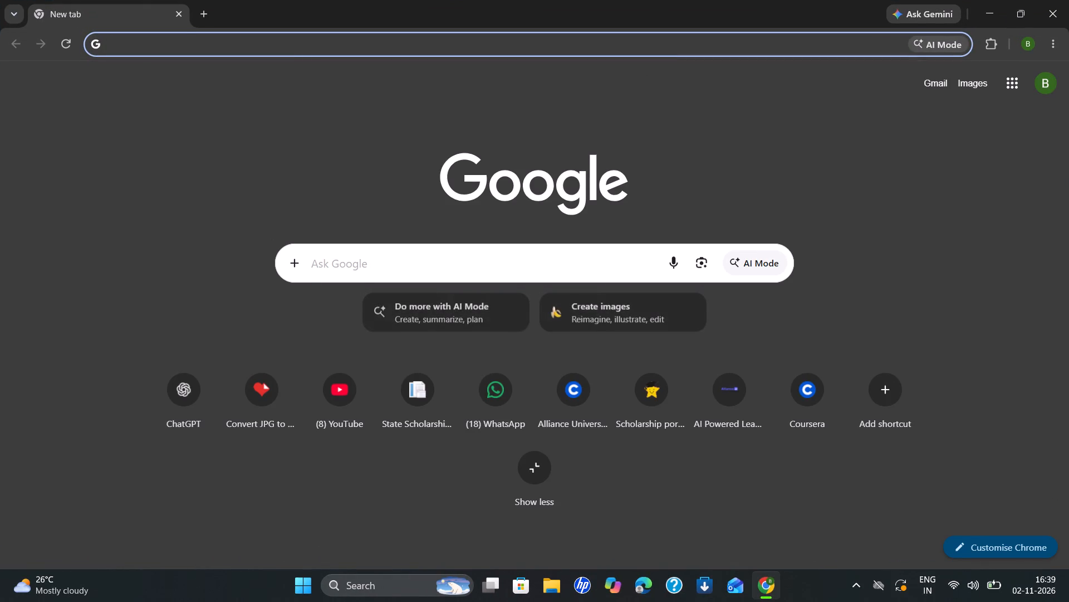
left_click(329, 264)
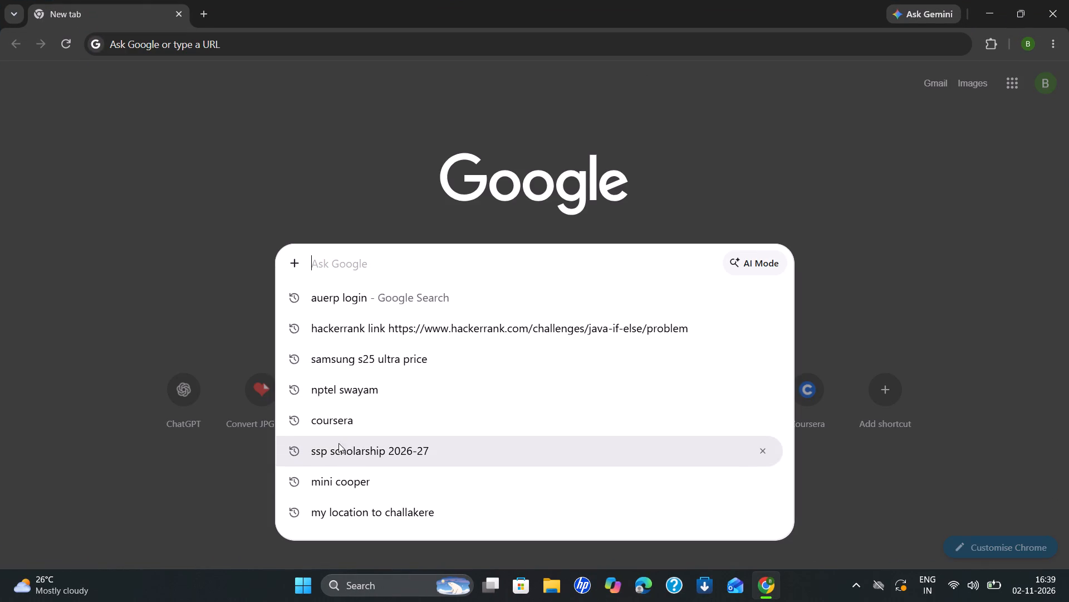
type("can")
left_click(321, 300)
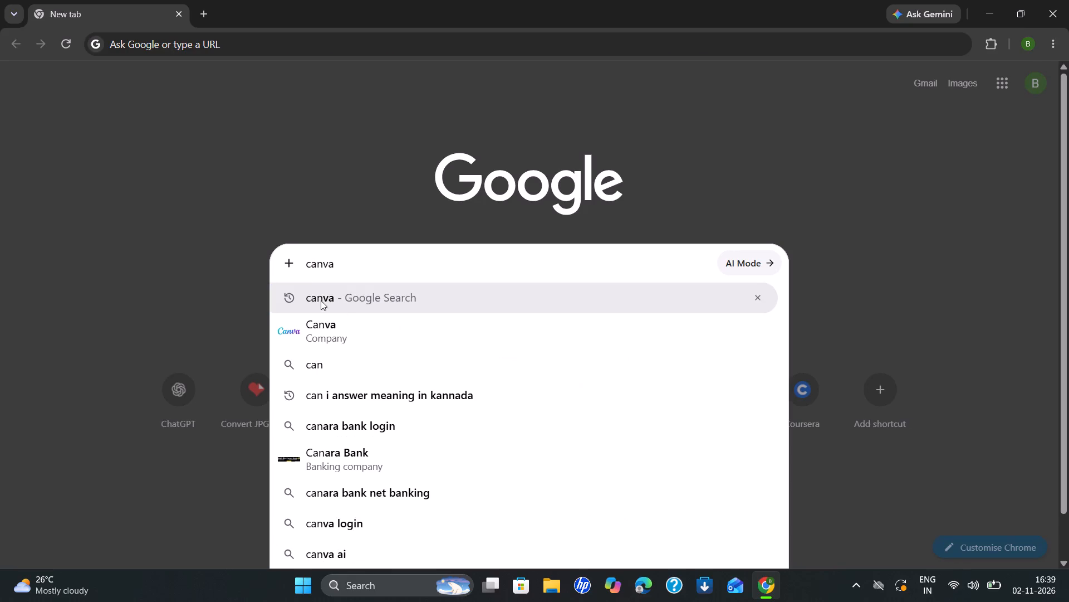
left_click(232, 229)
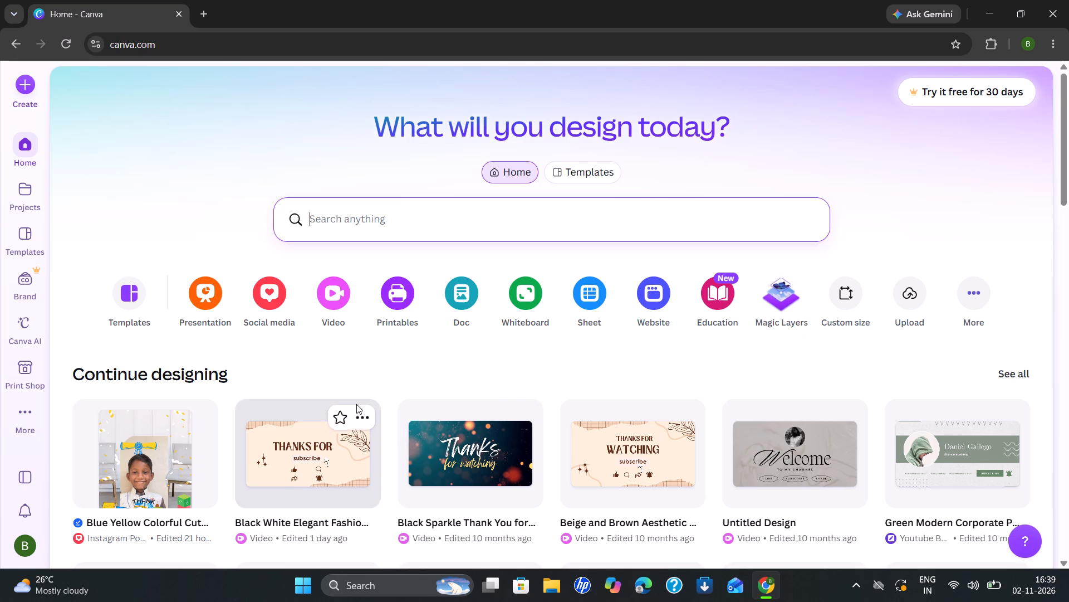
Move the most recent "Blue Yellow Colorful Cute..." Instagram post design to Trash.
scroll(356, 404, "down", 2)
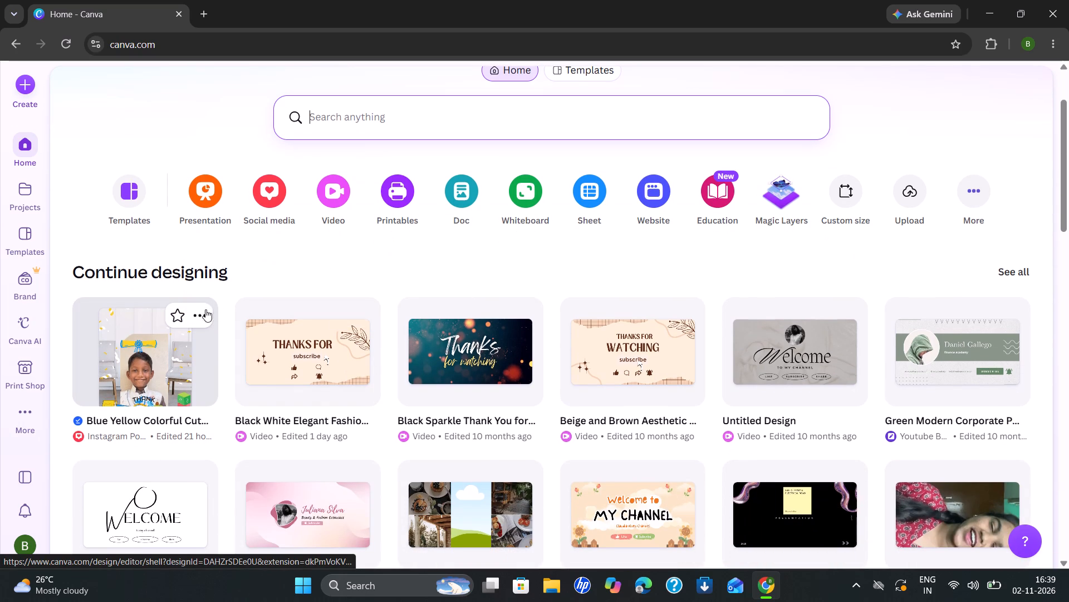
left_click(197, 310)
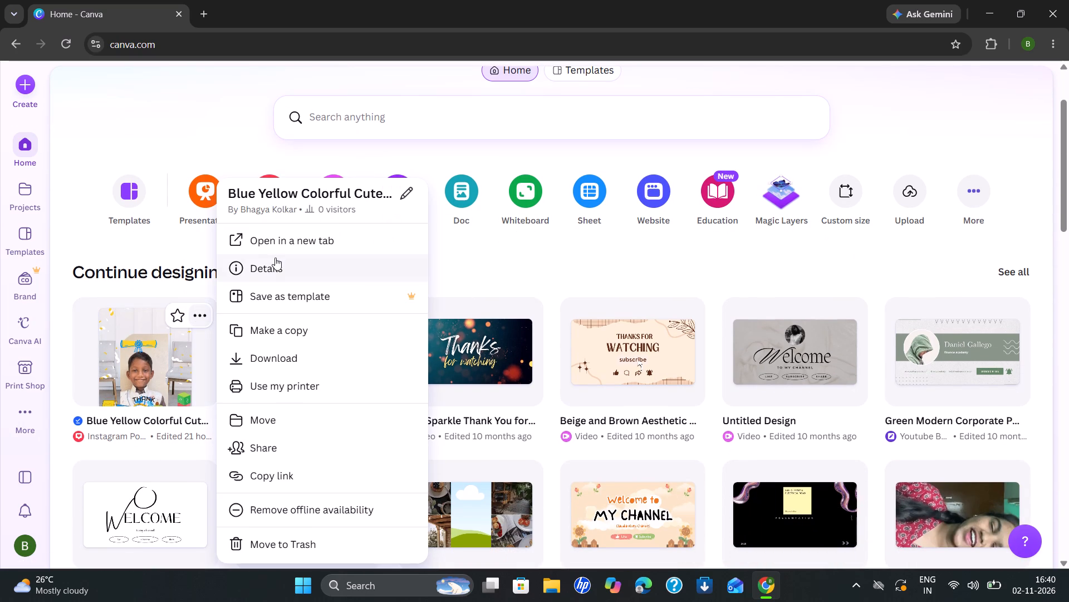
scroll(283, 418, "down", 1)
left_click(289, 546)
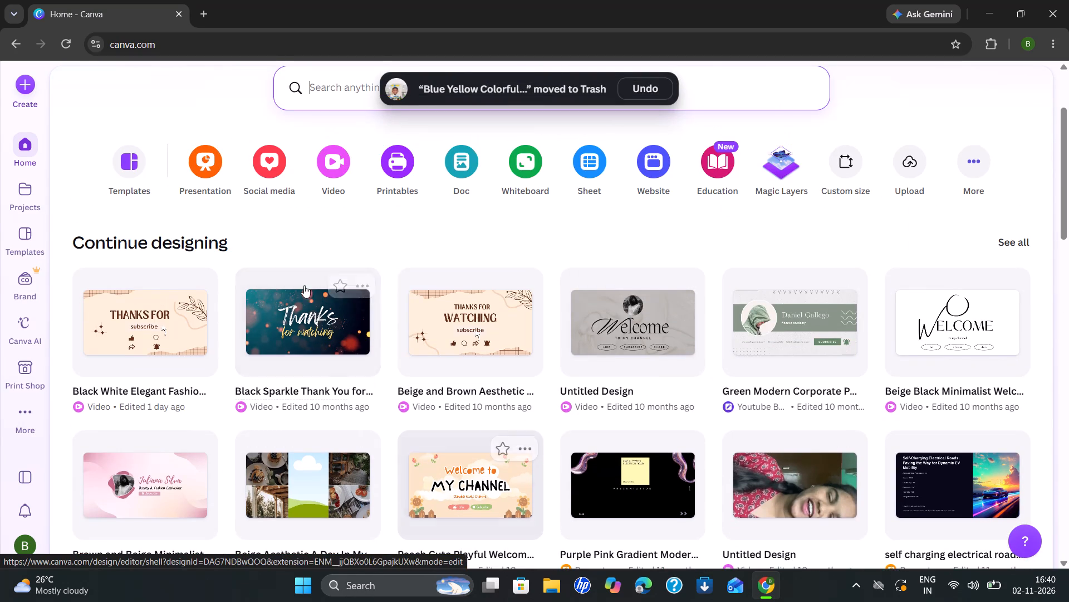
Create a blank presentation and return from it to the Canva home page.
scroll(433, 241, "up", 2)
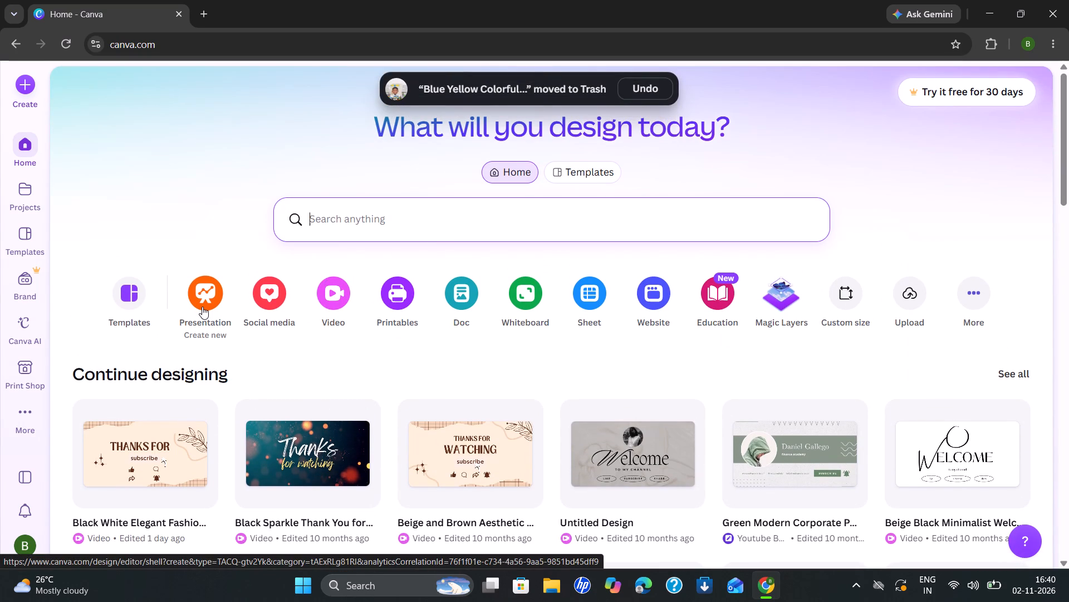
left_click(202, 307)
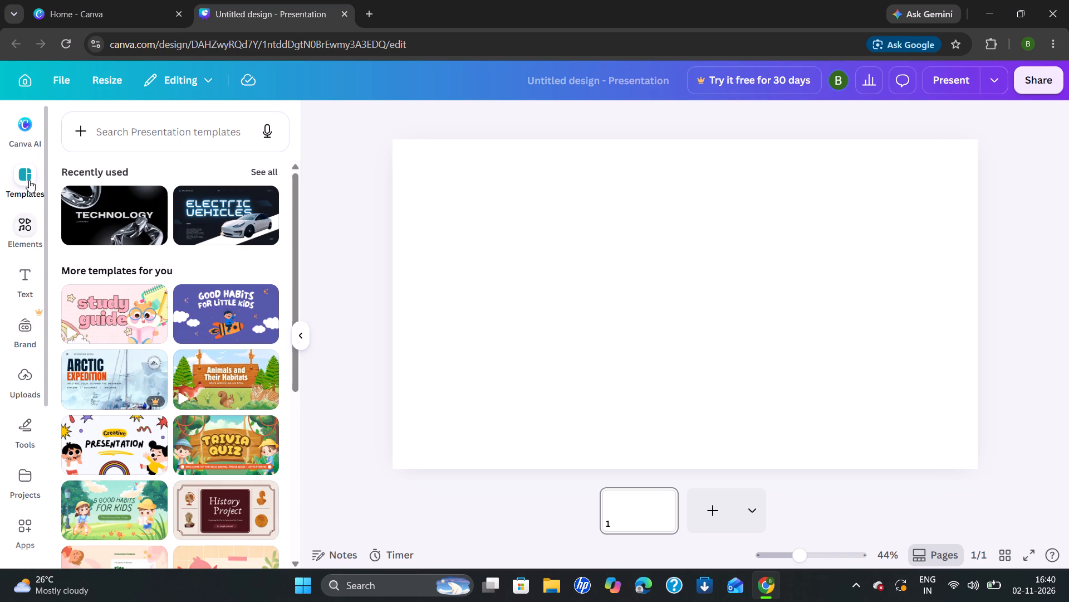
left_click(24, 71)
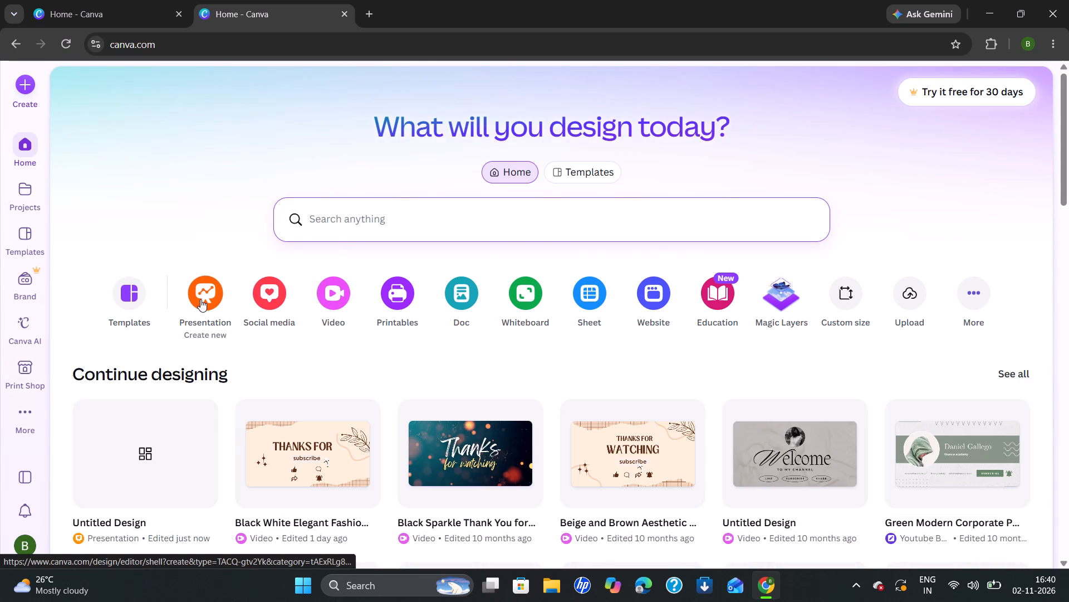
Create a new presentation and apply the TECHNOLOGY cover page of the recently used Black and Grey 3D Shapes Tech Company Presentation template.
double_click(200, 299)
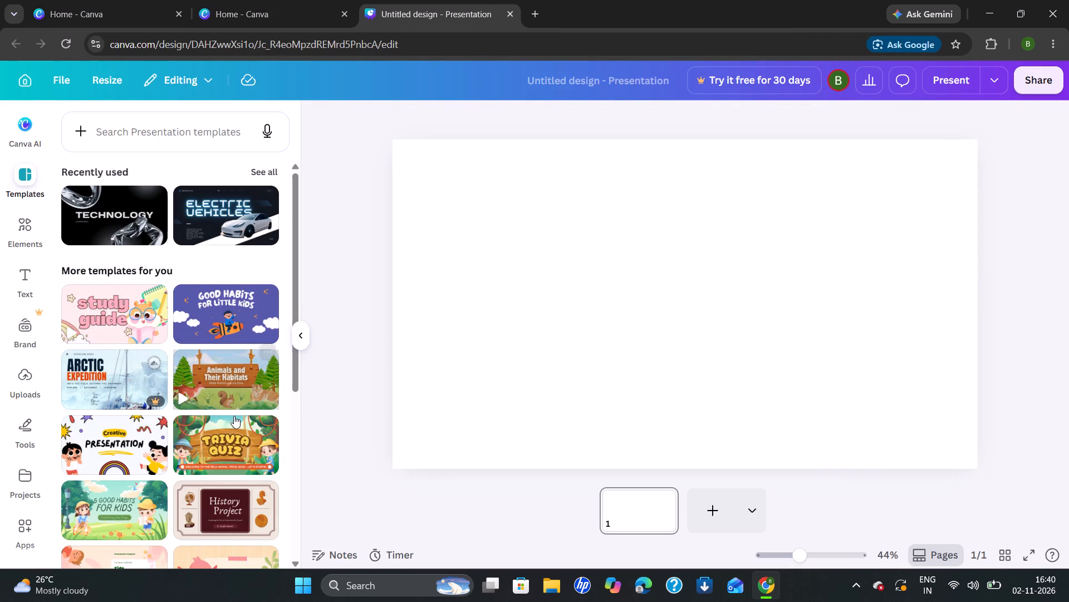
double_click(102, 191)
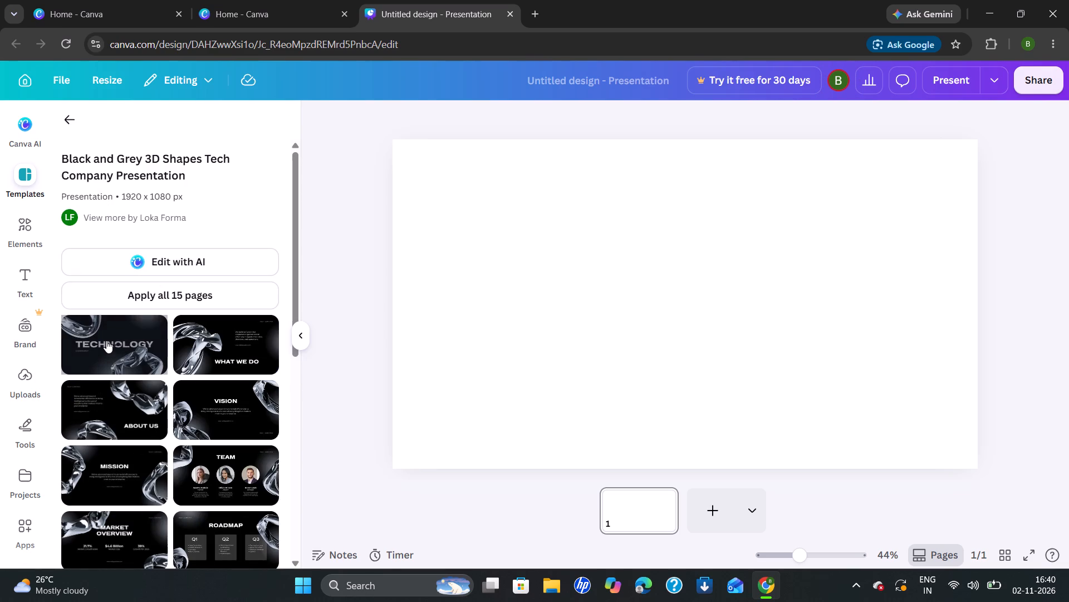
left_click(109, 343)
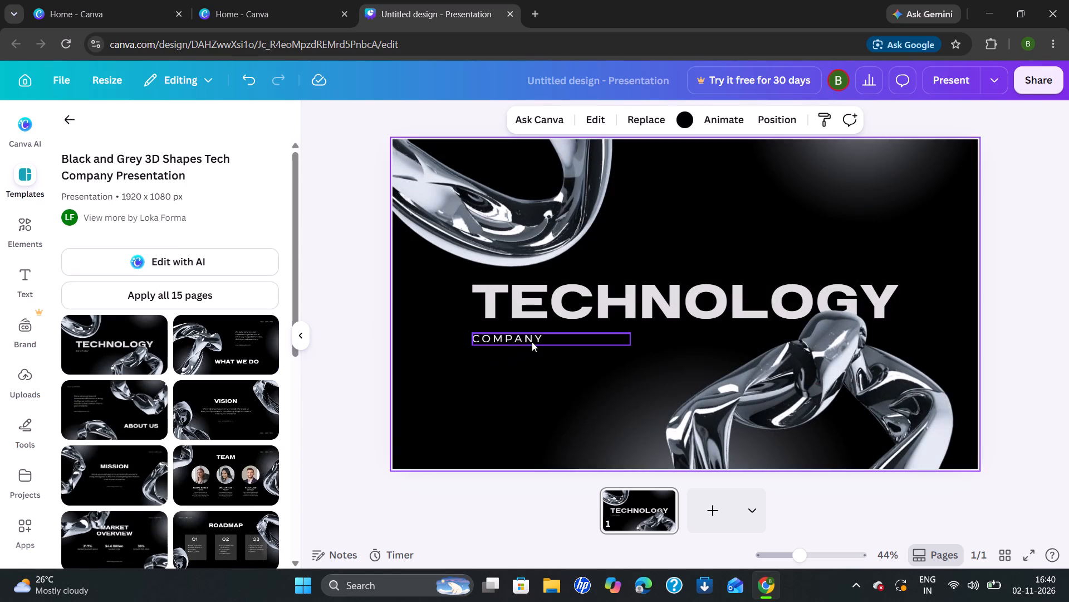
Delete the COMPANY subtitle and the TECHNOLOGY title text from the cover slide.
double_click(532, 342)
key("BackSpace")
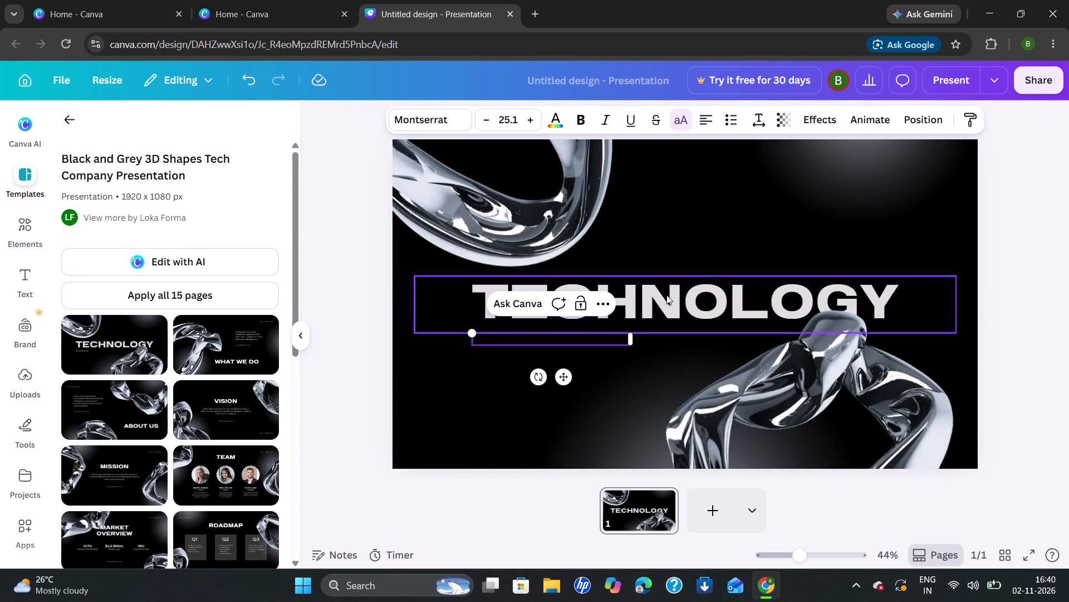
left_click(666, 295)
key("BackSpace")
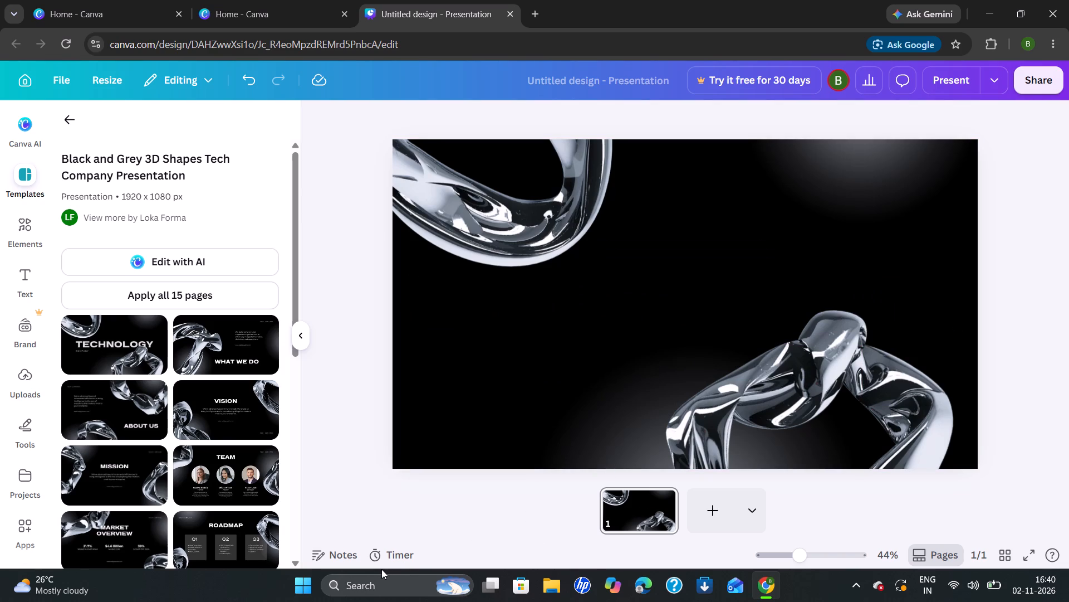
Open the Windows search.
left_click(370, 585)
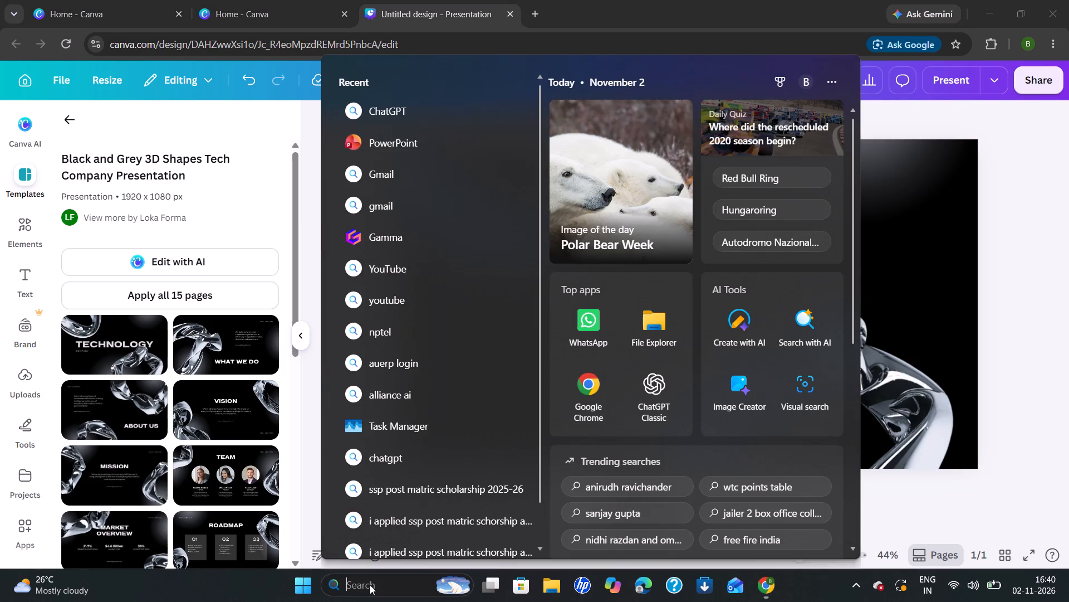
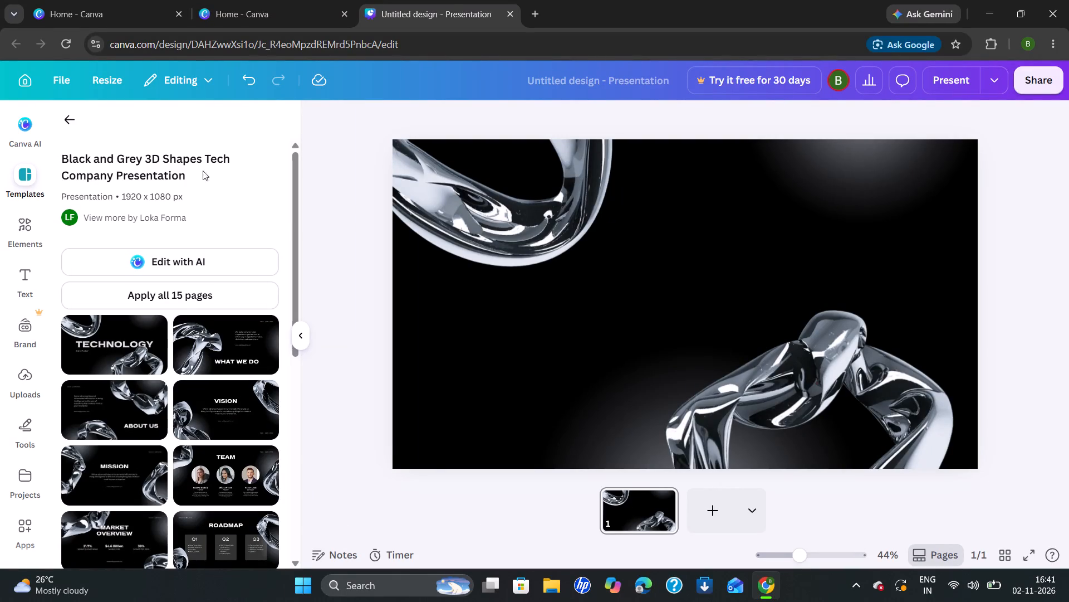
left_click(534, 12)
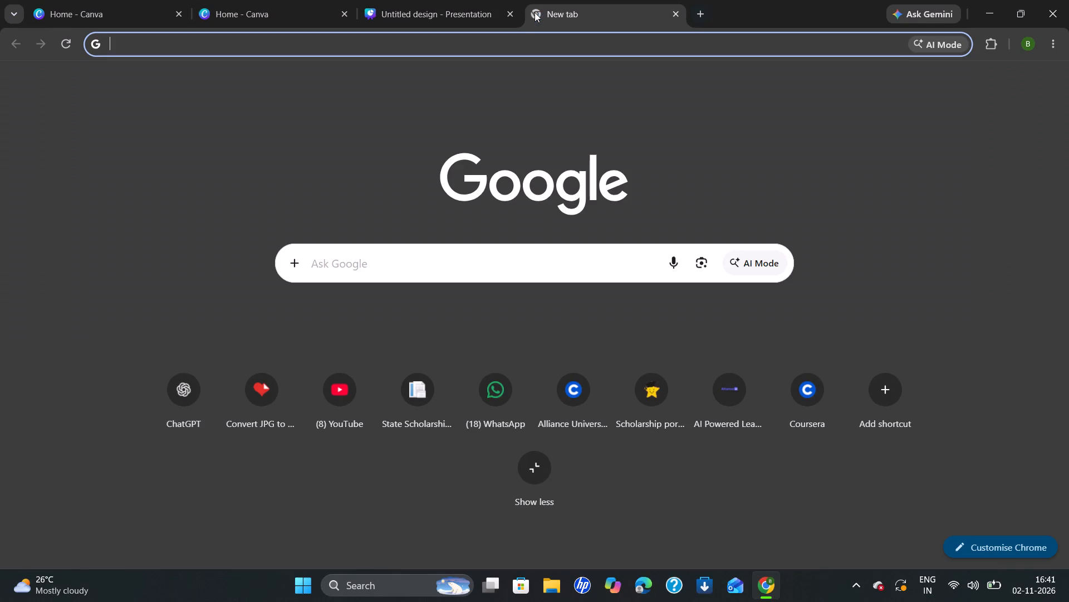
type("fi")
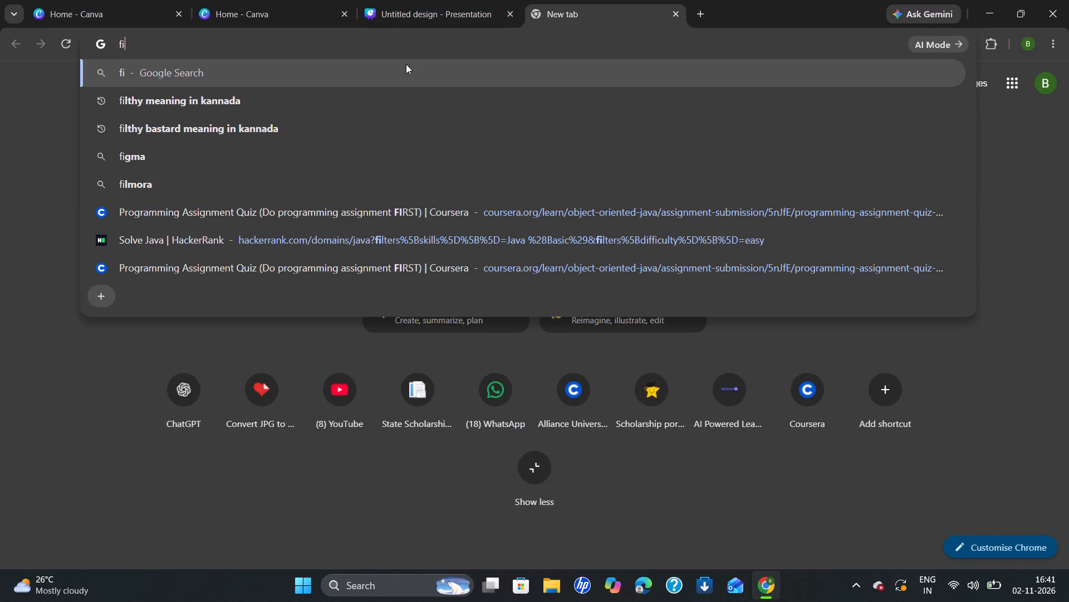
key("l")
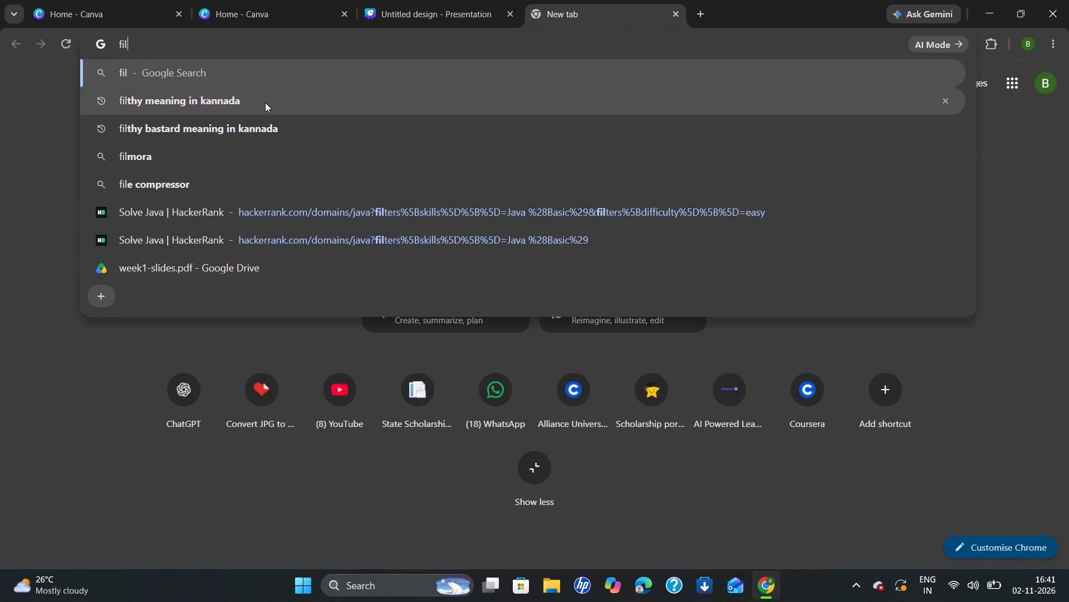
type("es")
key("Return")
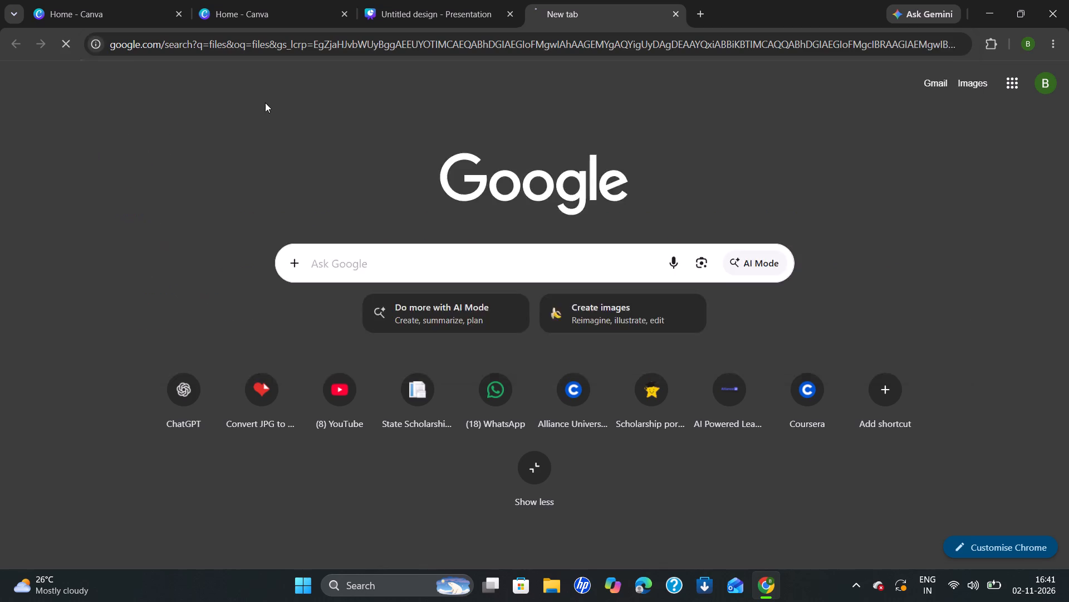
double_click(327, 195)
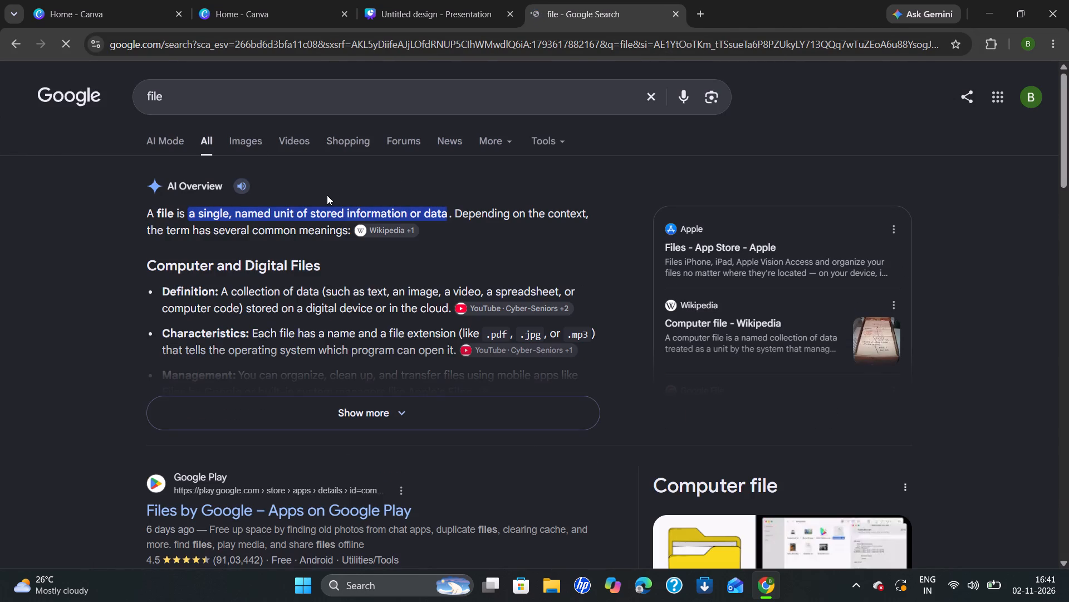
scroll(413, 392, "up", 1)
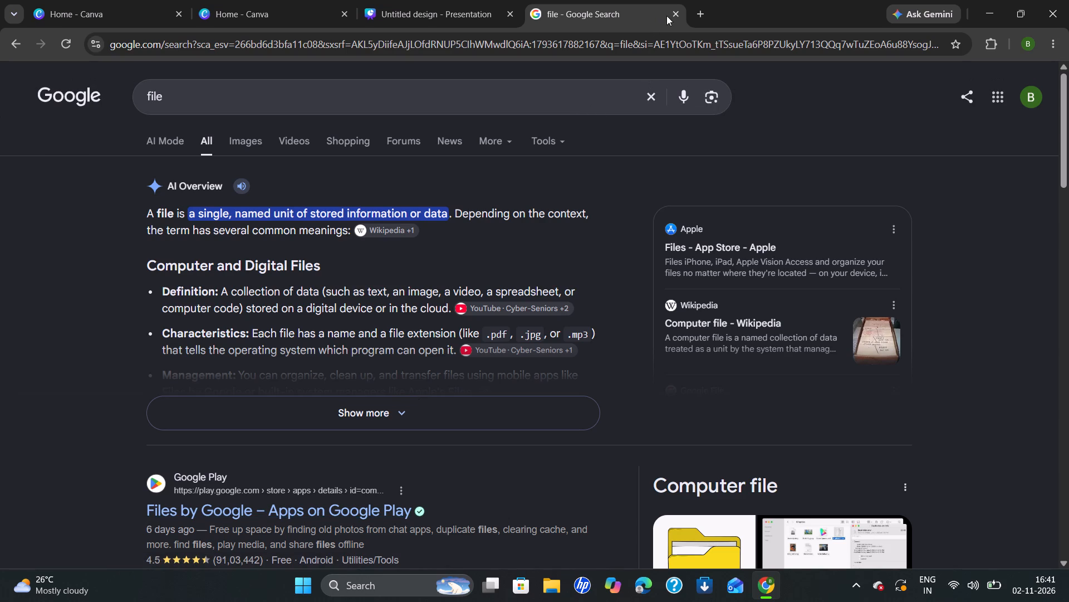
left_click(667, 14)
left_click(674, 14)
Open the recent Presentation1_updated file from the Downloads folder in PowerPoint through File Explorer's recent files.
double_click(550, 593)
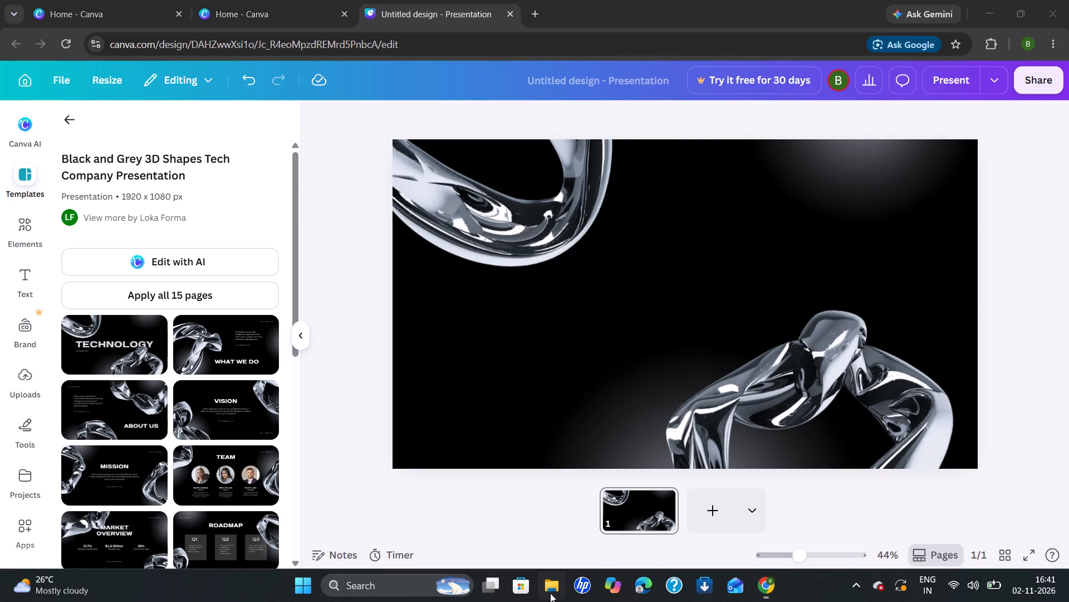
left_click(550, 593)
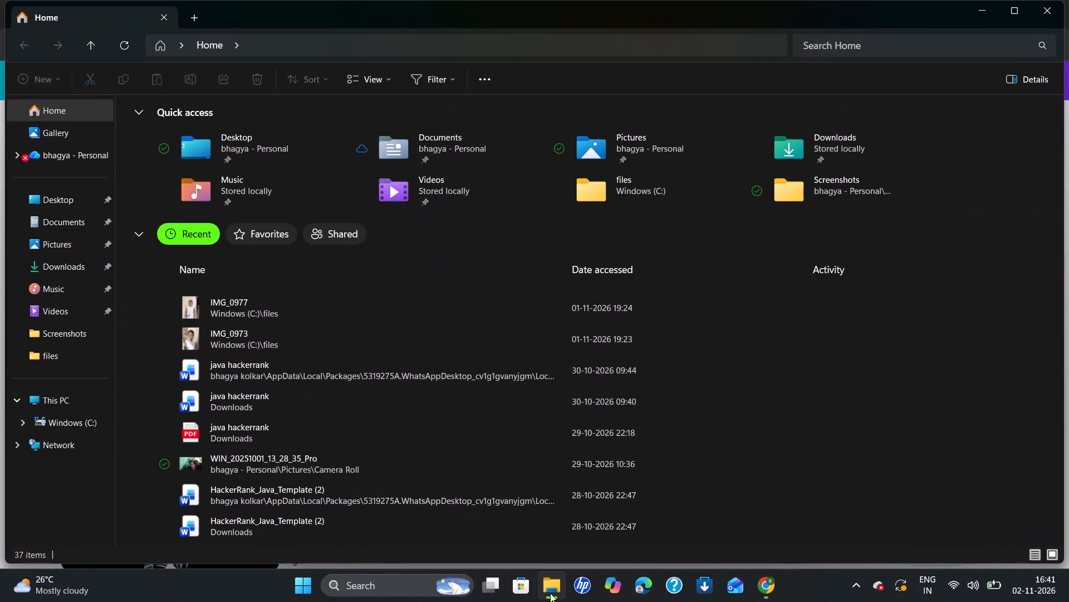
scroll(242, 432, "down", 1)
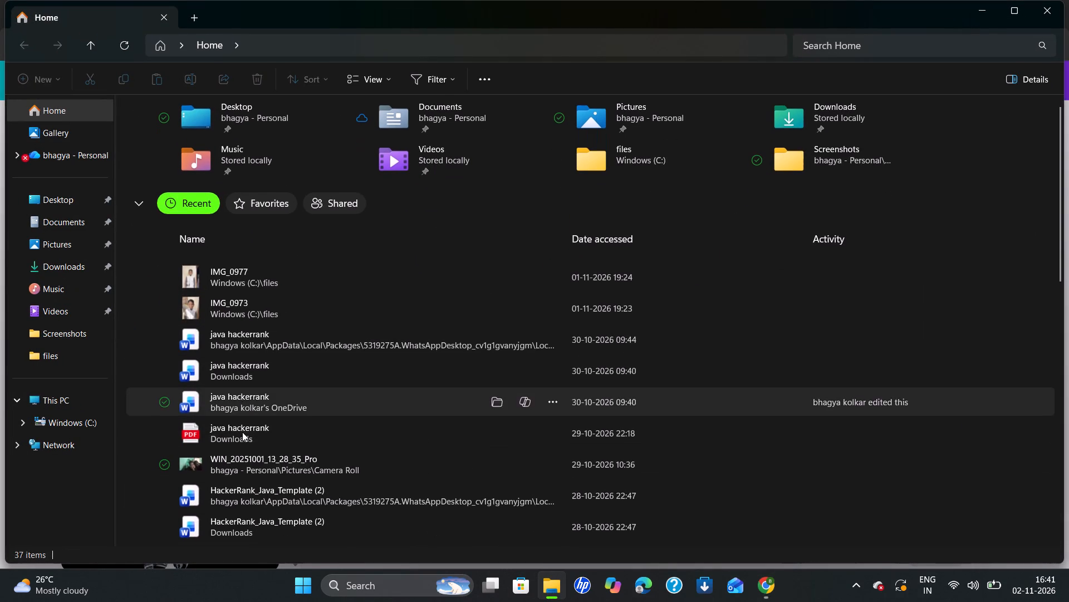
scroll(242, 432, "down", 4)
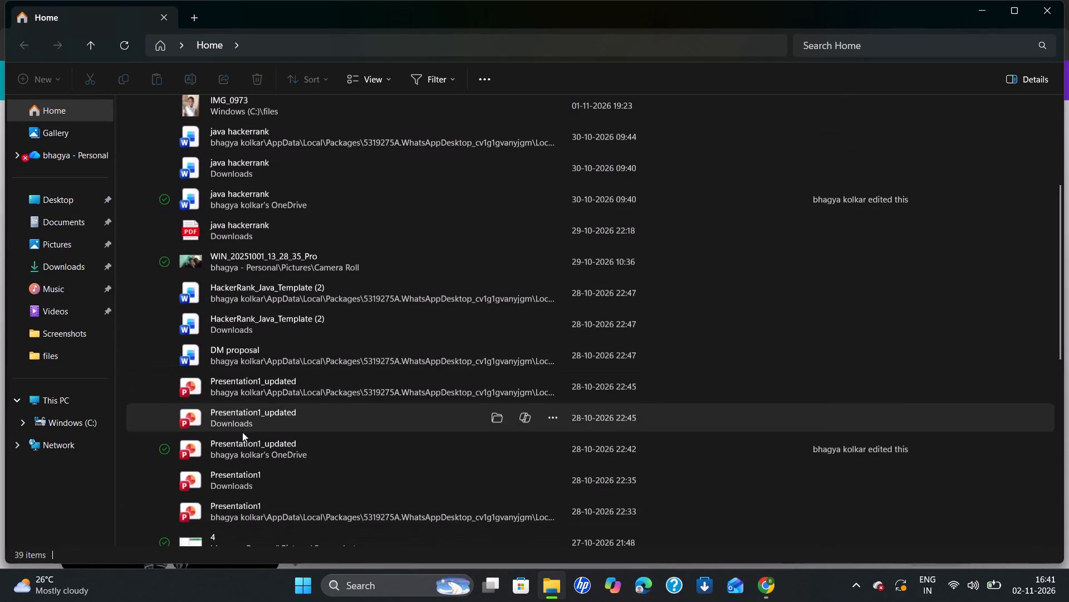
double_click(243, 414)
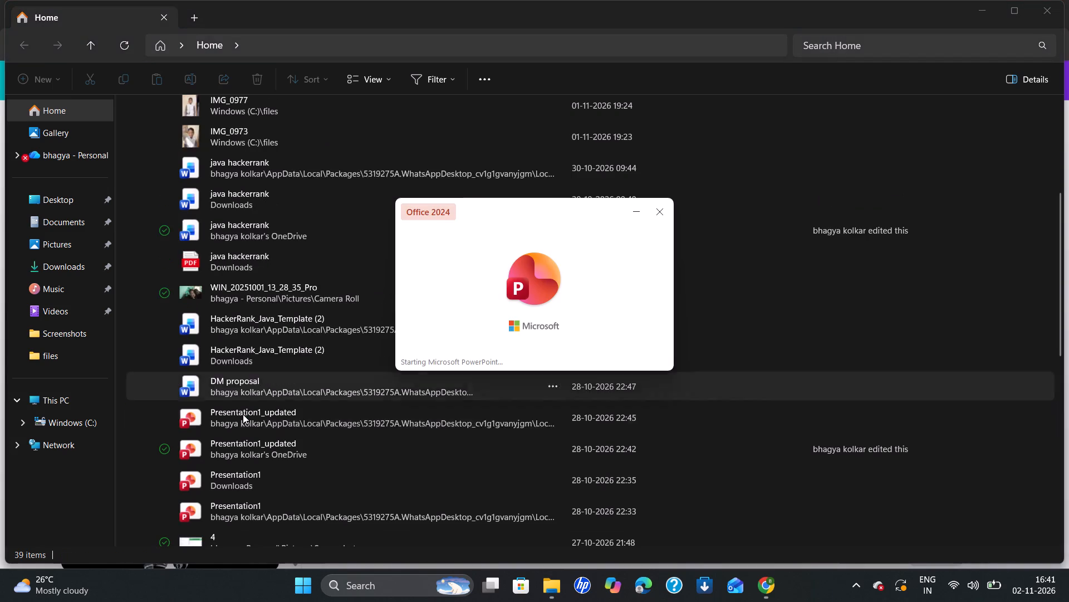
left_click(243, 414)
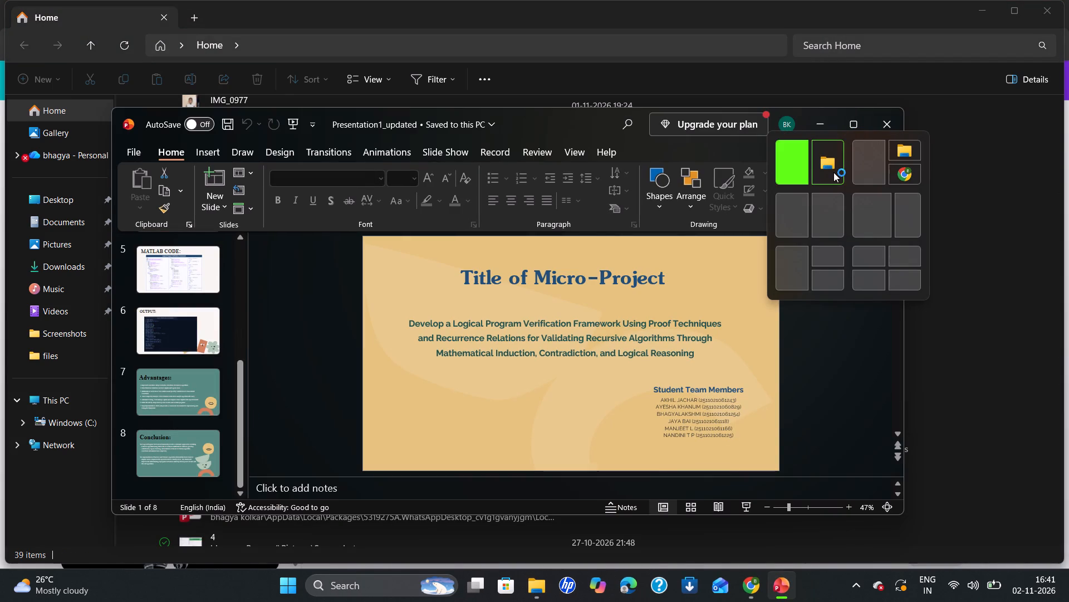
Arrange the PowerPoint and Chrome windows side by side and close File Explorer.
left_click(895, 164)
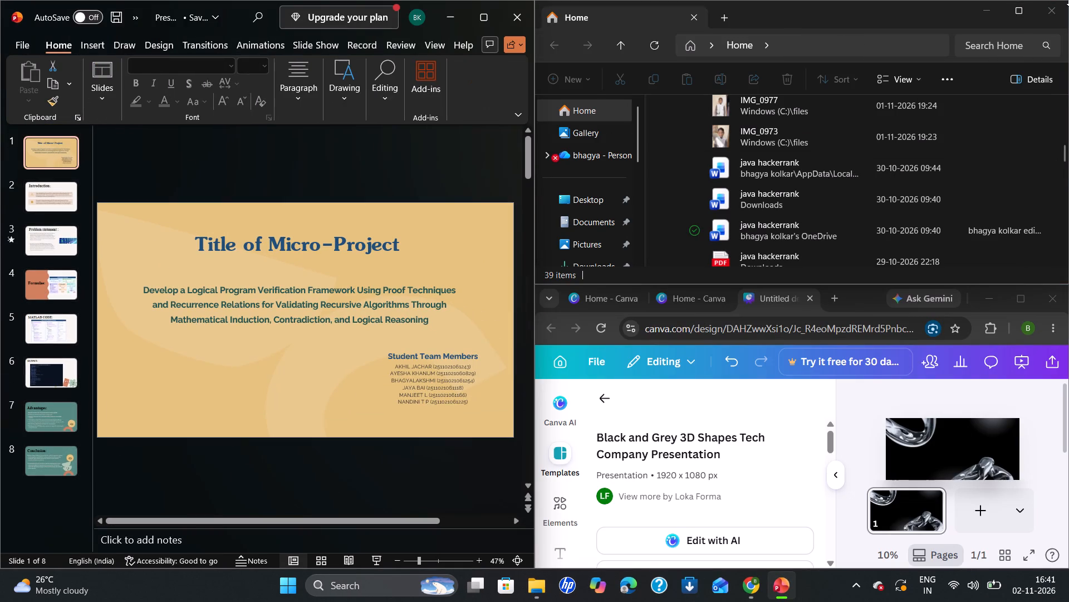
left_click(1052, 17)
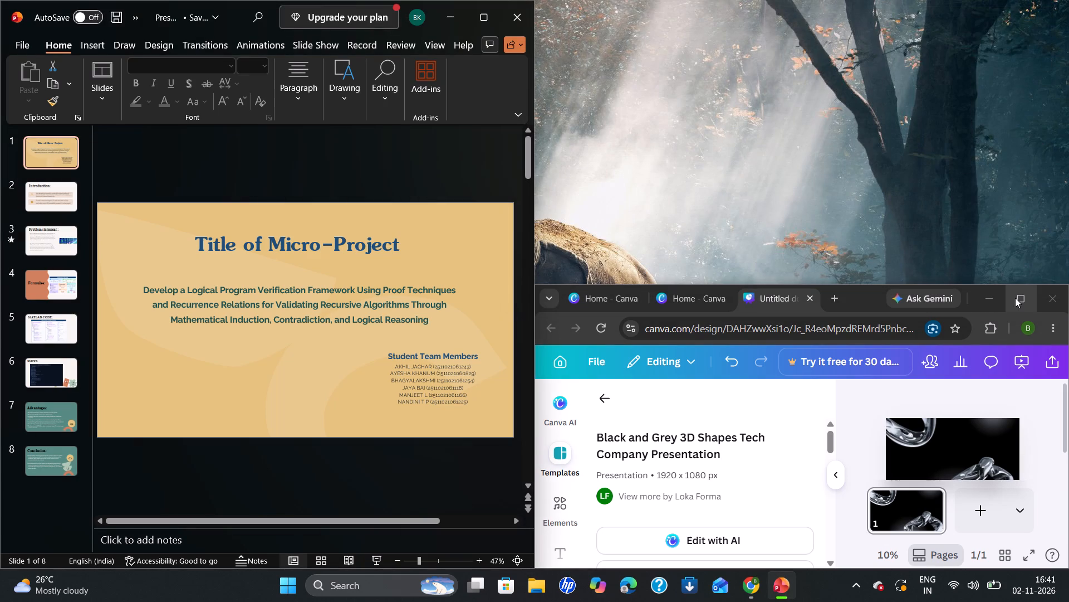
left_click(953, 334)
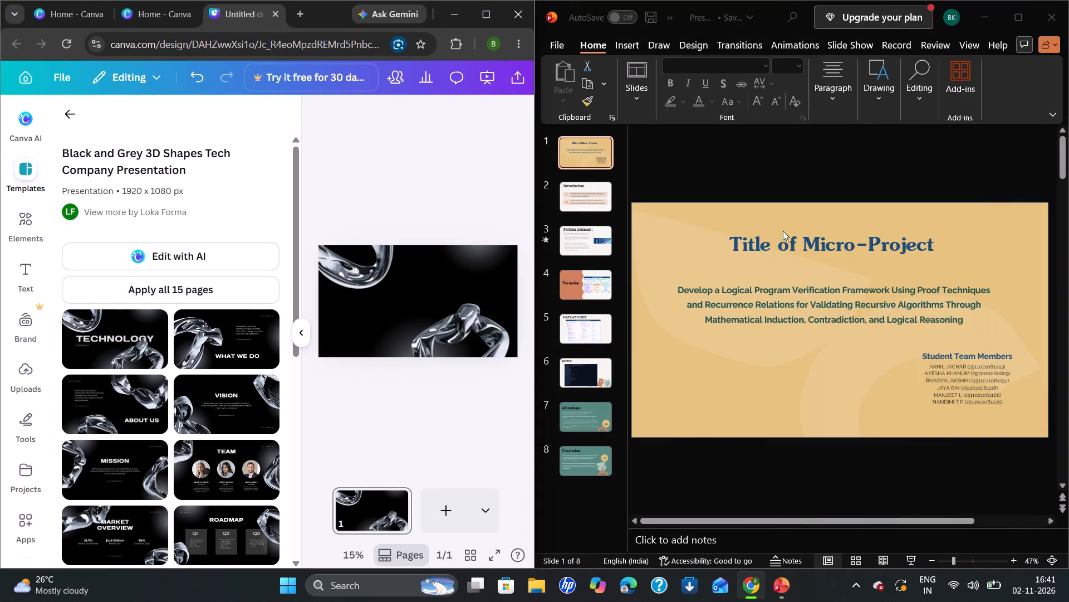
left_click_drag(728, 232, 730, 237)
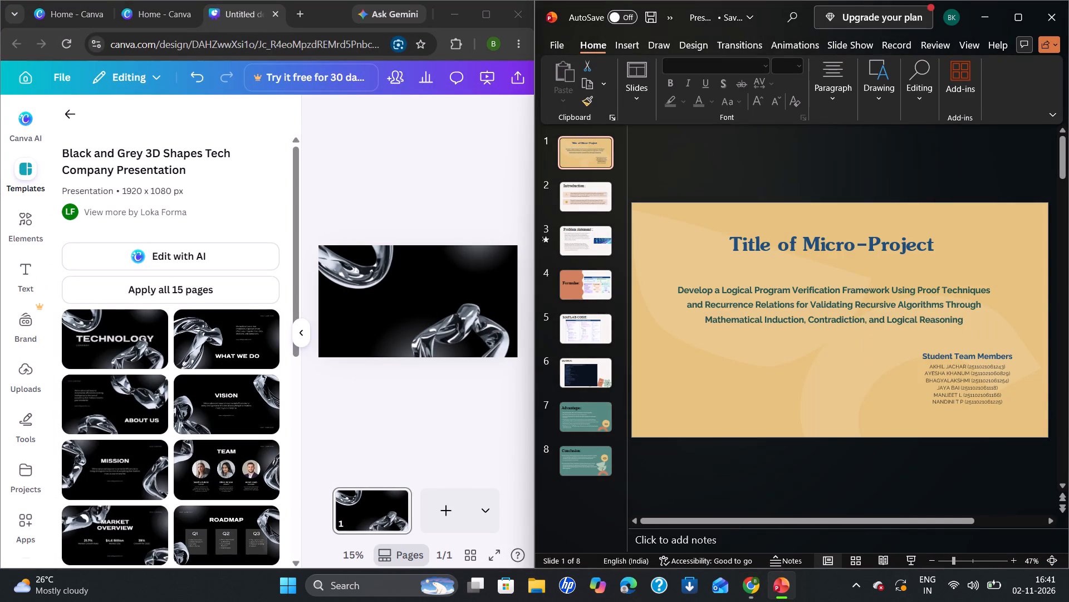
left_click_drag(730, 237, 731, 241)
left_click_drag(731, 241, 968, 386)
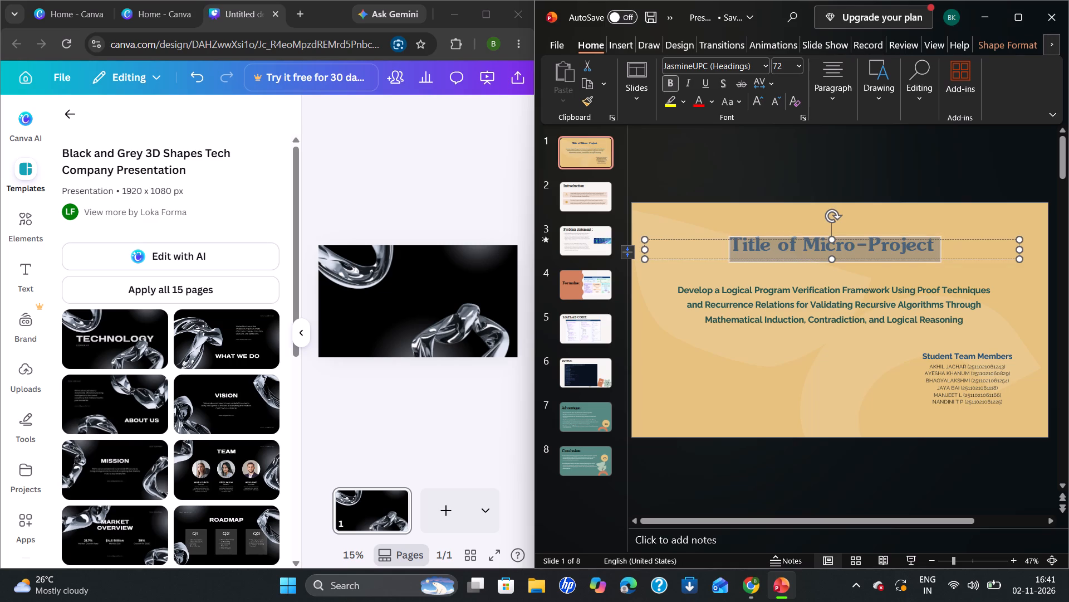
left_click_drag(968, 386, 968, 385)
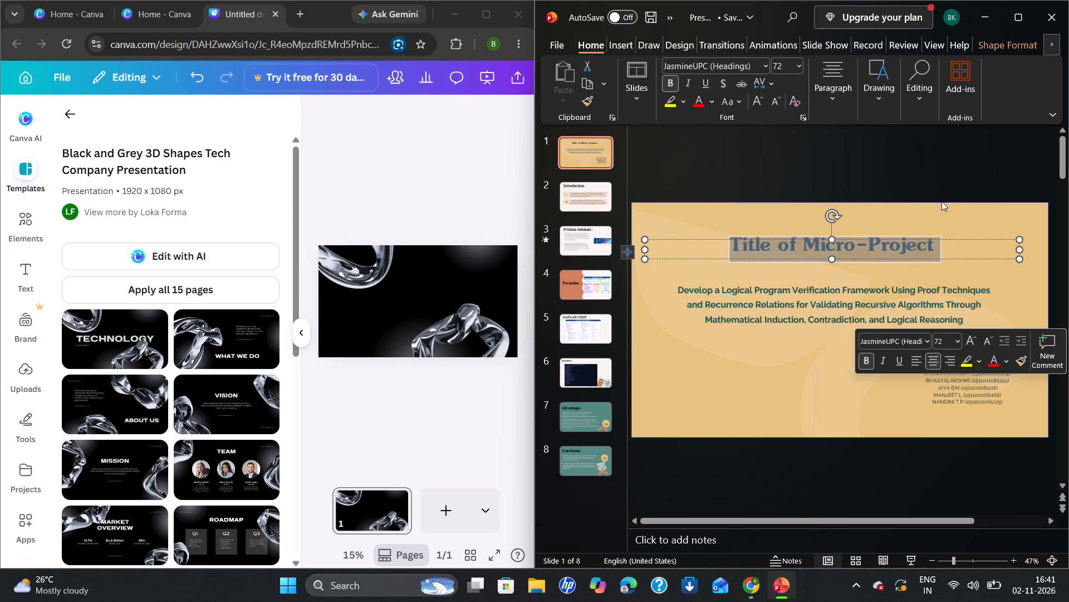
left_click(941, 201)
Maximize the PowerPoint window and move the Title of Micro-Project text box slightly down and right on slide 1.
left_click(1014, 16)
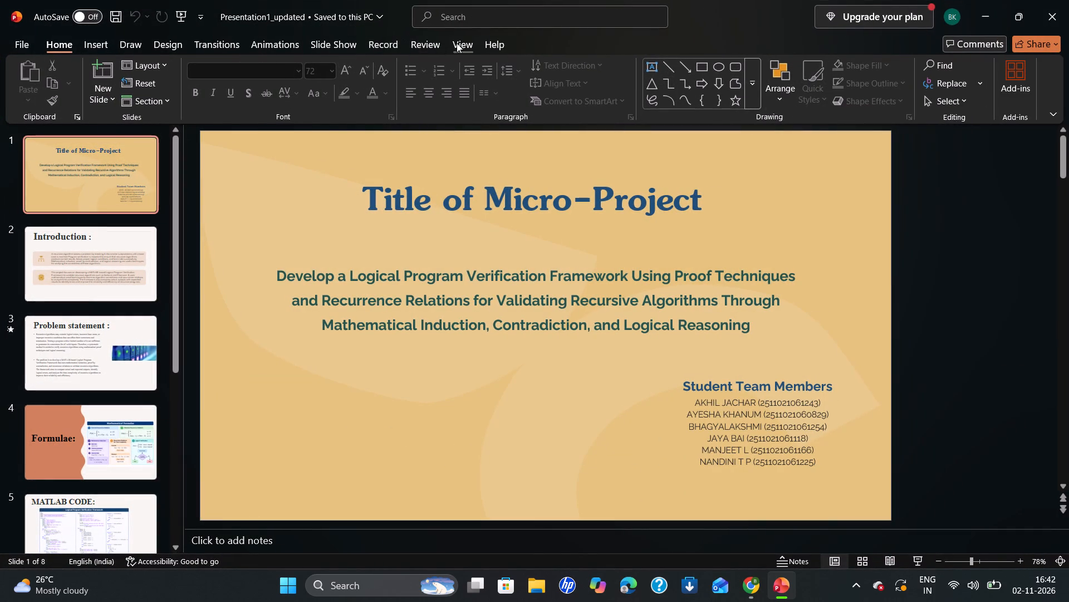
left_click(458, 42)
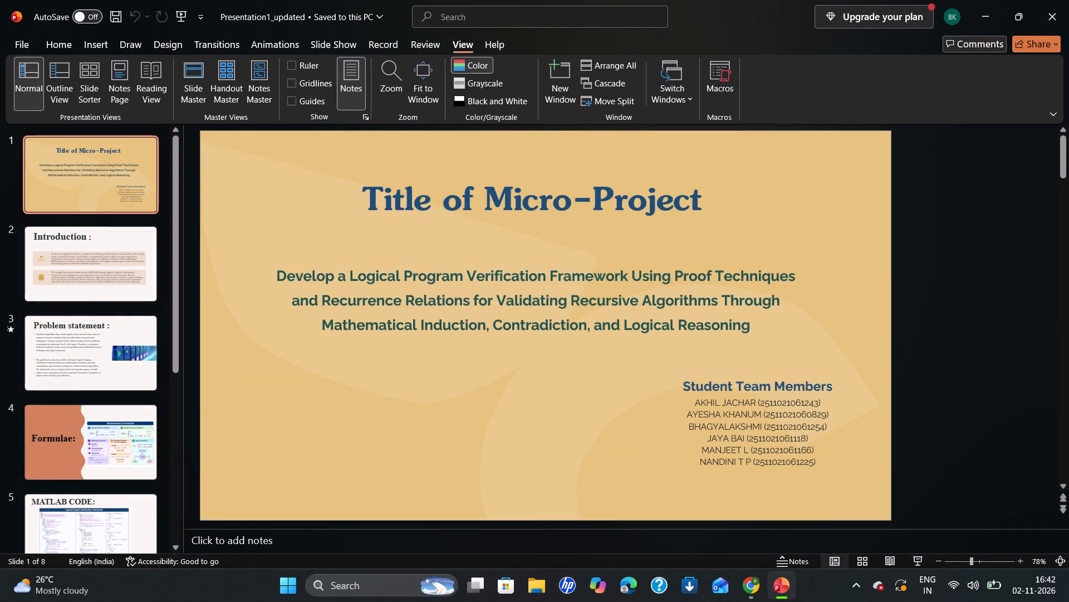
left_click_drag(359, 195, 371, 222)
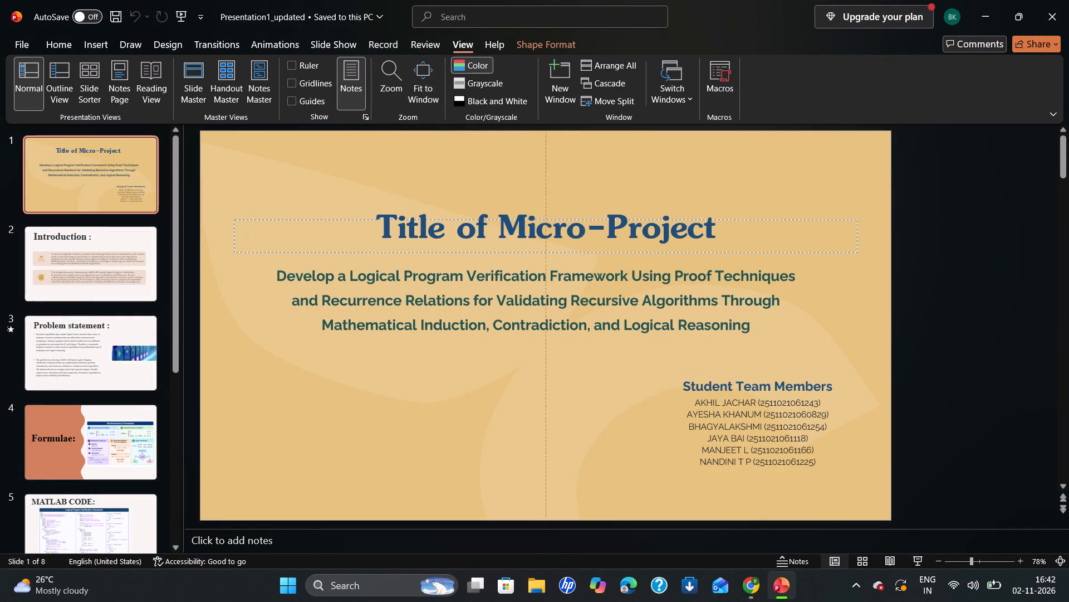
left_click_drag(371, 222, 367, 217)
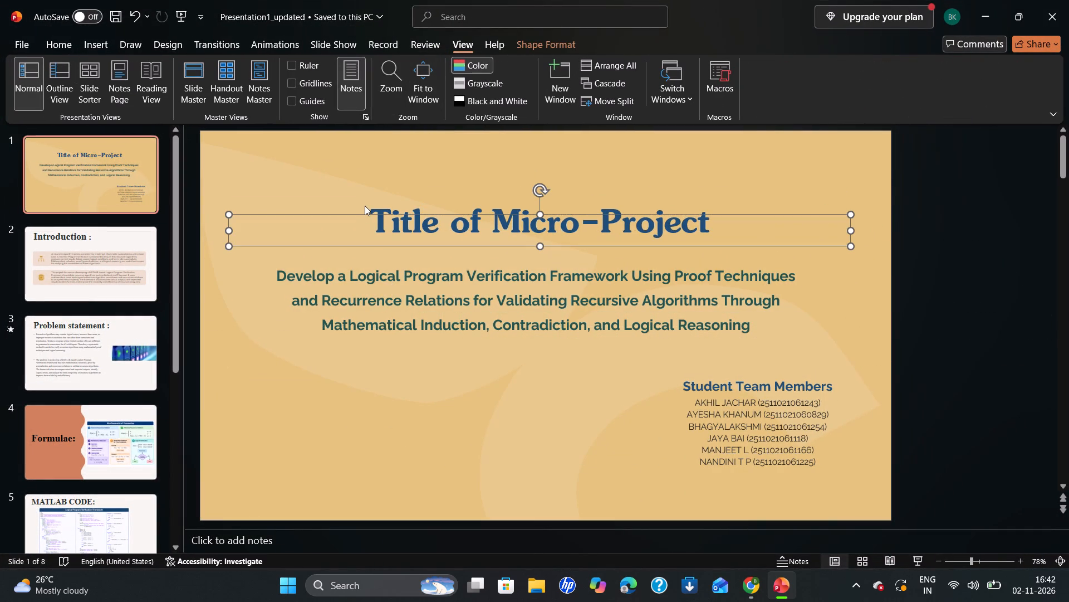
Copy the full title text "Title of Micro-Project" from slide 1.
left_click(365, 206)
left_click_drag(706, 234, 606, 212)
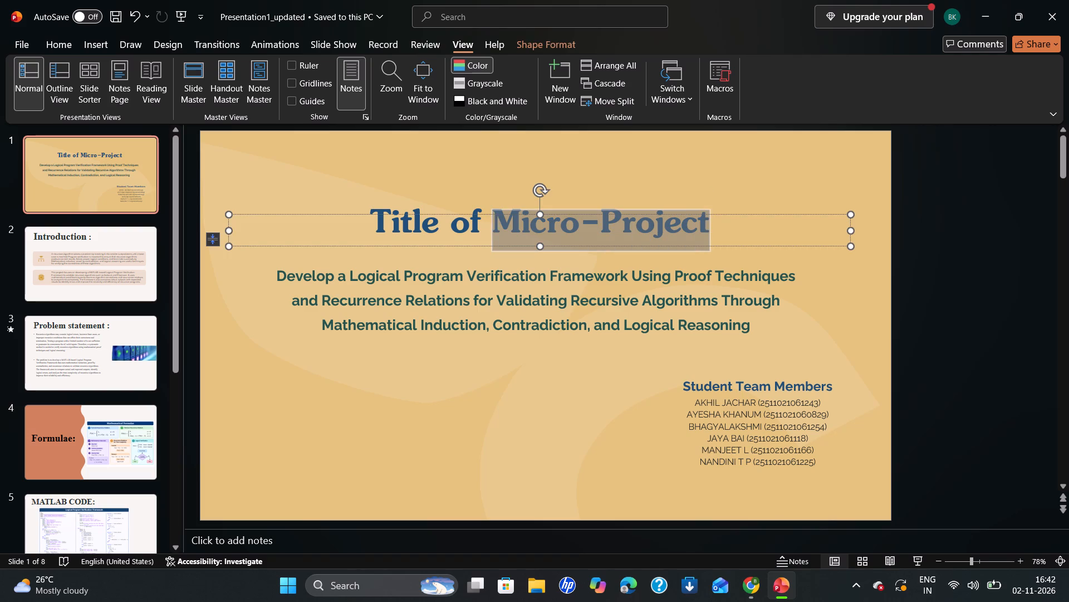
left_click_drag(606, 212, 390, 203)
key("ctrl+c")
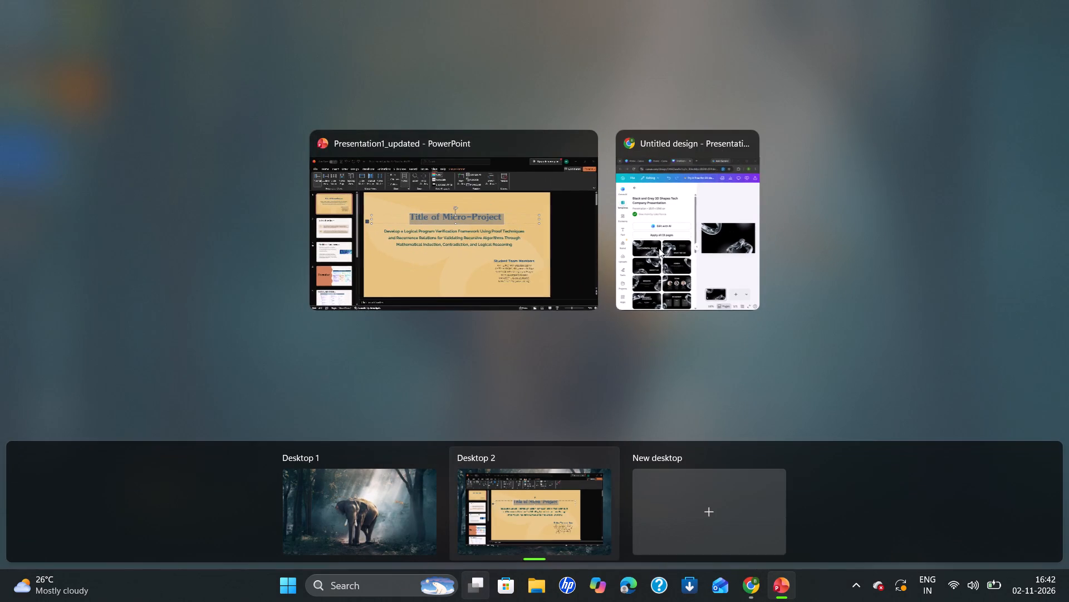
Switch to the Canva design in Chrome at full window size and move the cover's upper-left metallic shape left and slightly down.
left_click(659, 248)
left_click(489, 16)
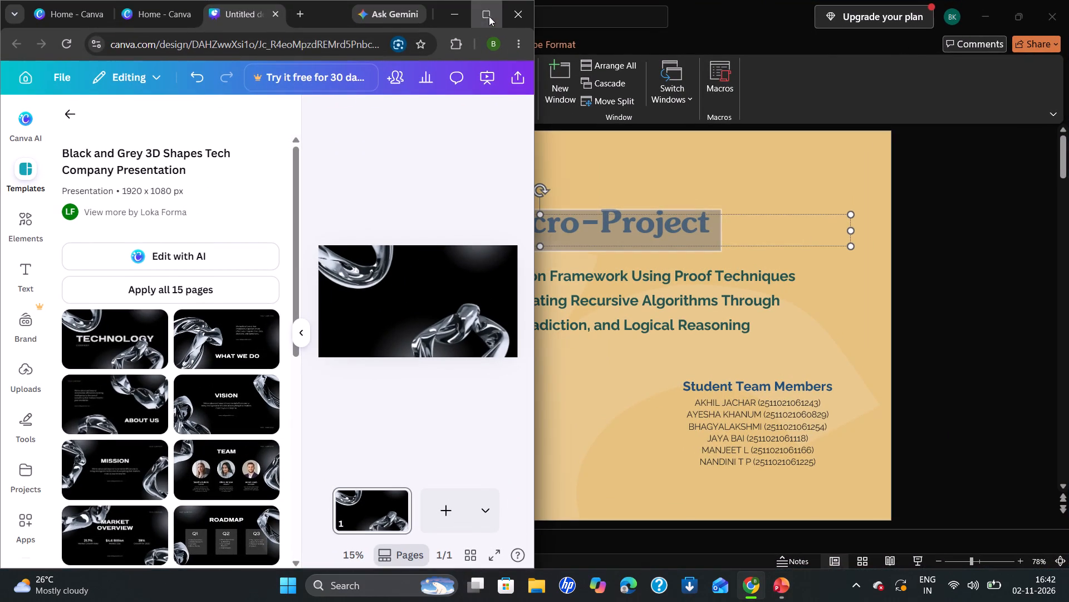
left_click(547, 239)
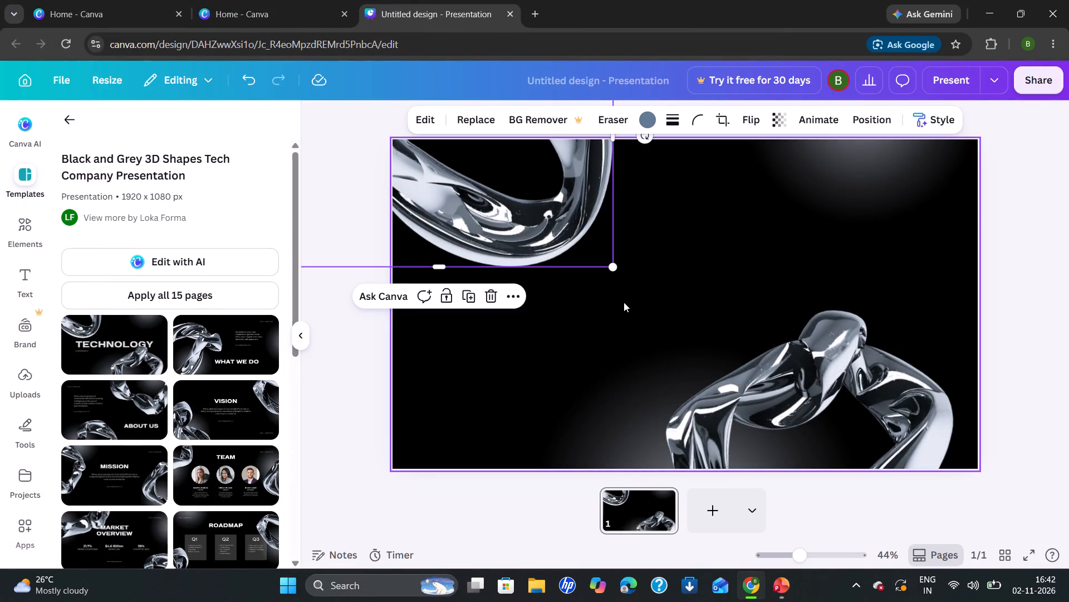
left_click(624, 302)
left_click_drag(605, 262, 611, 263)
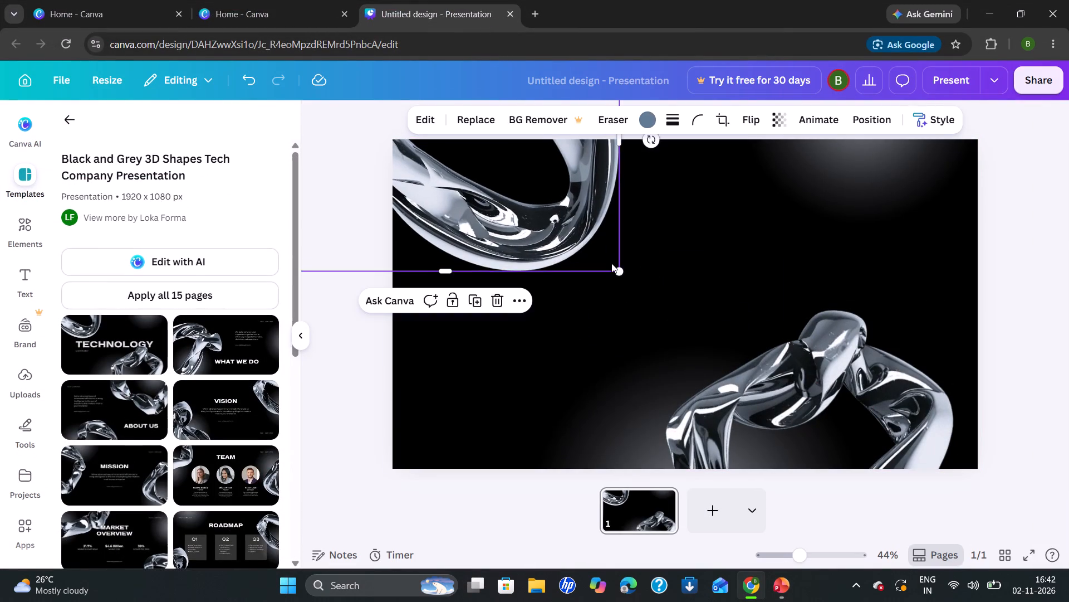
left_click_drag(611, 263, 629, 347)
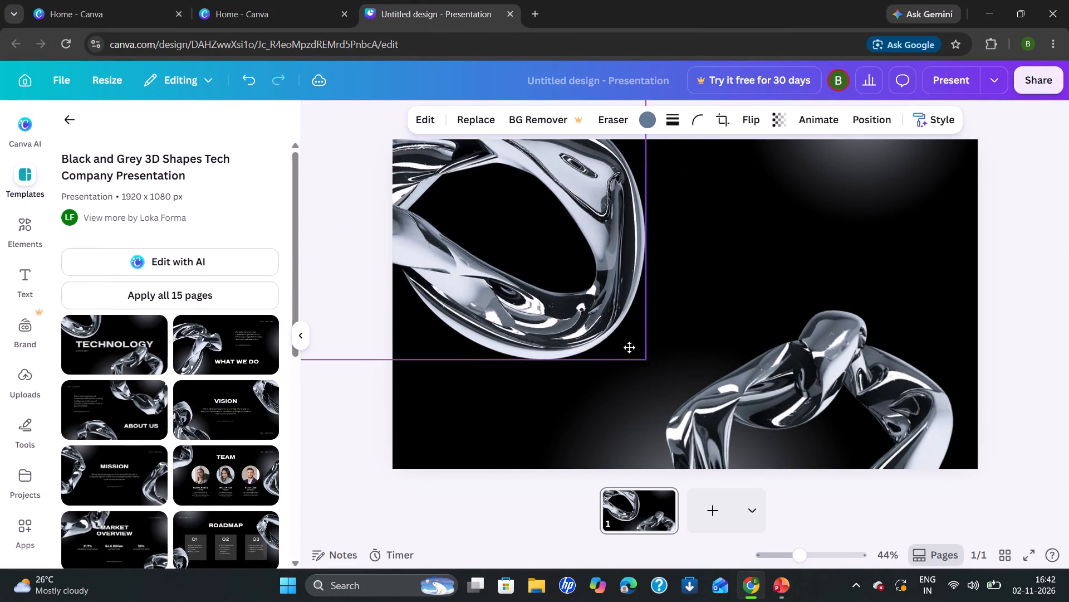
left_click_drag(629, 347, 555, 308)
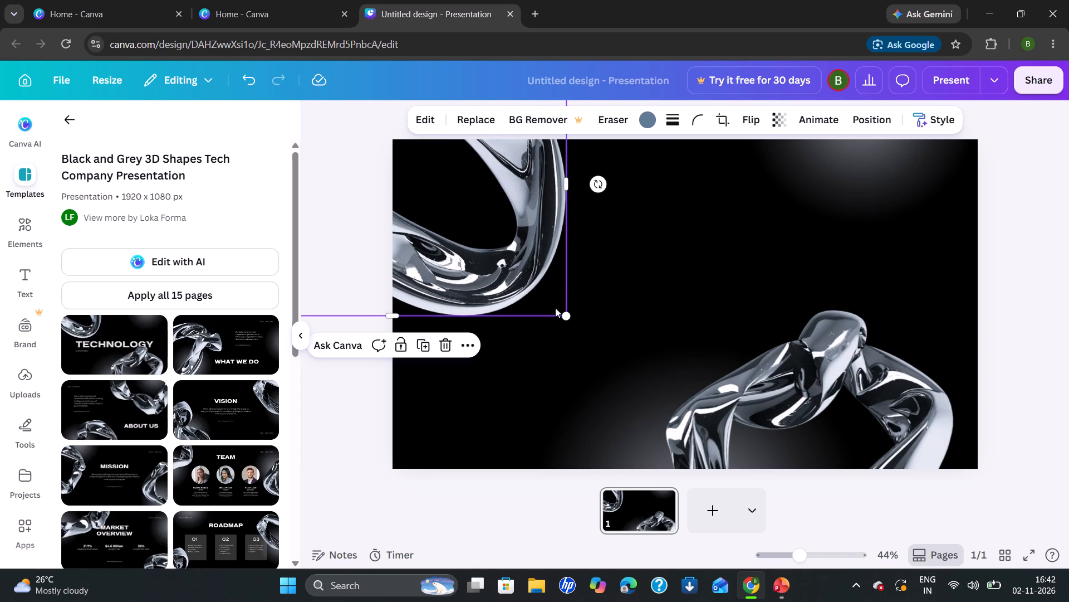
Move the cover's lower-right twisted metallic shape further right, partly past the slide's edge.
left_click_drag(844, 373, 890, 377)
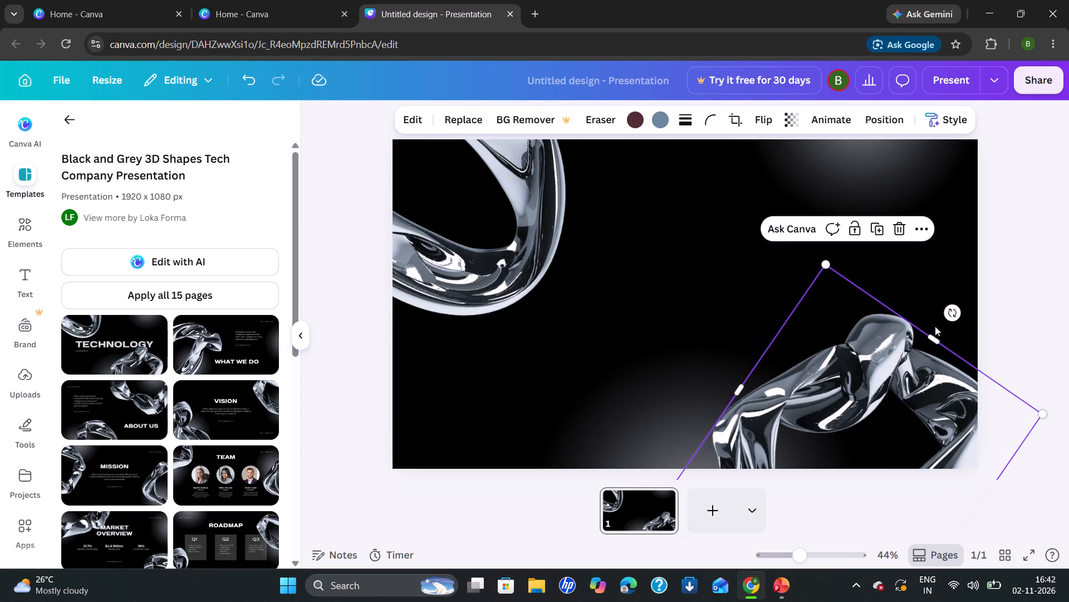
left_click(1013, 260)
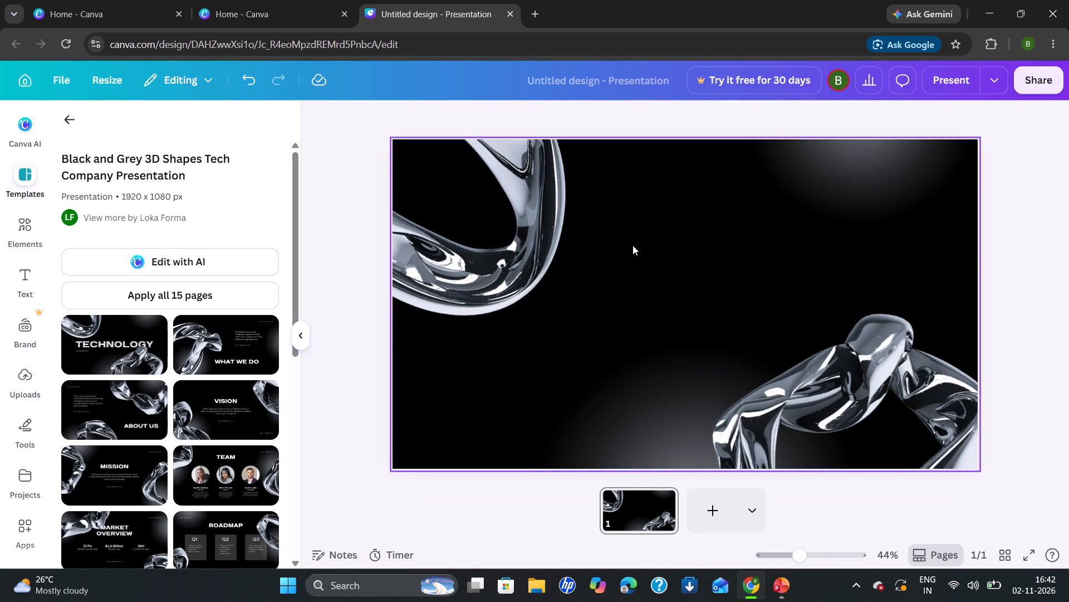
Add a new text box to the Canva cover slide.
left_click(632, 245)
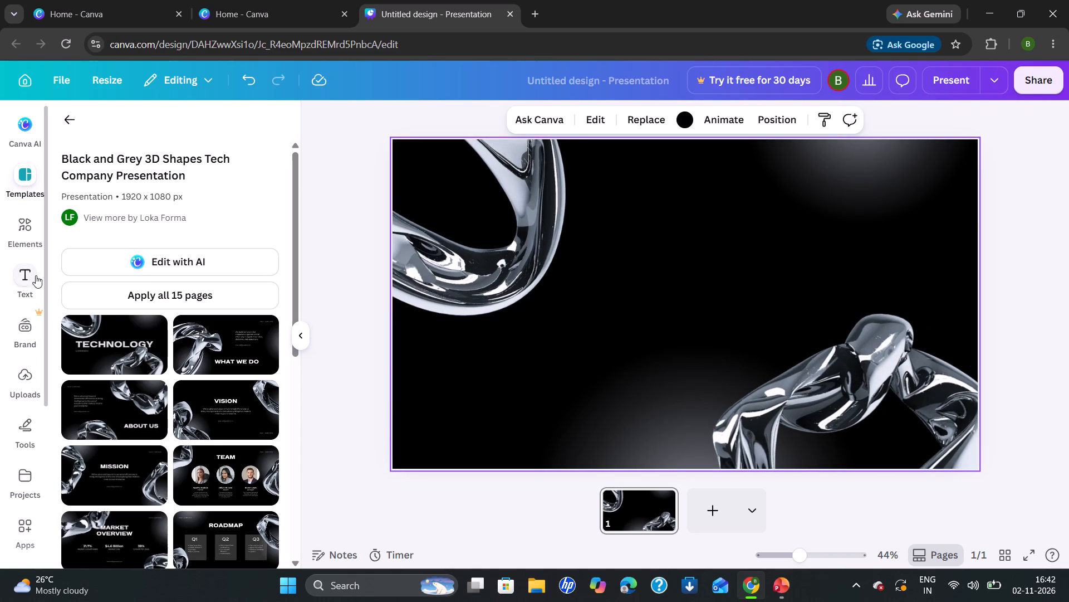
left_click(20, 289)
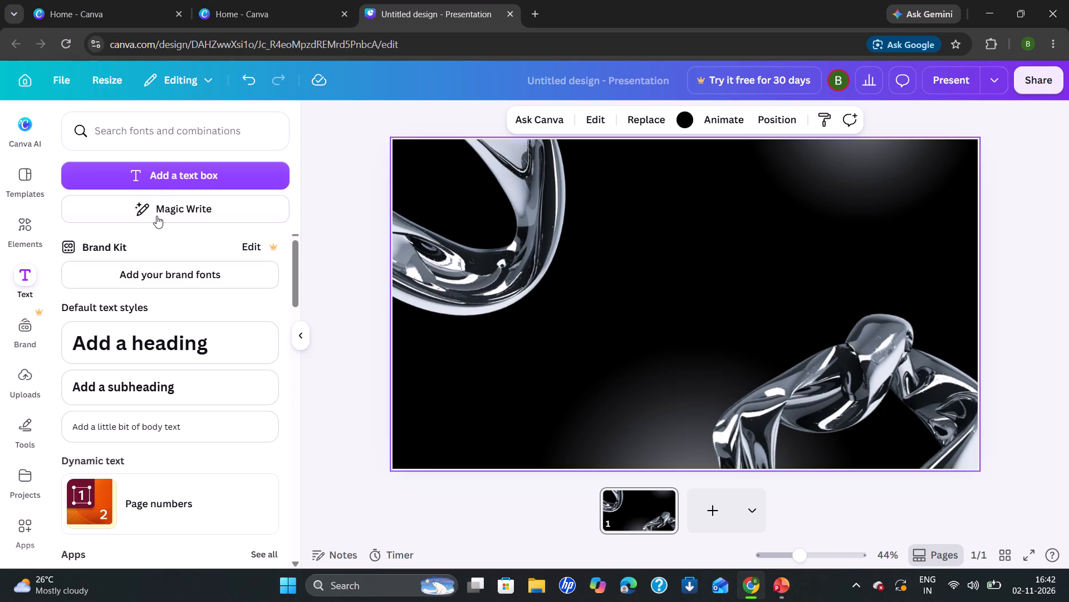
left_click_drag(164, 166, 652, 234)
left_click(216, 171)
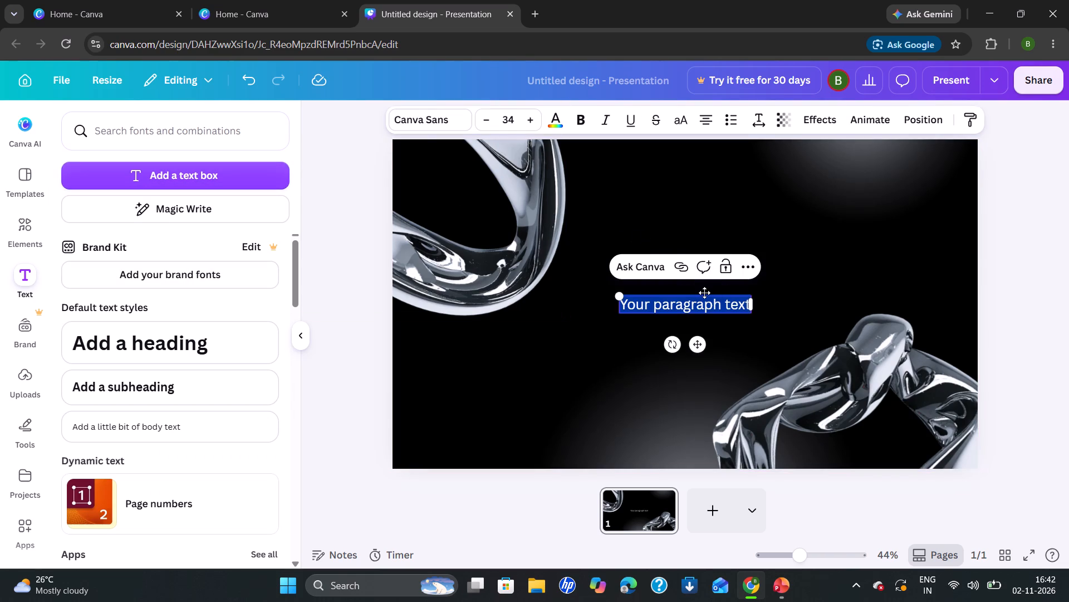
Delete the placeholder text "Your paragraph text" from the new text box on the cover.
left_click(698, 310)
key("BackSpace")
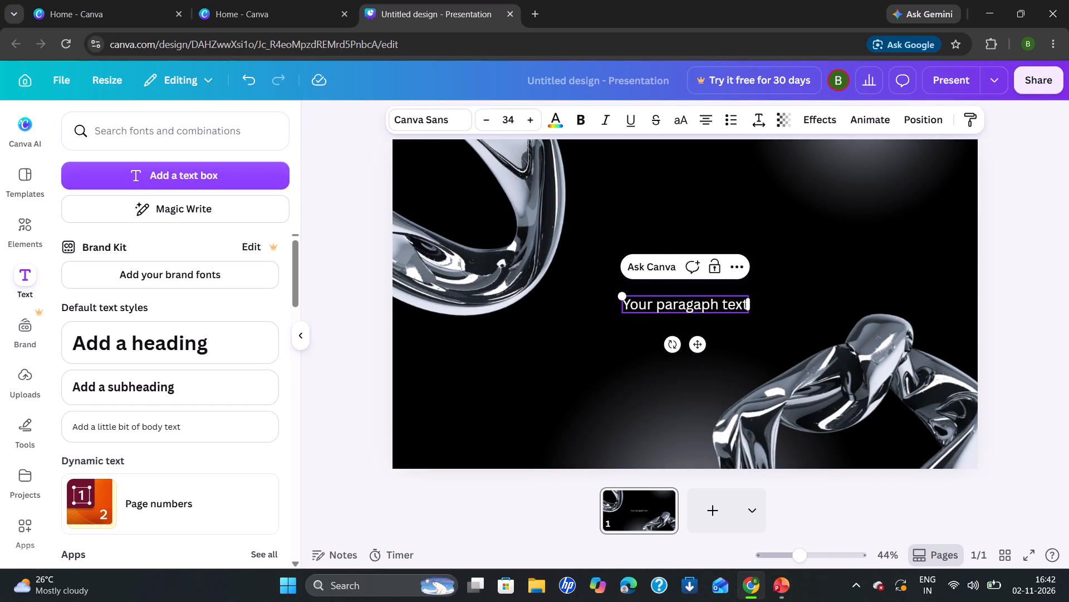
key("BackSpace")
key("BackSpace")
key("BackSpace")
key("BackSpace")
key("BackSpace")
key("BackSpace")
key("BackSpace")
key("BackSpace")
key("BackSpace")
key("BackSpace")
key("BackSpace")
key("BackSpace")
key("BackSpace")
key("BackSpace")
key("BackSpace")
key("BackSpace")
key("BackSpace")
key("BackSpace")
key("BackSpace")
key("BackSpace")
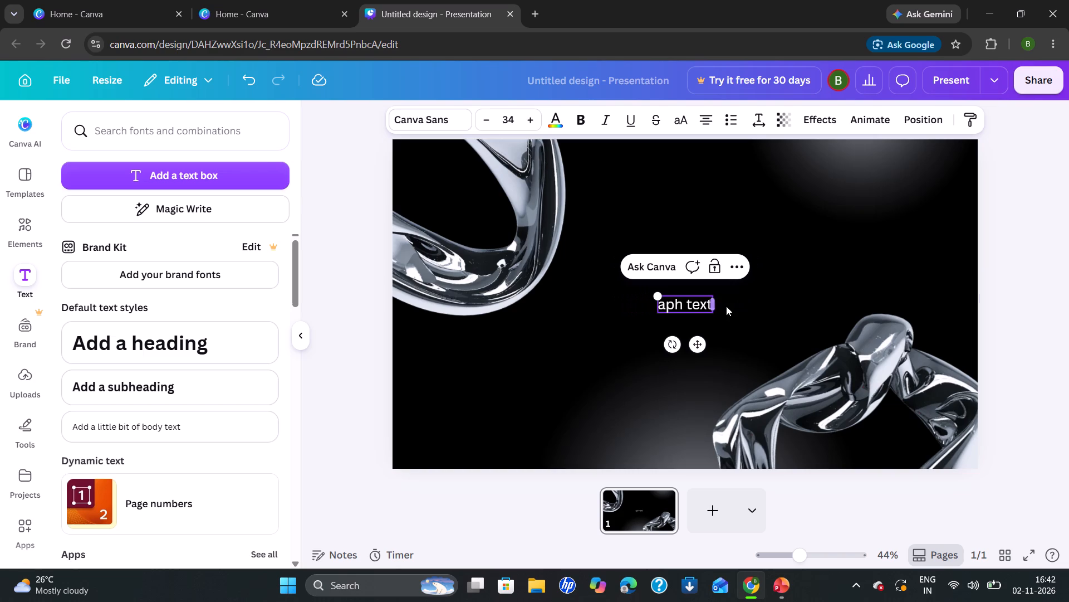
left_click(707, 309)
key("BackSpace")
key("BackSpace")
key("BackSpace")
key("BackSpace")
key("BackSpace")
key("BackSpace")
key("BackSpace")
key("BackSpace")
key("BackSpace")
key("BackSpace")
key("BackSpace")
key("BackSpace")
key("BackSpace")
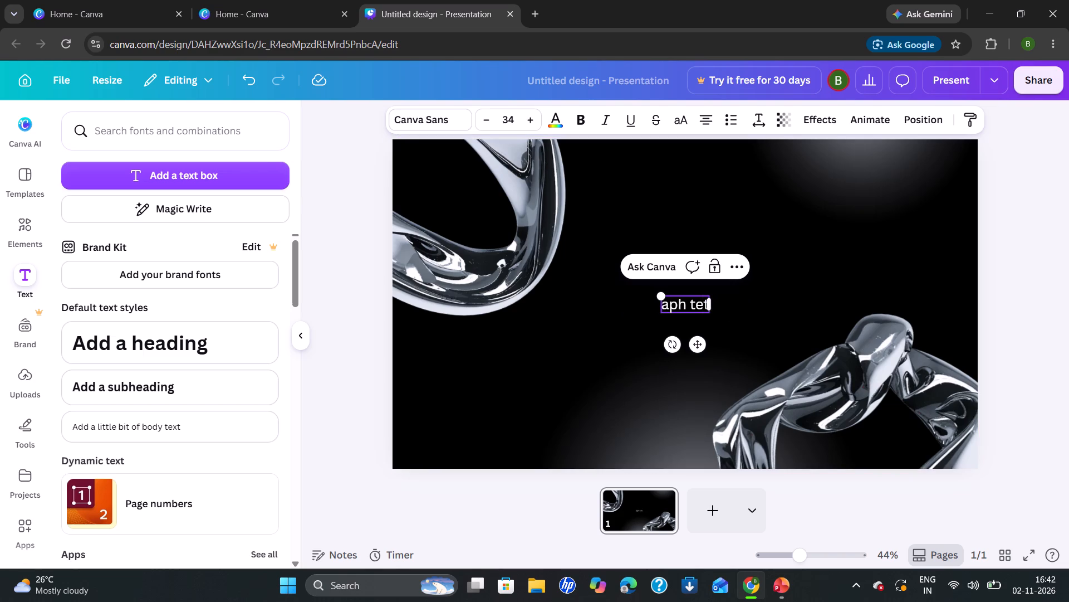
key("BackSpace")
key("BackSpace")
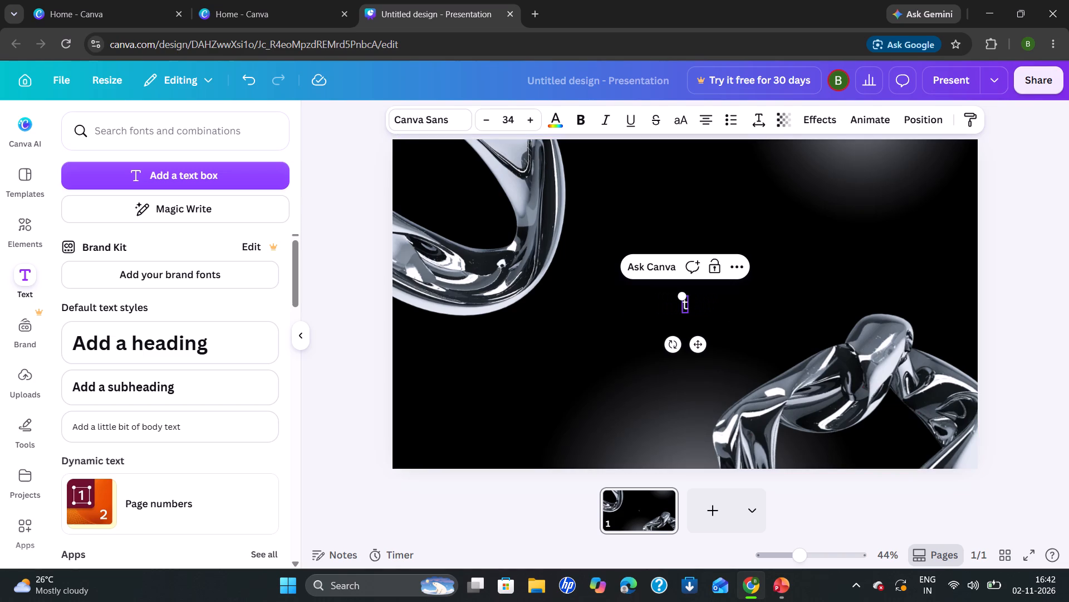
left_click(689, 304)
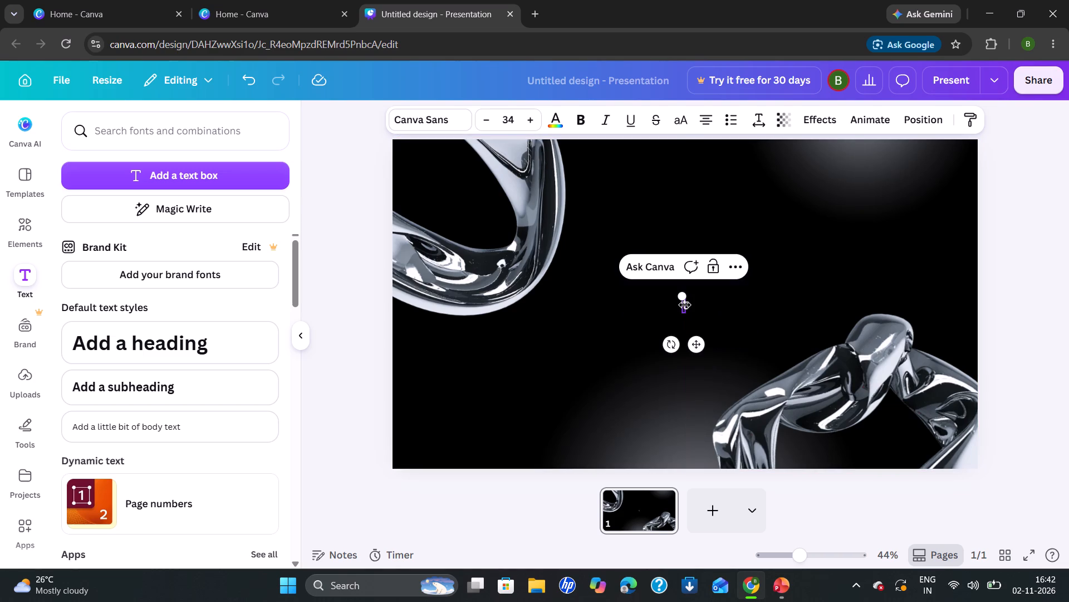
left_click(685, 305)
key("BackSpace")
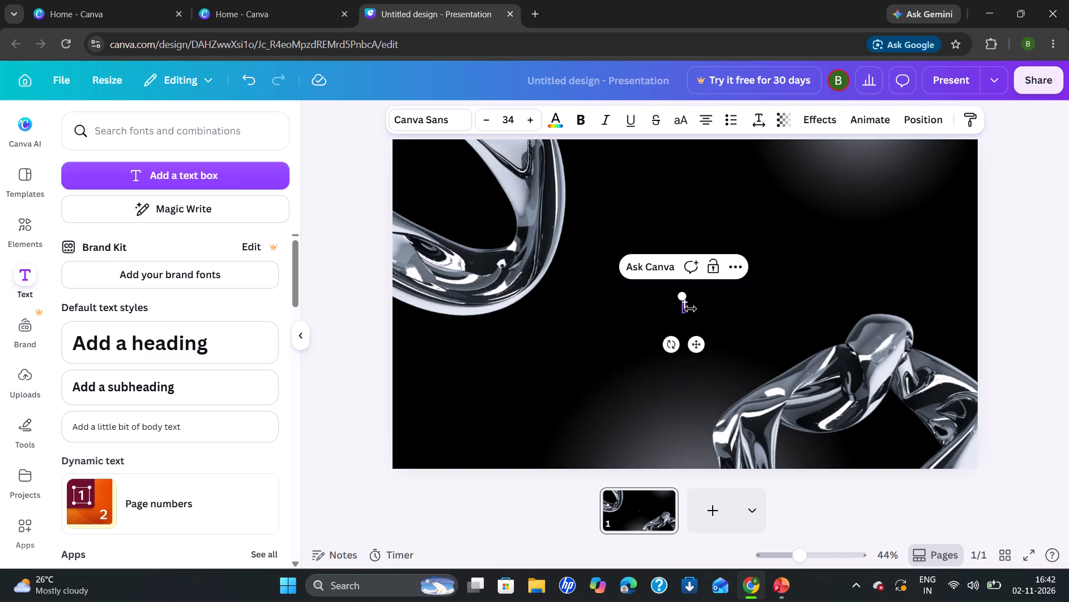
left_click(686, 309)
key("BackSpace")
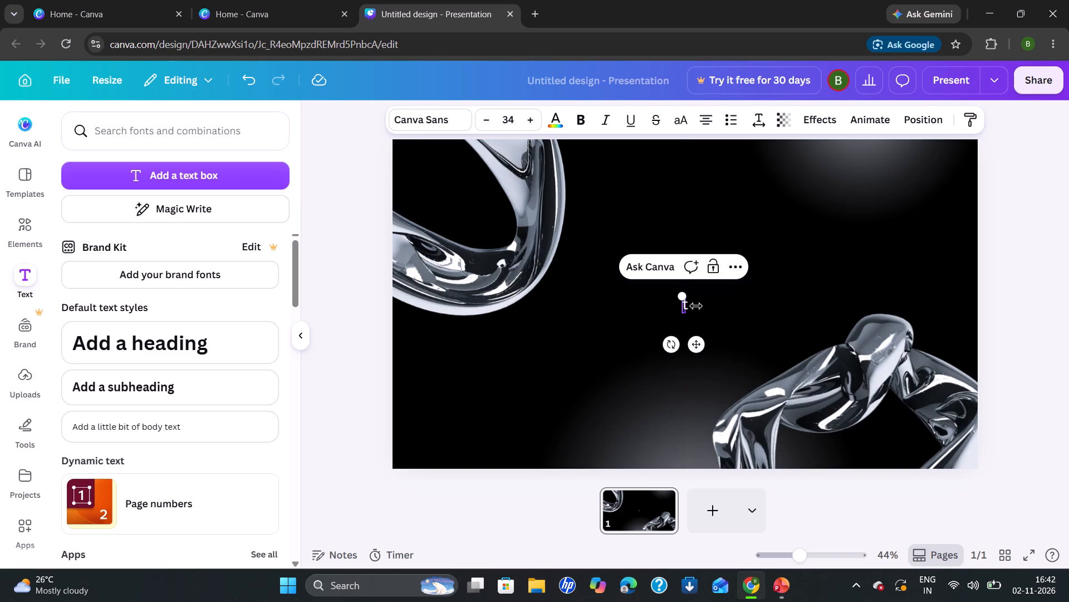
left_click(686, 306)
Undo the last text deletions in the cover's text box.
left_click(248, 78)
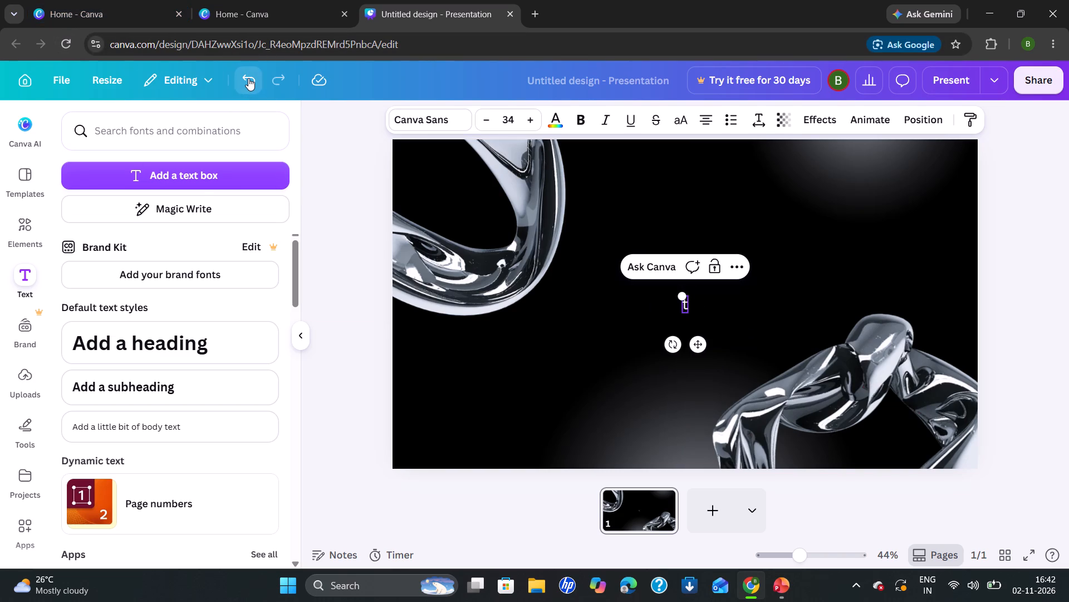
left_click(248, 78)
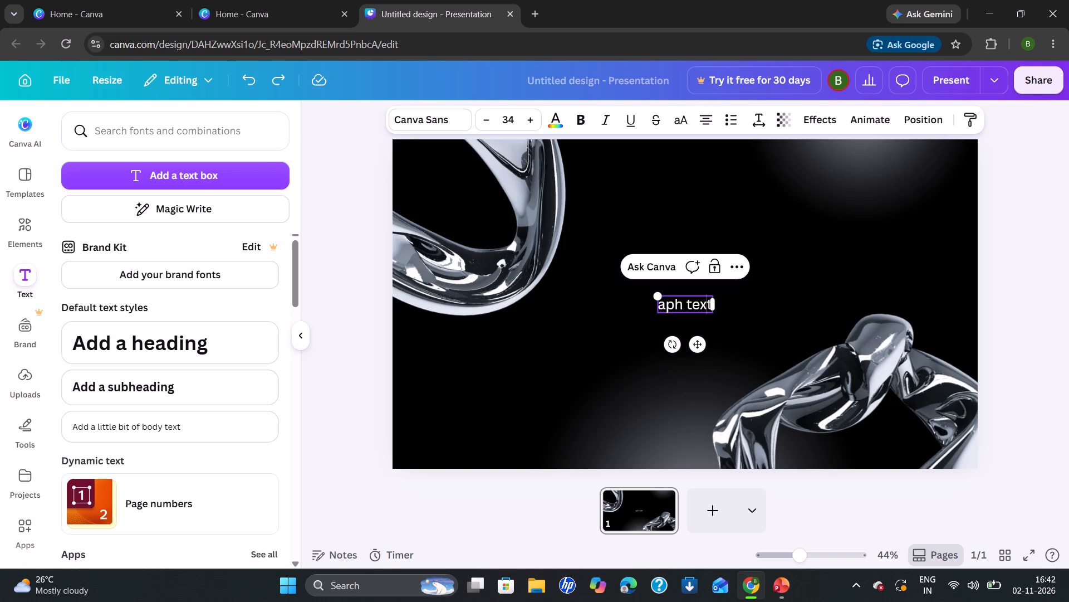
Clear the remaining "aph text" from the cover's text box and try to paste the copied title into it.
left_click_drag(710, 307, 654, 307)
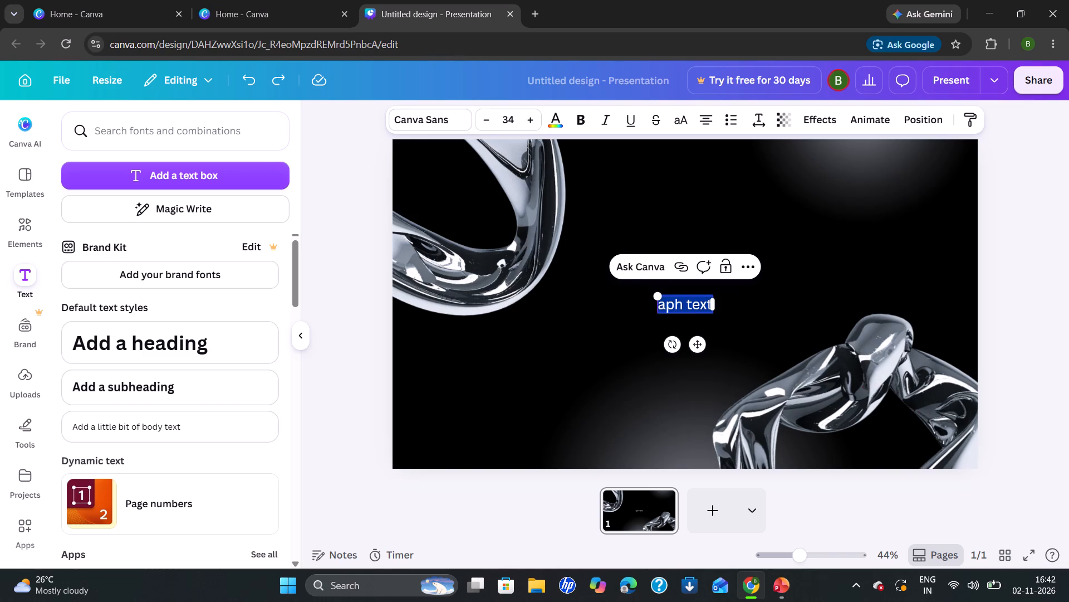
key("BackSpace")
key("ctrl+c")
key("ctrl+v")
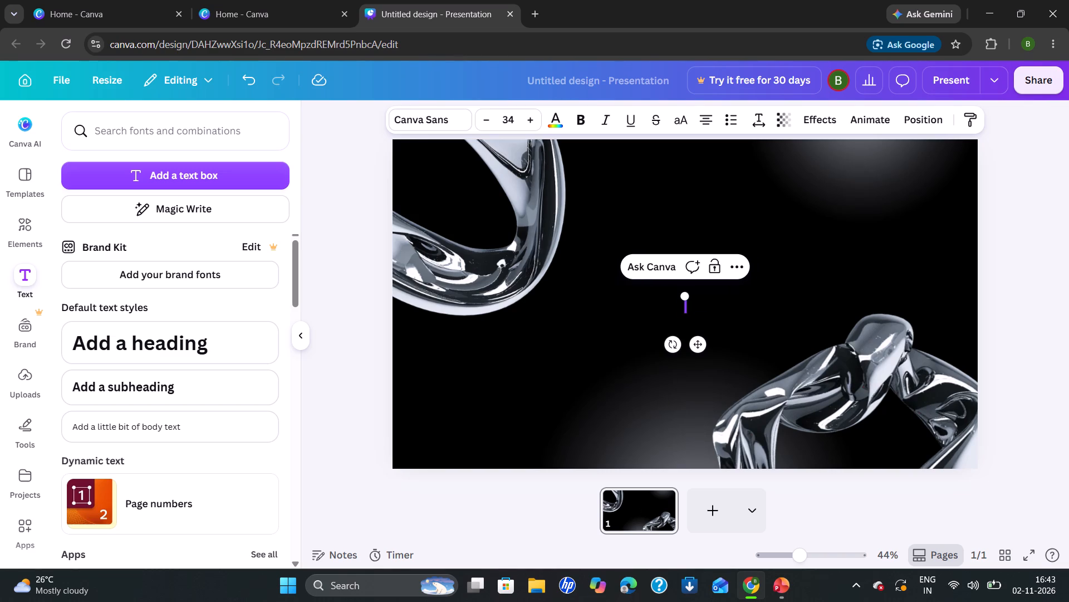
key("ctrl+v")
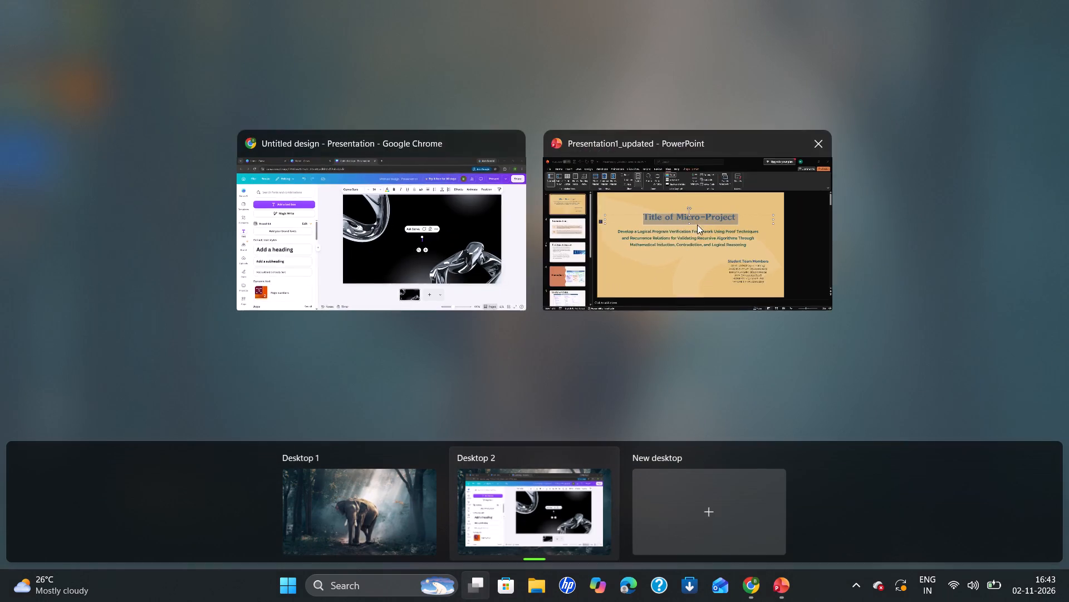
Switch to the PowerPoint file and copy the three-line "Develop a Logical Program Verification Framework" paragraph from slide 1.
left_click(698, 219)
left_click(938, 357)
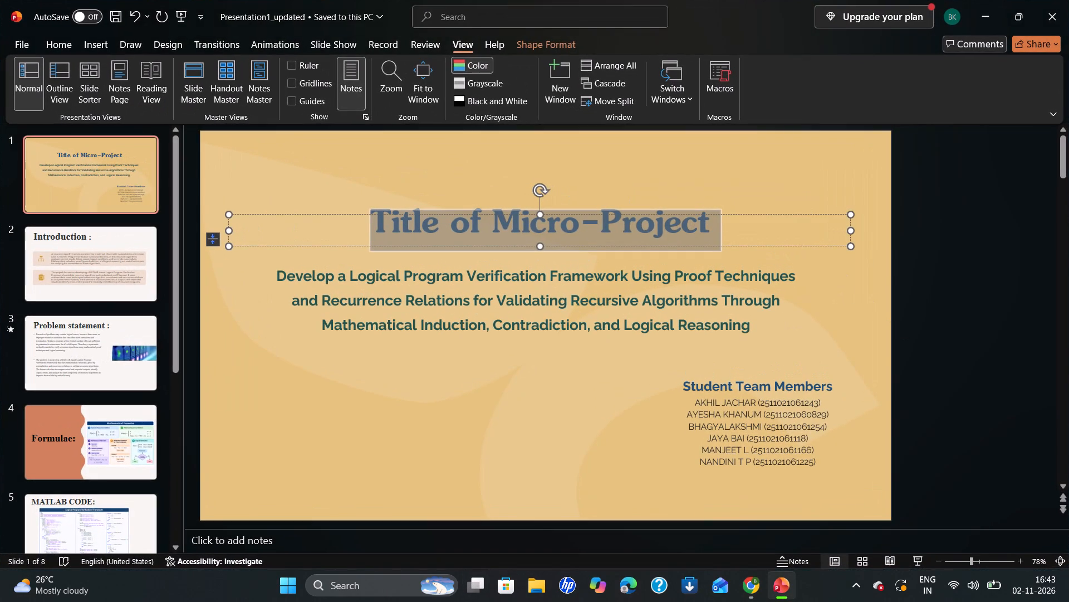
left_click_drag(743, 333, 286, 262)
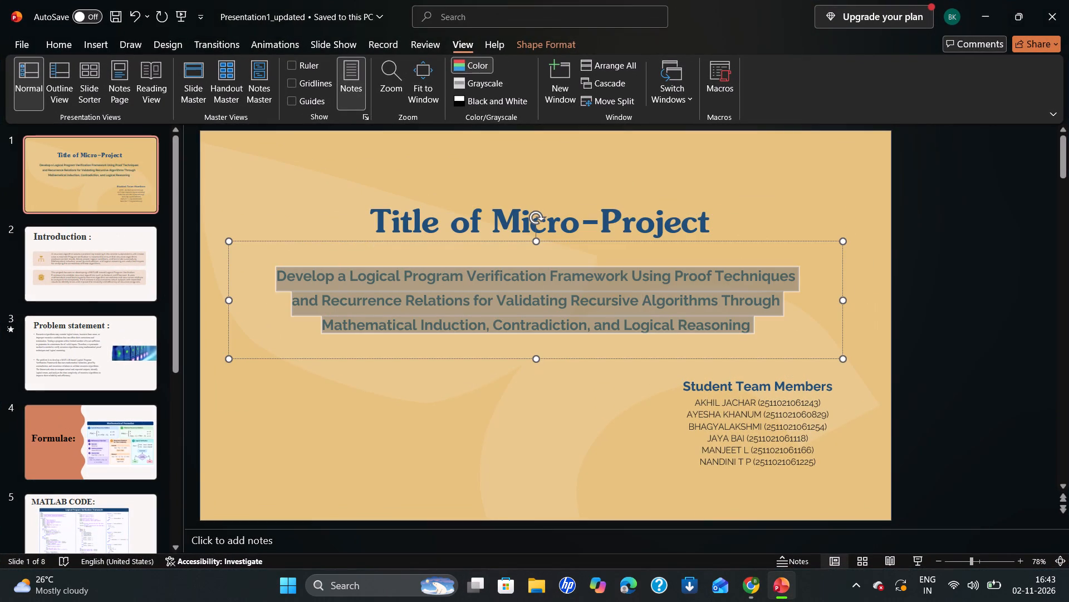
left_click_drag(286, 262, 284, 262)
key("ctrl+c")
Switch back to the Canva design and paste the copied paragraph onto the cover as a new text box.
left_click(650, 274)
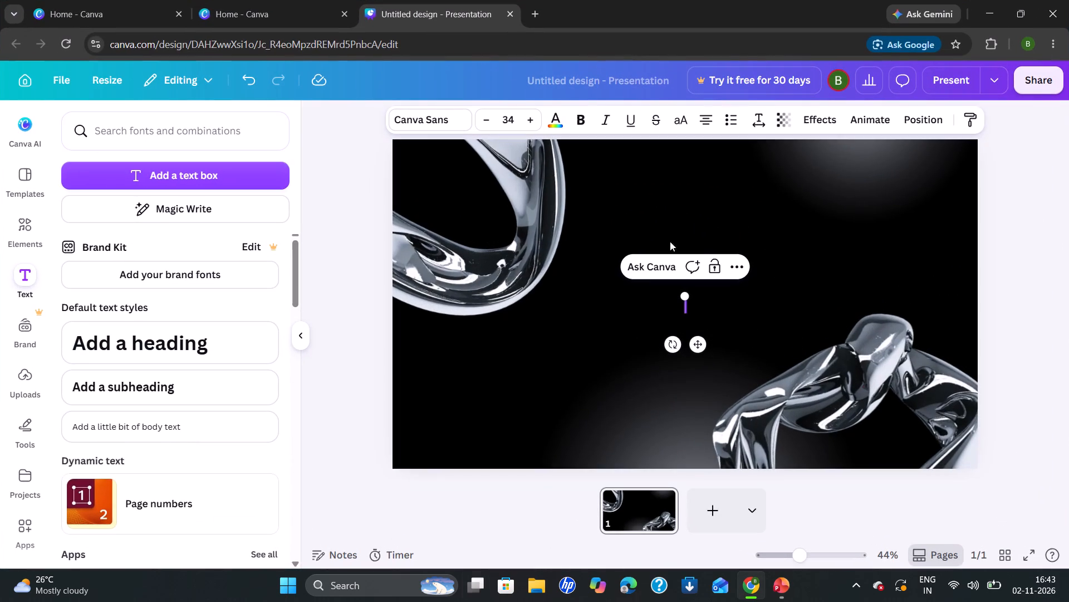
left_click(666, 299)
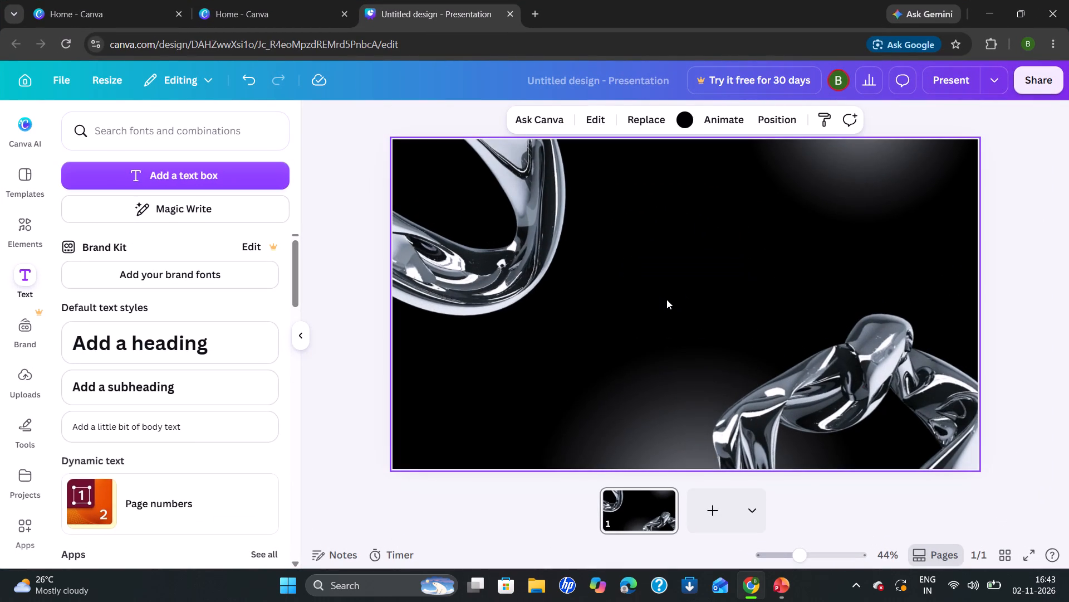
key("ctrl+v")
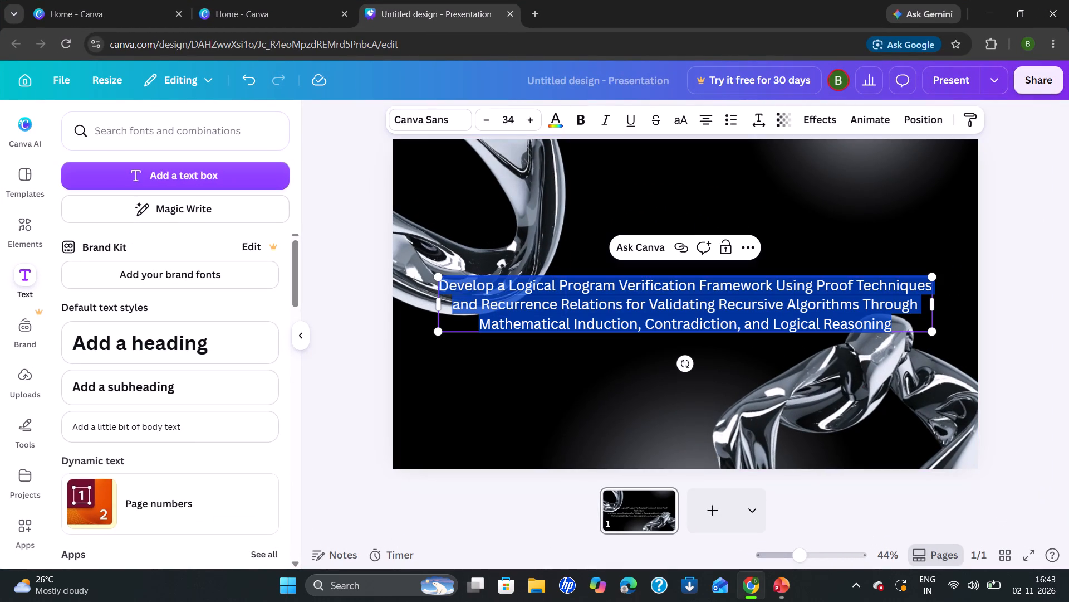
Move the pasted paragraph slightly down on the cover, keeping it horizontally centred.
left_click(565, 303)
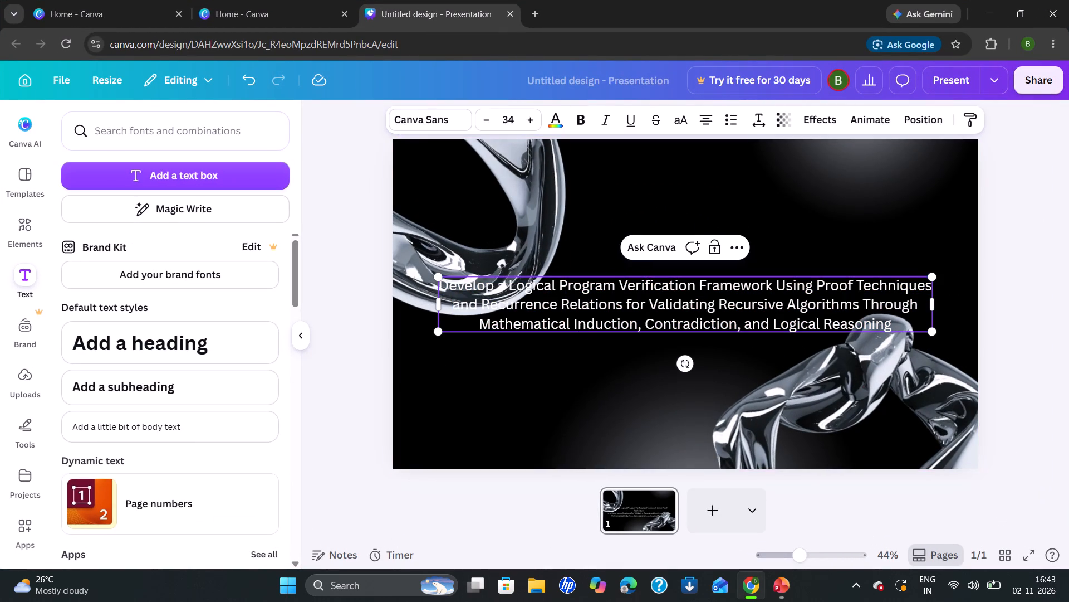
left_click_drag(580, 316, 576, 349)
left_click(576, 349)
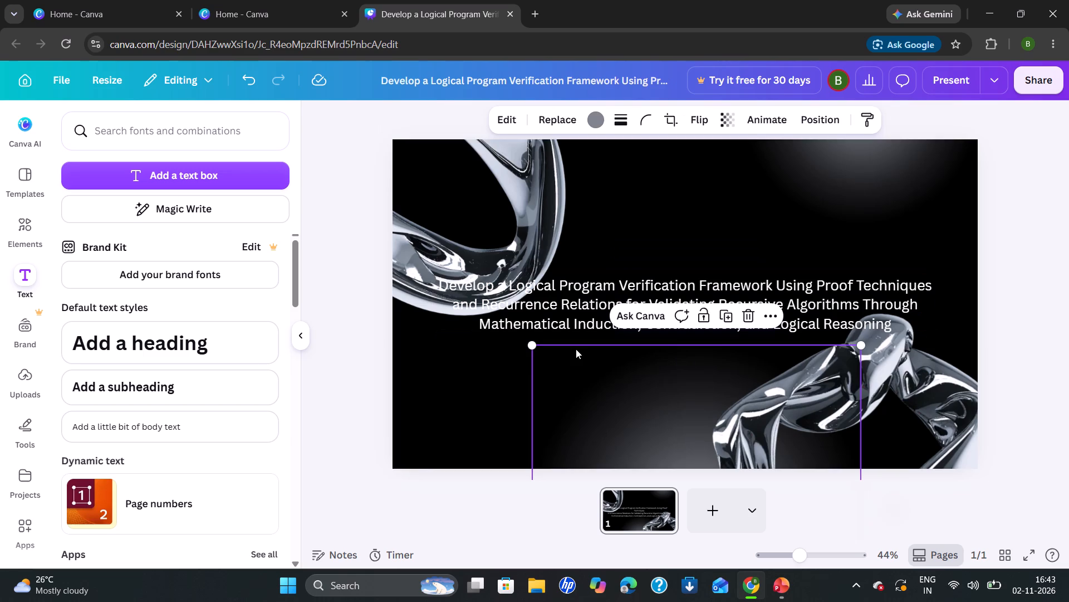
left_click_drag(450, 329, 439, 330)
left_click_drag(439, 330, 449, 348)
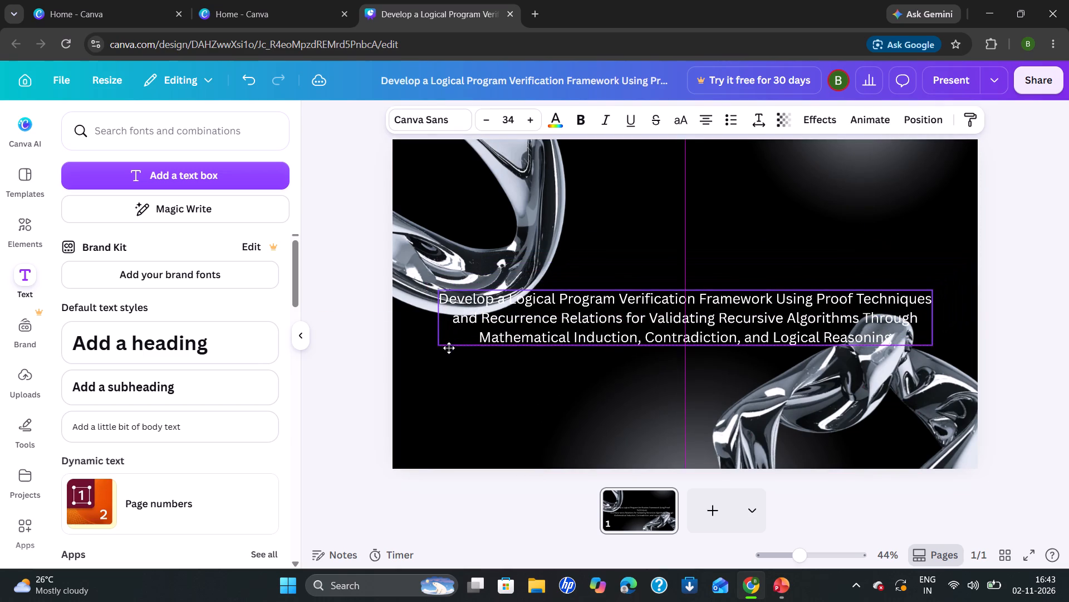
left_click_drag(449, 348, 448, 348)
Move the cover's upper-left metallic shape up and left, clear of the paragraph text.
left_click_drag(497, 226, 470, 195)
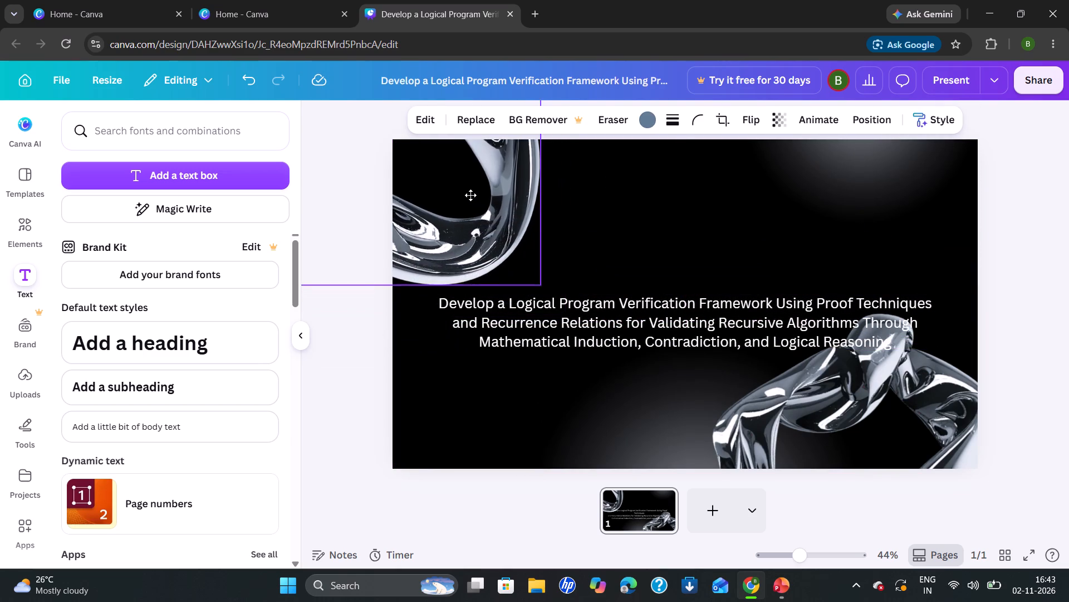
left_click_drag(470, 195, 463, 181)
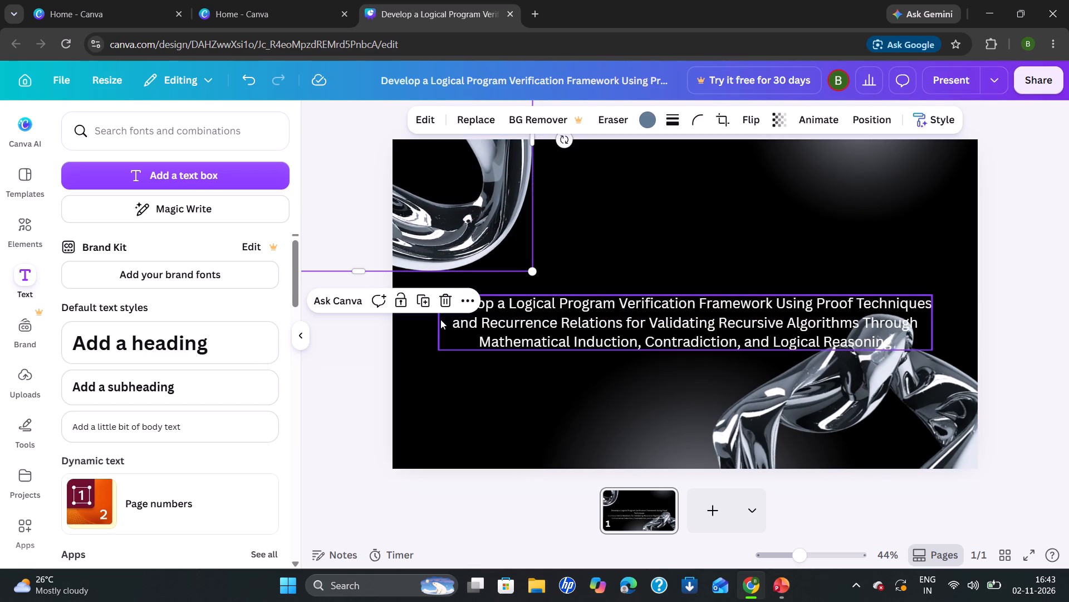
Move the paragraph text up on the cover, above the lower-right metallic shape.
left_click_drag(442, 332, 442, 307)
Move the cover's lower-right twisted metallic shape slightly down and right, clear of the paragraph text.
left_click_drag(808, 377, 822, 392)
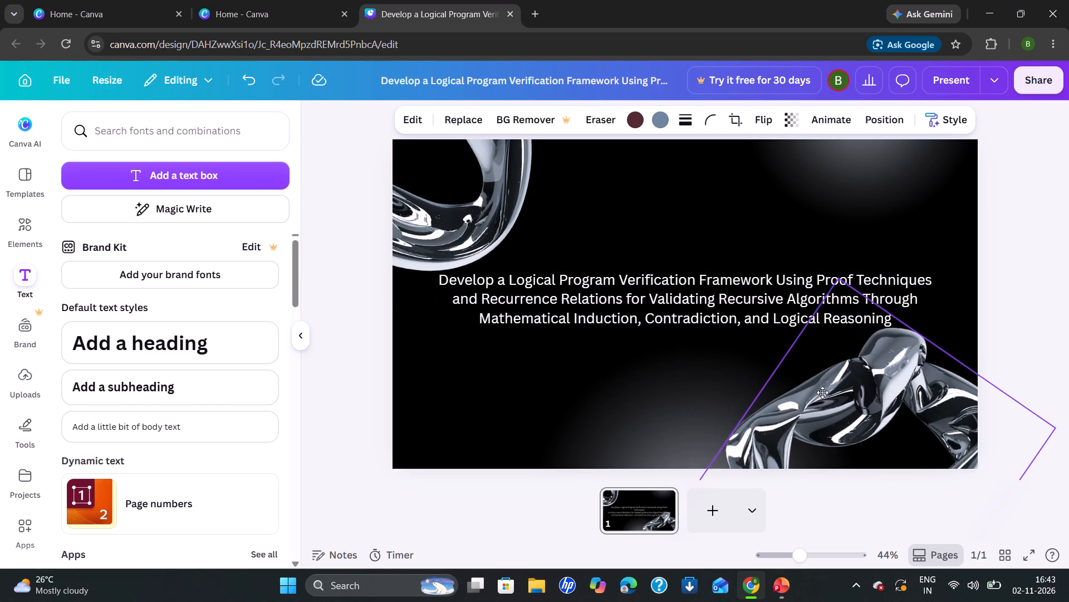
left_click_drag(822, 392, 830, 400)
Move the cover's upper-left metallic shape right and slightly up so it sits just above the paragraph text.
left_click_drag(489, 221, 494, 186)
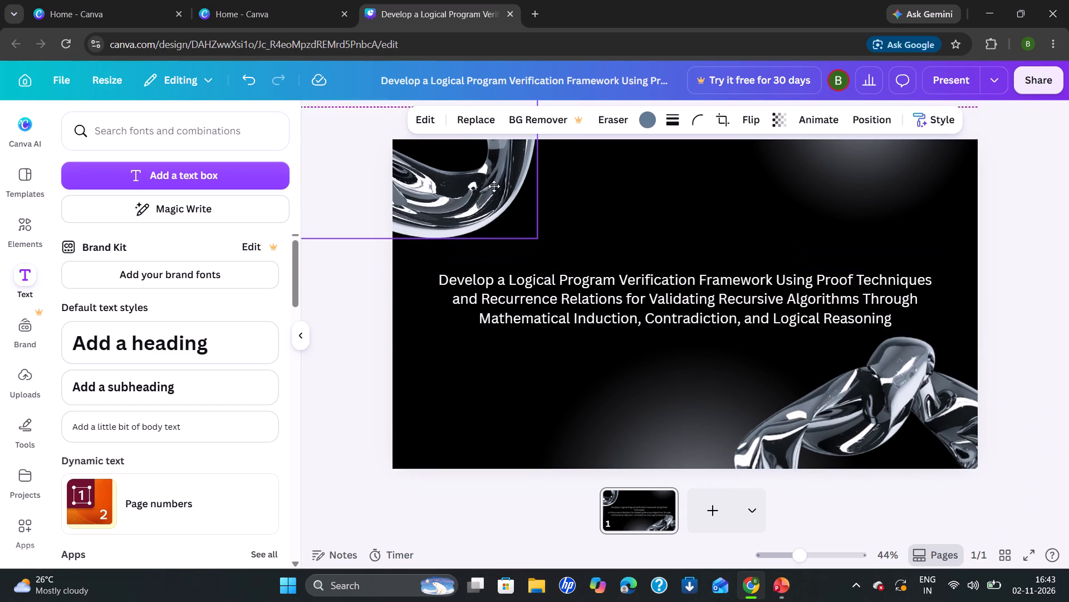
left_click_drag(494, 186, 586, 208)
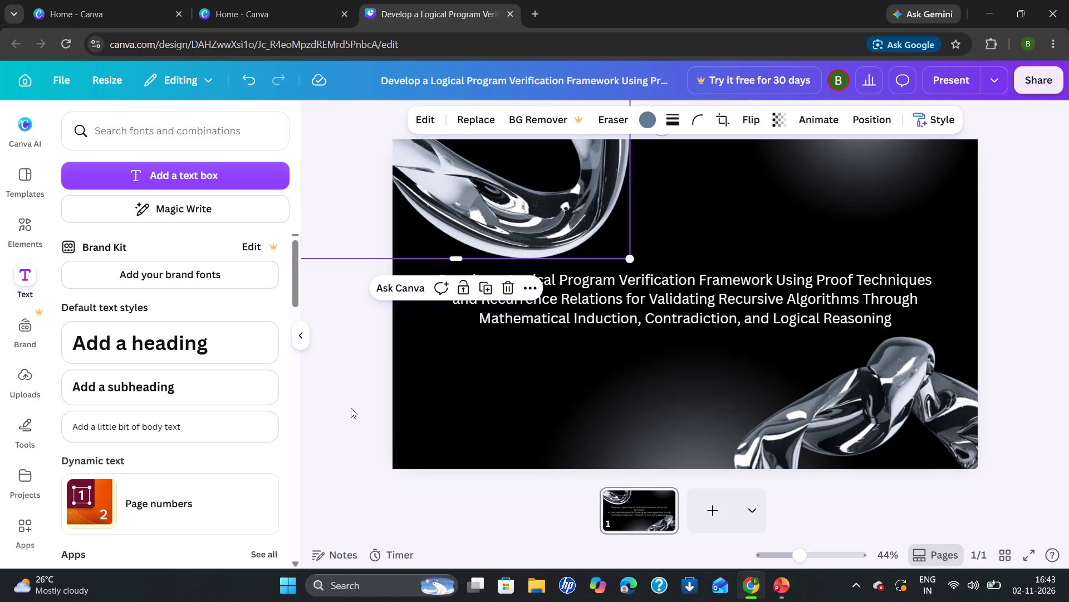
left_click(359, 427)
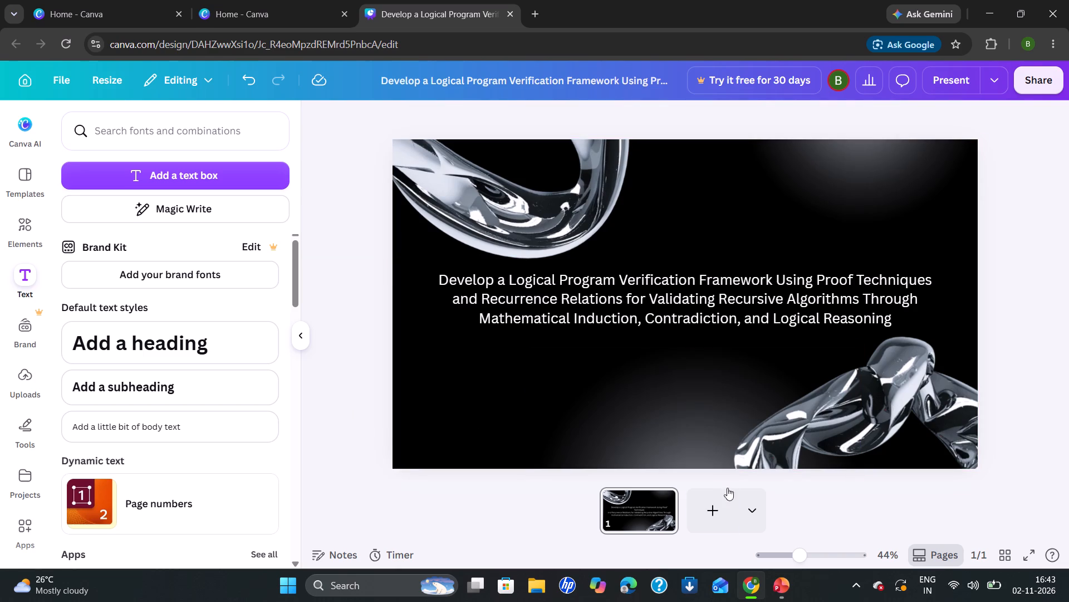
Add a new blank page after the cover.
left_click(714, 503)
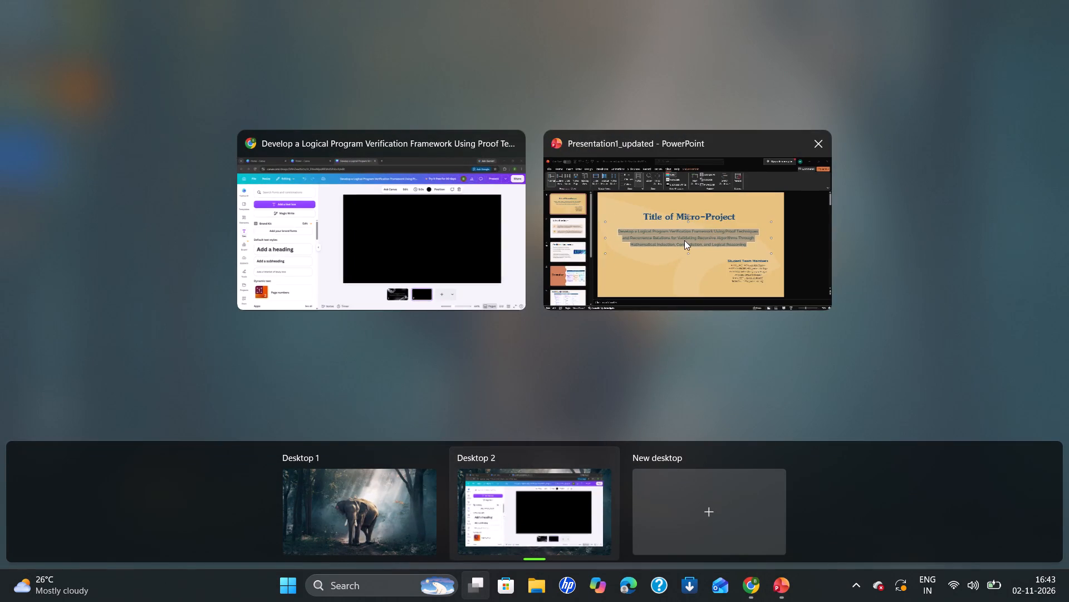
Switch to PowerPoint and copy the Student Team Members block with its names from slide 1.
left_click(684, 240)
left_click(684, 397)
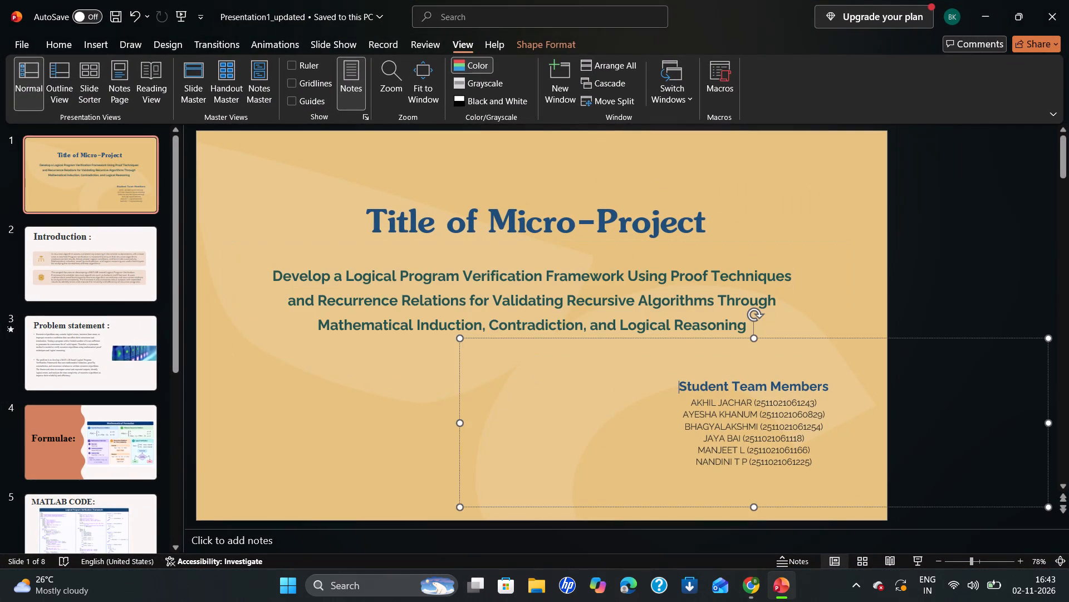
left_click_drag(679, 389, 818, 478)
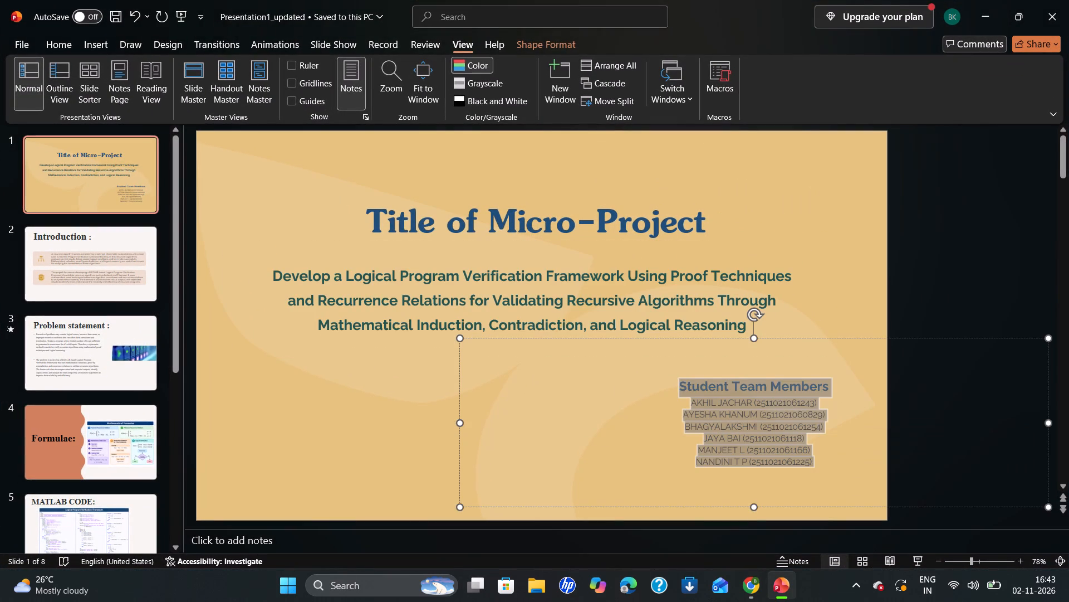
key("ctrl+c")
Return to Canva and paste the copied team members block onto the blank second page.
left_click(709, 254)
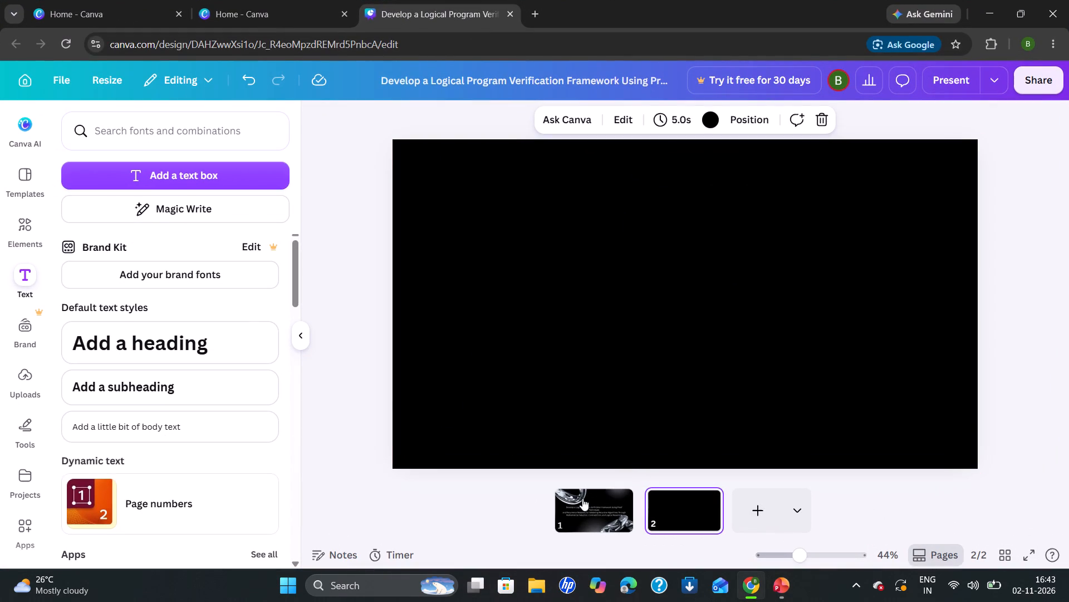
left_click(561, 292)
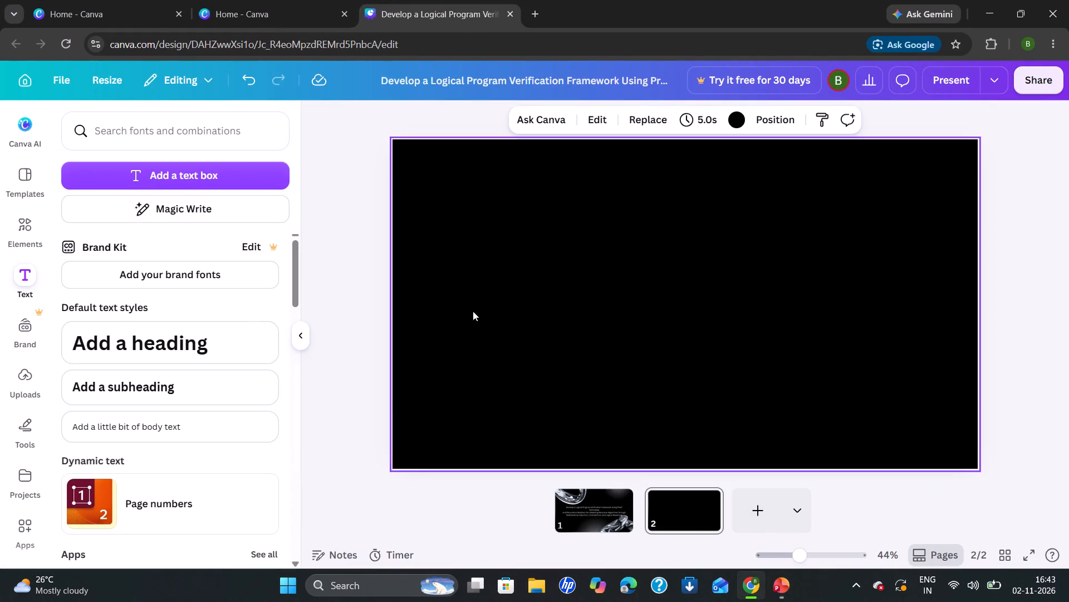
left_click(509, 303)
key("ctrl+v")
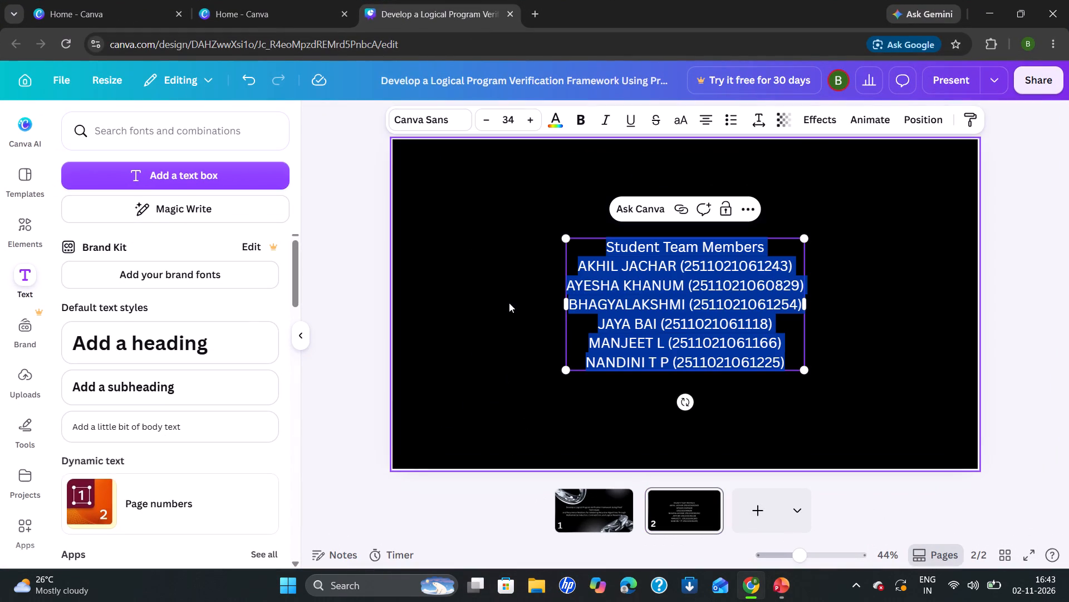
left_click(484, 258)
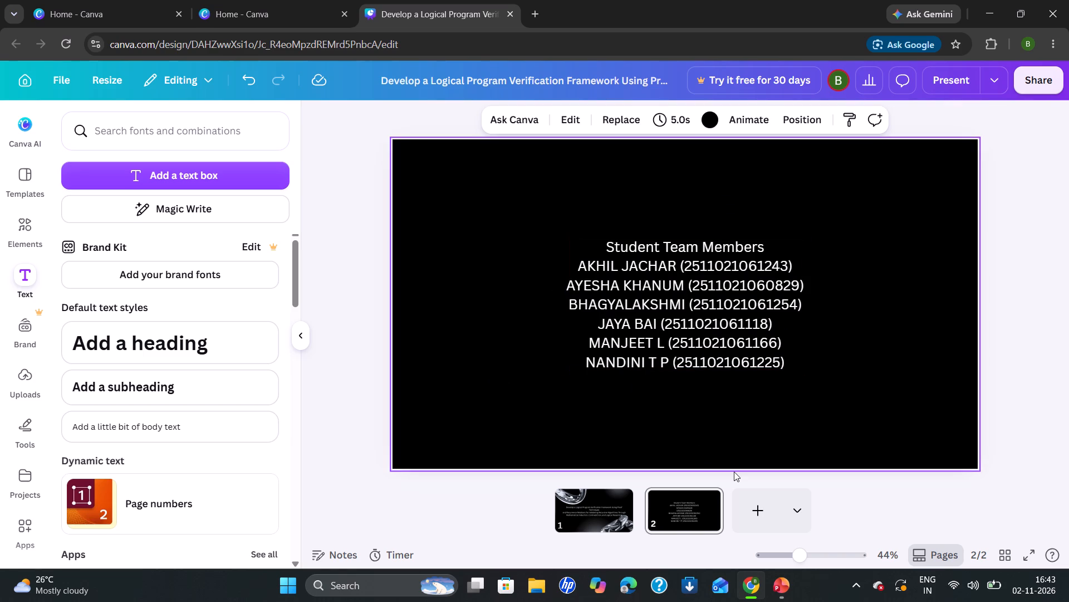
Add a third page and apply the template's WHAT WE DO layout to it.
left_click(758, 515)
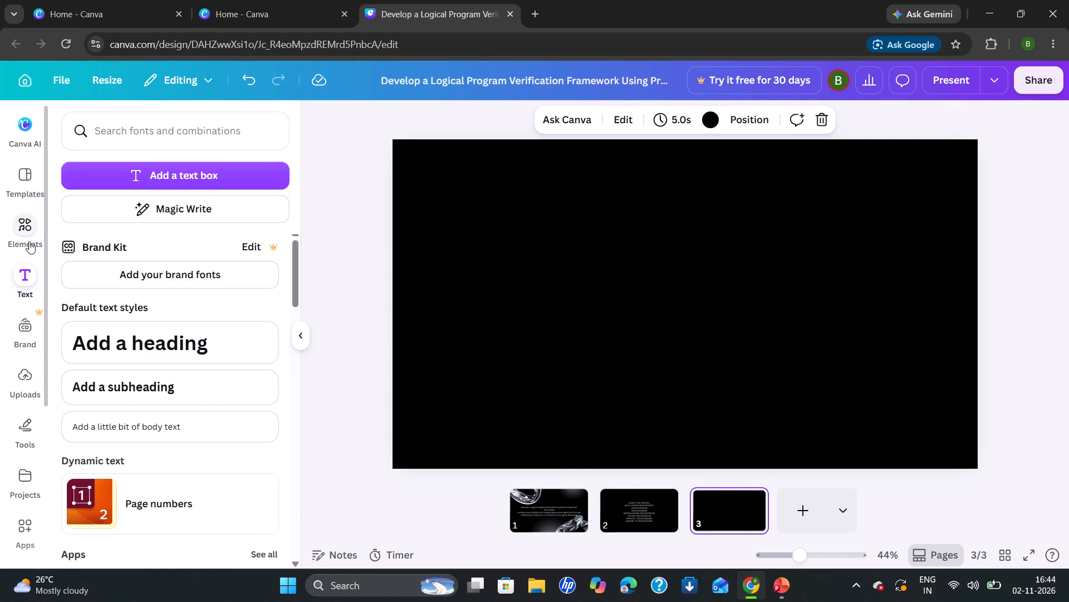
left_click(22, 176)
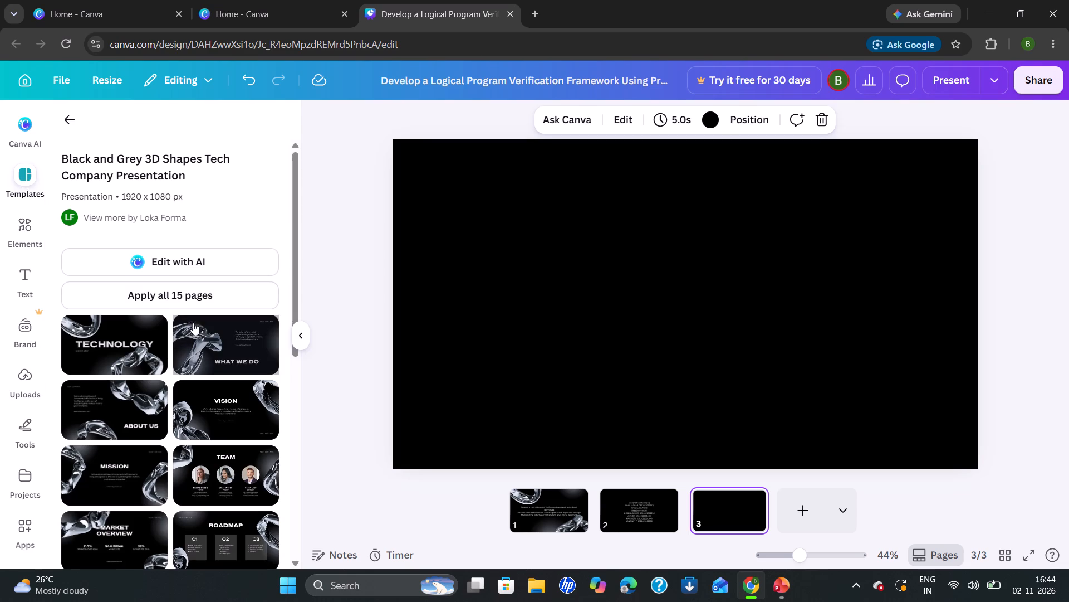
left_click(207, 357)
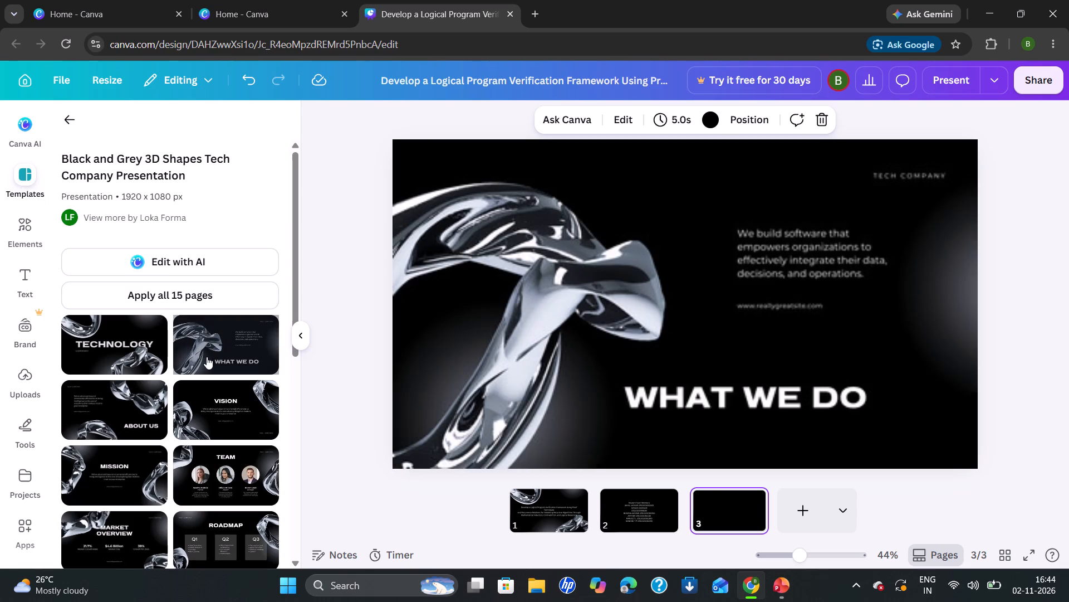
Delete the plain black page 2 that holds only the team members text.
left_click(638, 499)
key("BackSpace")
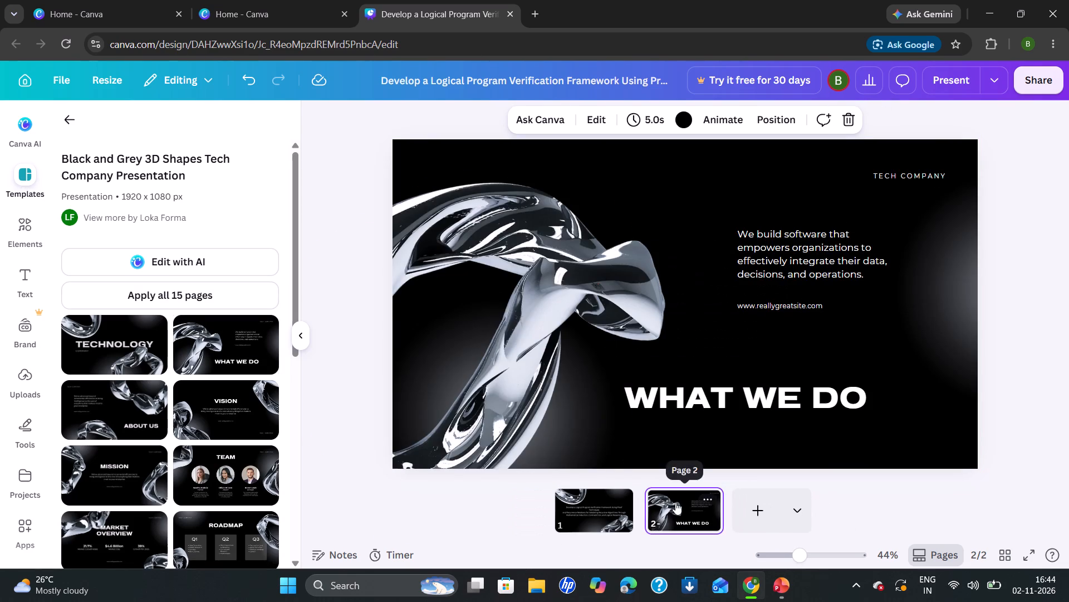
Delete the WHAT WE DO heading, the website line and the description paragraph from the template page.
left_click(773, 406)
key("BackSpace")
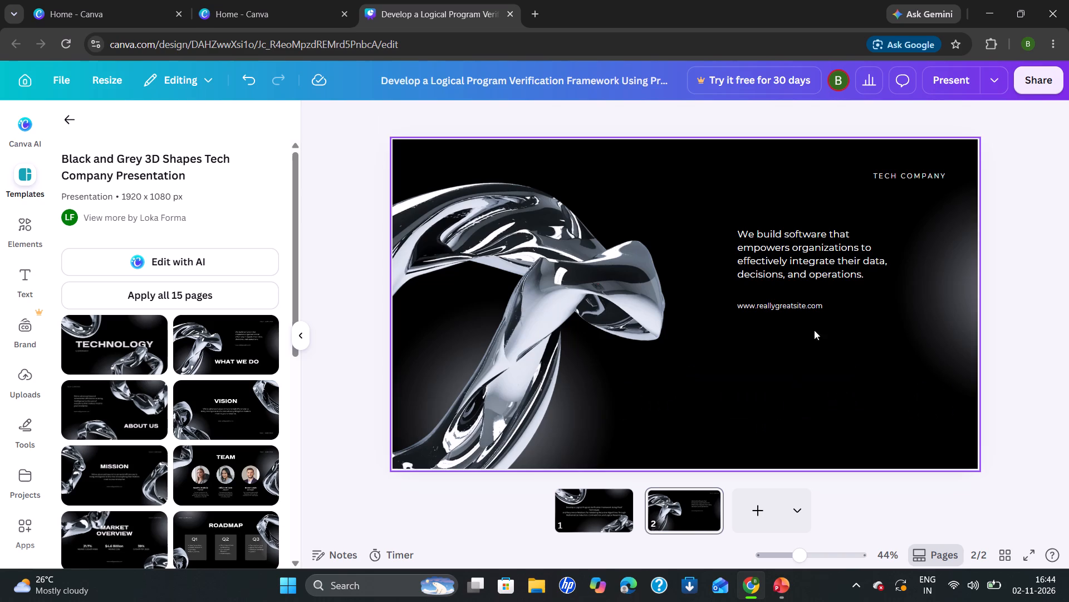
left_click(819, 310)
key("BackSpace")
left_click(817, 274)
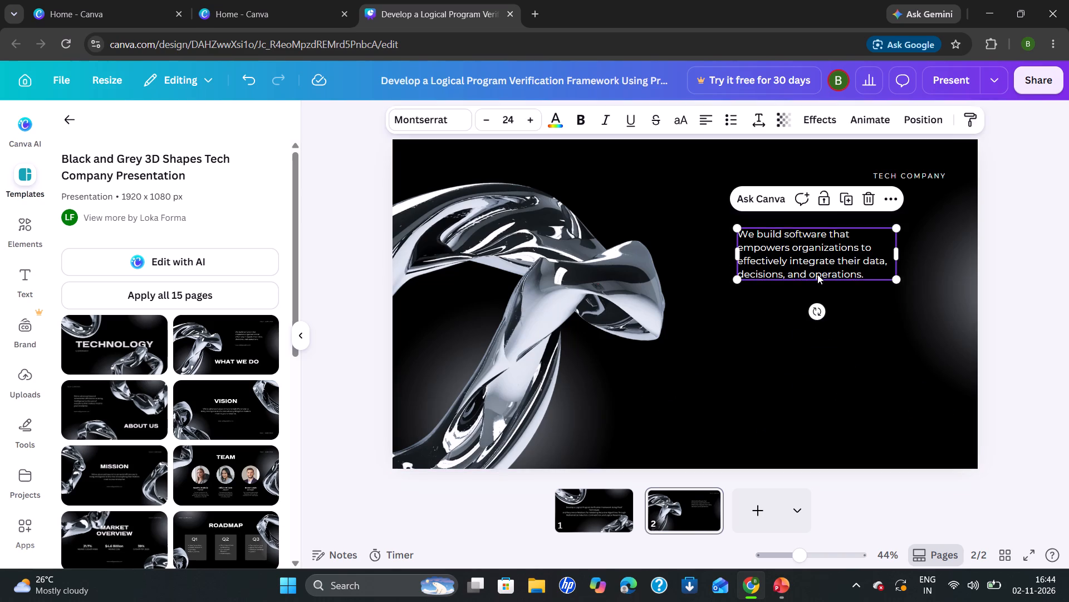
key("BackSpace")
Paste the team members block on page 2 and move it onto the black area right of the metallic shape.
key("ctrl+v")
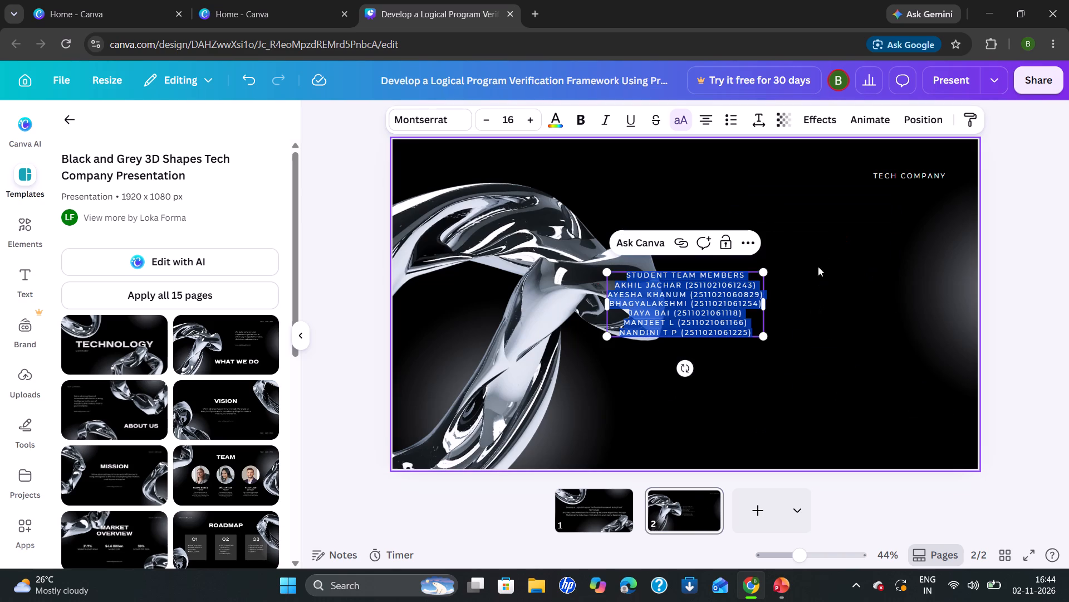
left_click(816, 378)
left_click_drag(752, 334, 773, 333)
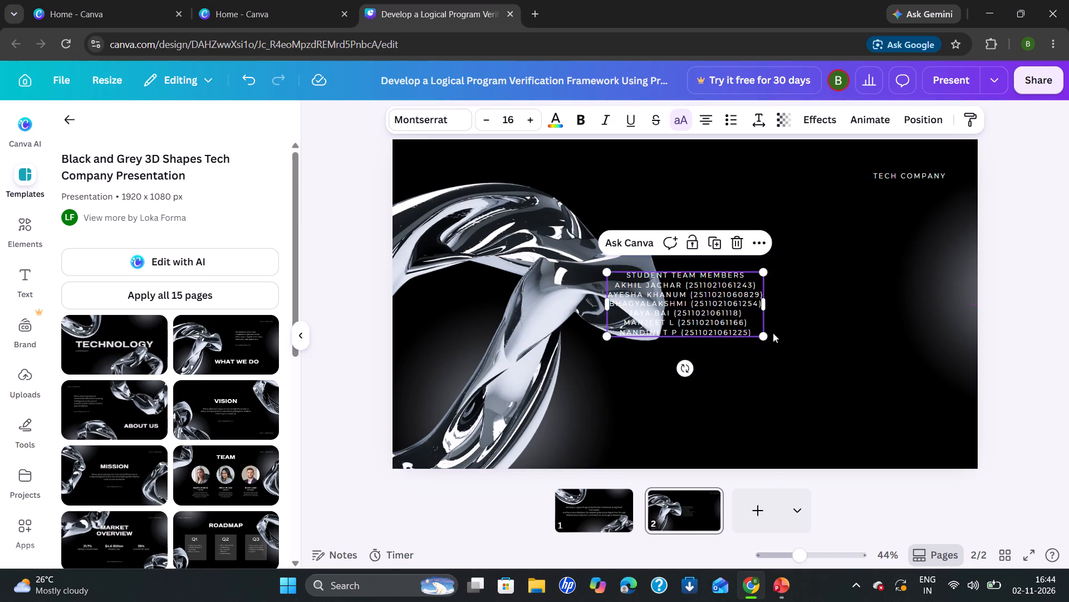
left_click_drag(773, 333, 858, 319)
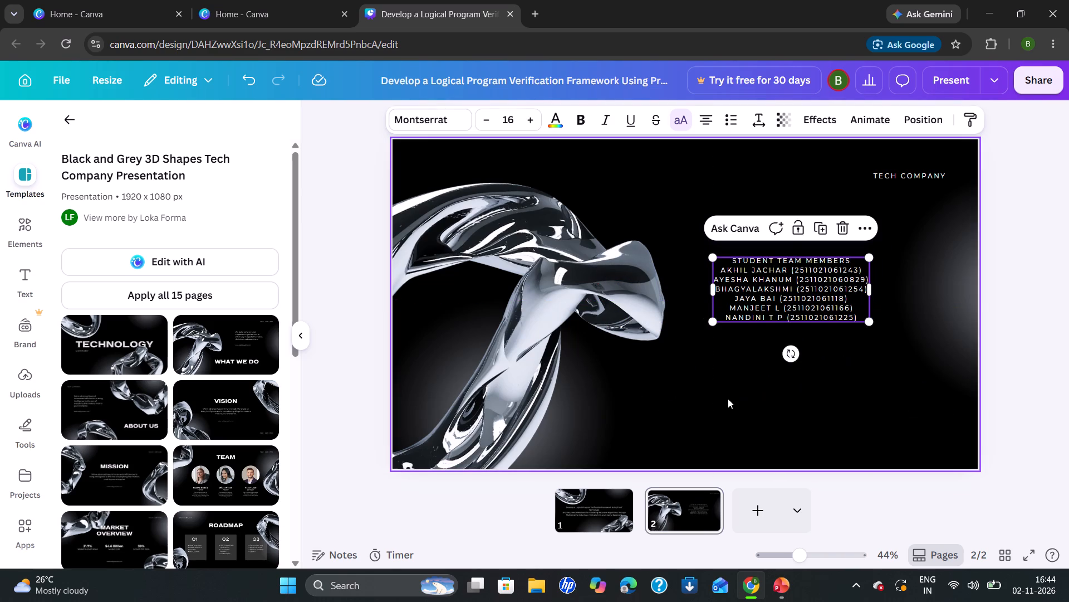
left_click(728, 399)
Go to the cover page, switch to PowerPoint and copy the heading "Title of Micro-Project" from slide 1.
left_click(592, 506)
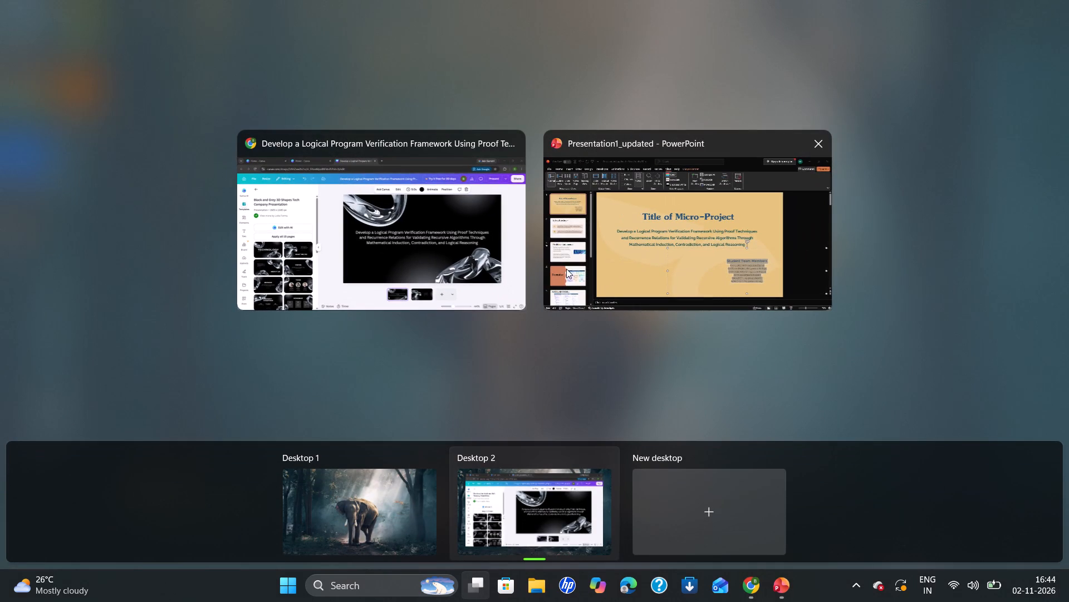
left_click(714, 232)
left_click_drag(733, 229, 495, 221)
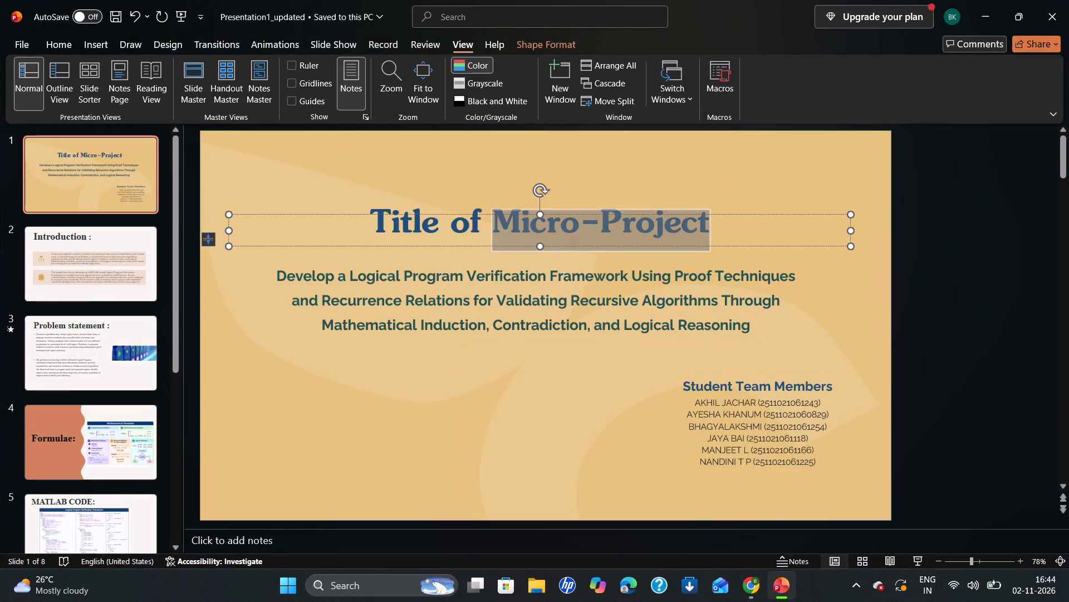
left_click_drag(495, 221, 383, 208)
key("ctrl+c")
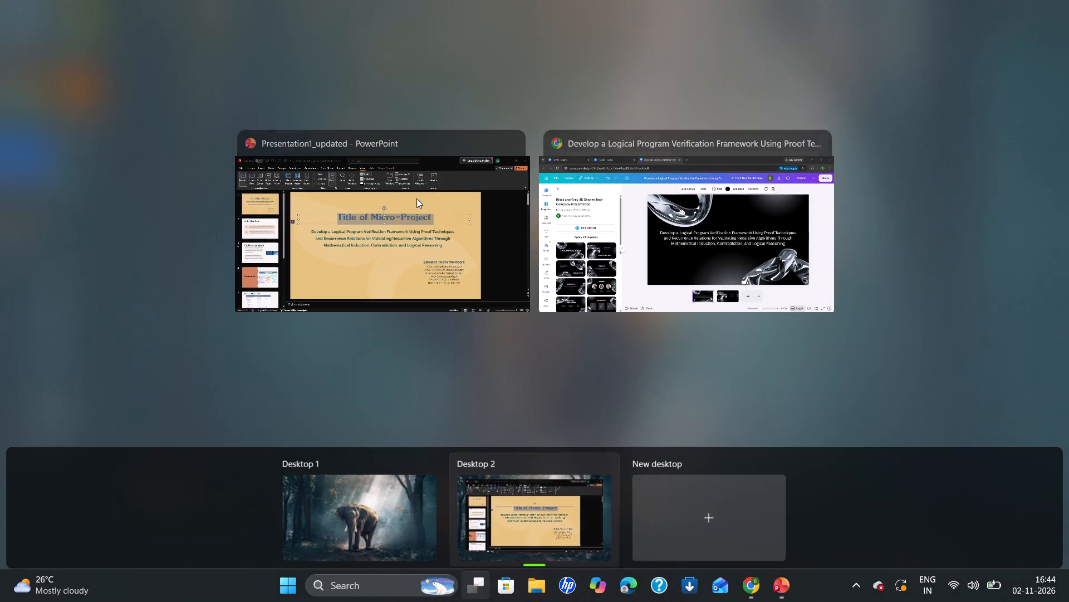
Paste the "Title of Micro-Project" heading onto the Canva cover and place it centred above the paragraph.
left_click(619, 235)
left_click(702, 215)
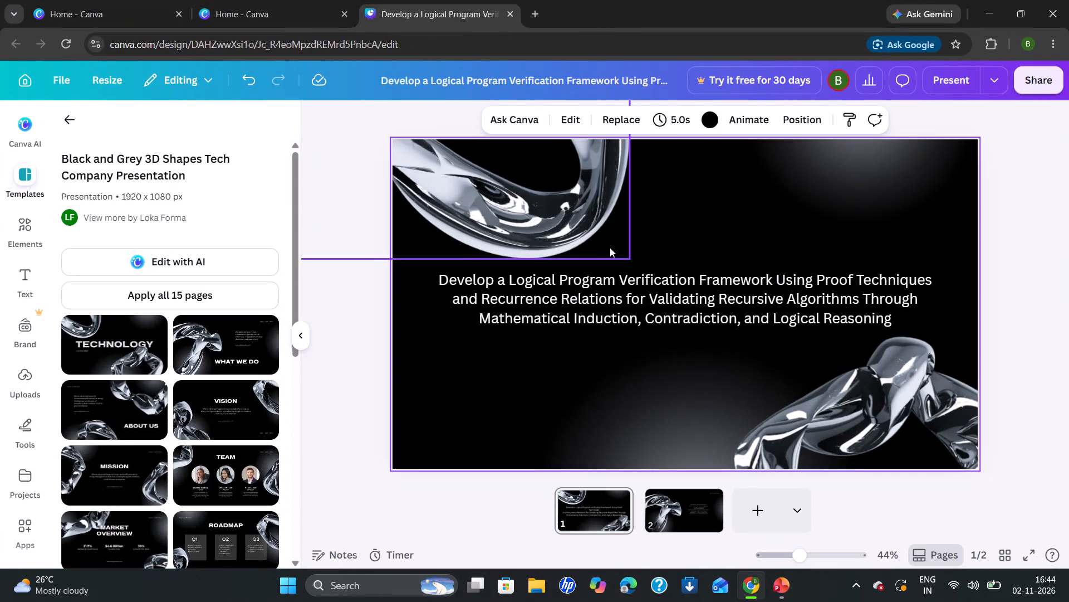
left_click(664, 253)
key("ctrl+v")
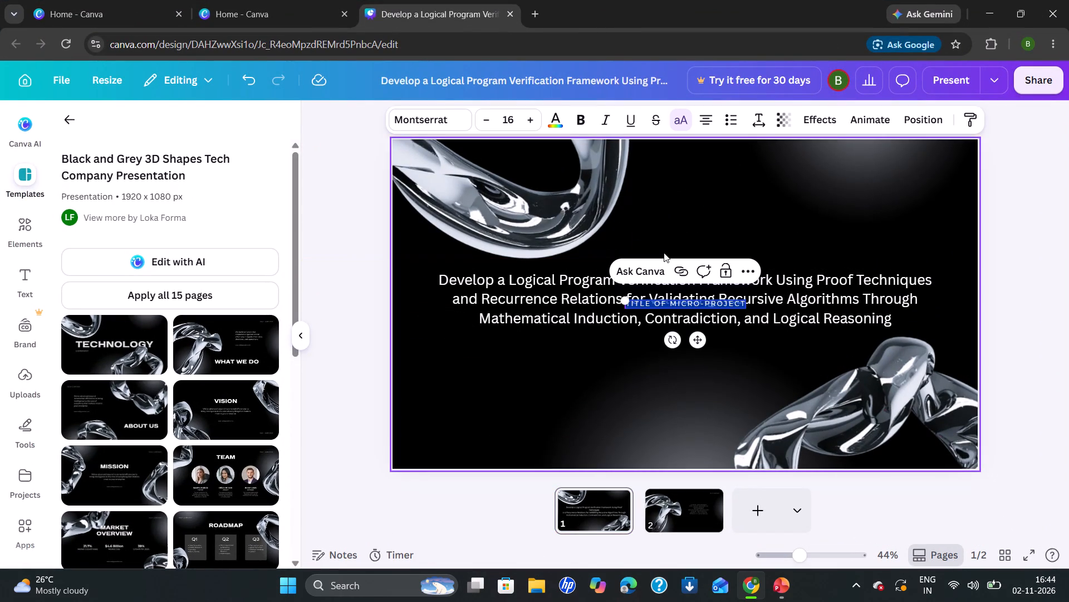
left_click_drag(675, 311, 675, 234)
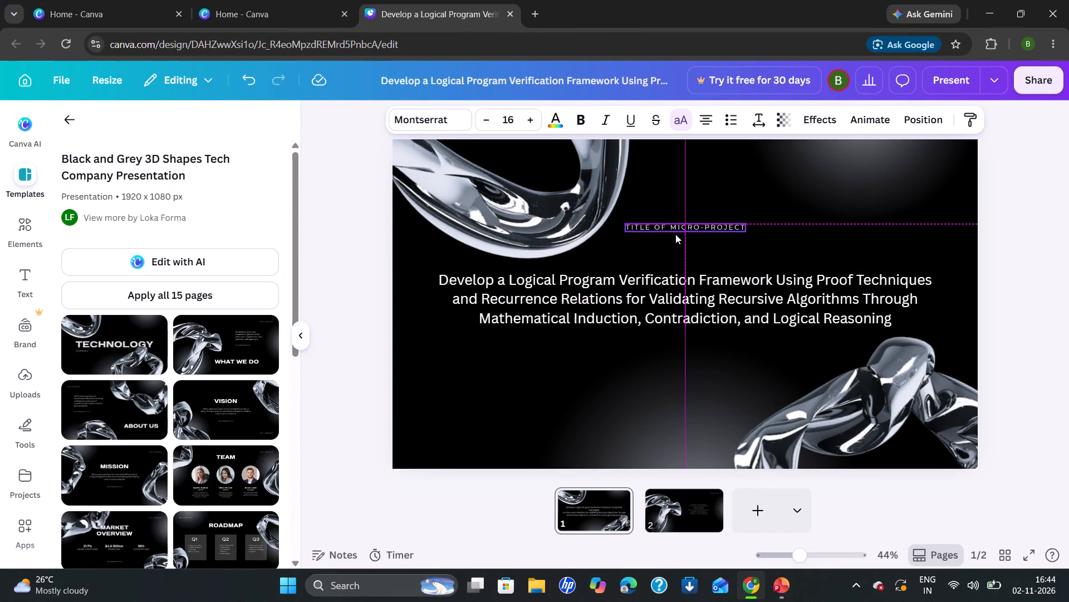
left_click_drag(675, 234, 676, 246)
Move the cover paragraph down to the slide's left edge and scale it down, clear of the lower-right metallic shape.
left_click_drag(655, 298, 610, 336)
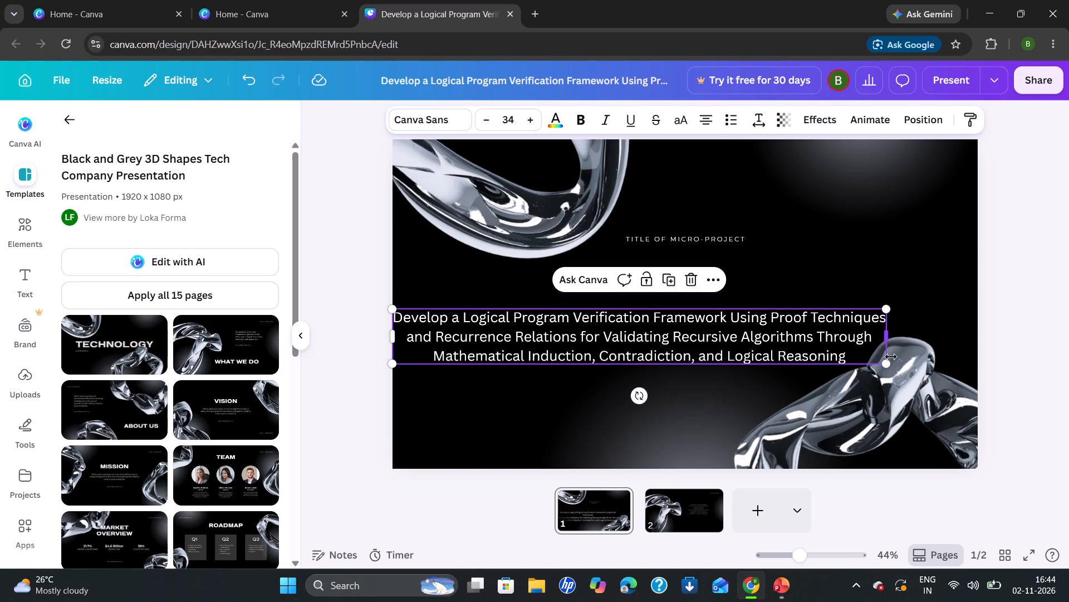
left_click_drag(889, 367, 776, 394)
Move the cover title down closer to the paragraph and enlarge its text box to a font size of about 36.2.
left_click(686, 242)
left_click_drag(686, 242, 678, 270)
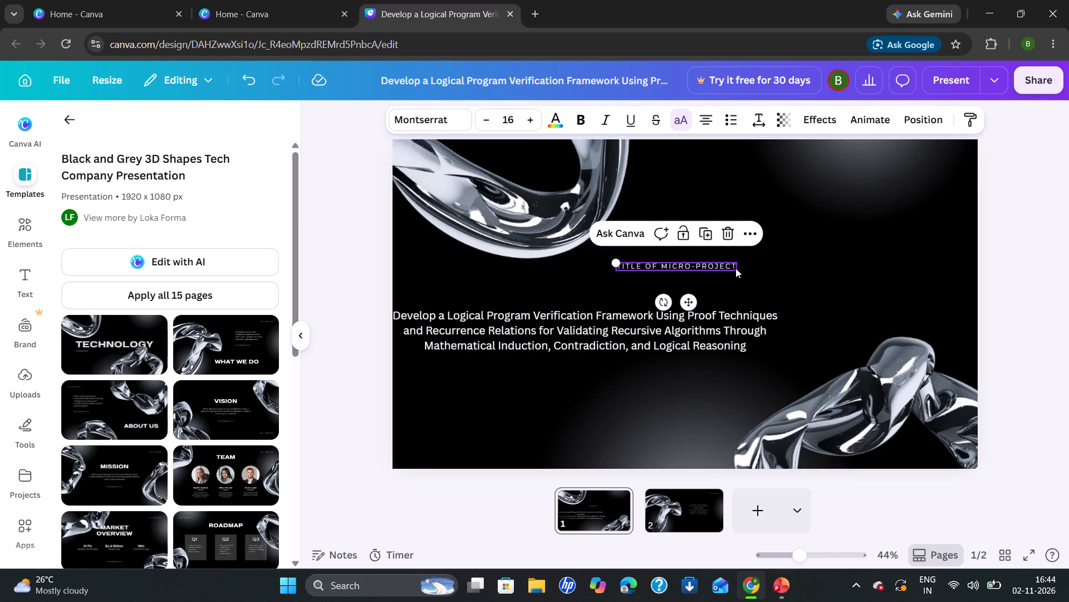
left_click_drag(739, 267, 887, 291)
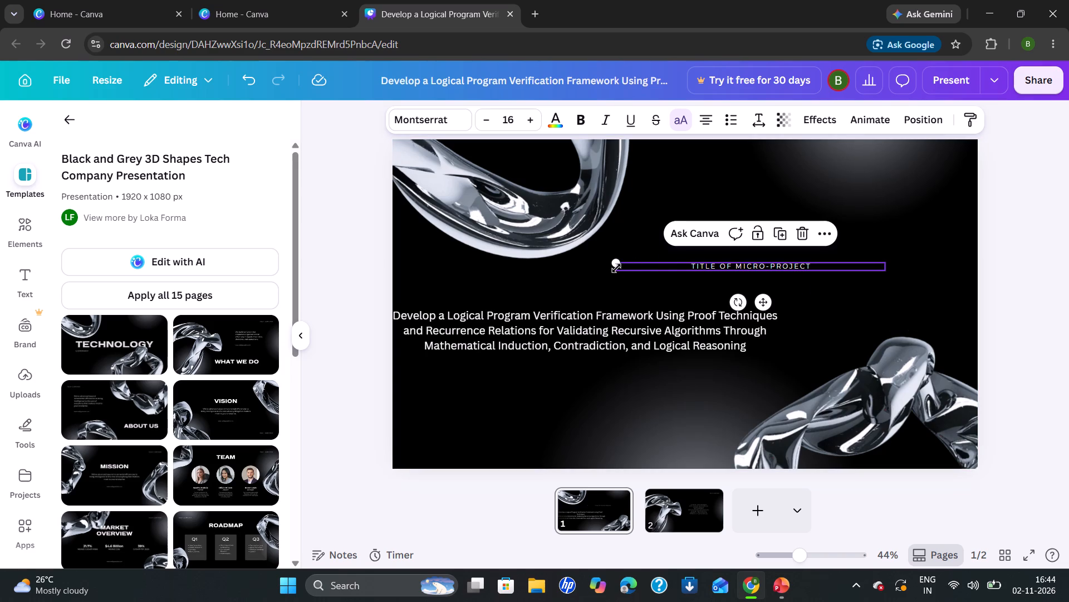
left_click_drag(616, 268, 544, 330)
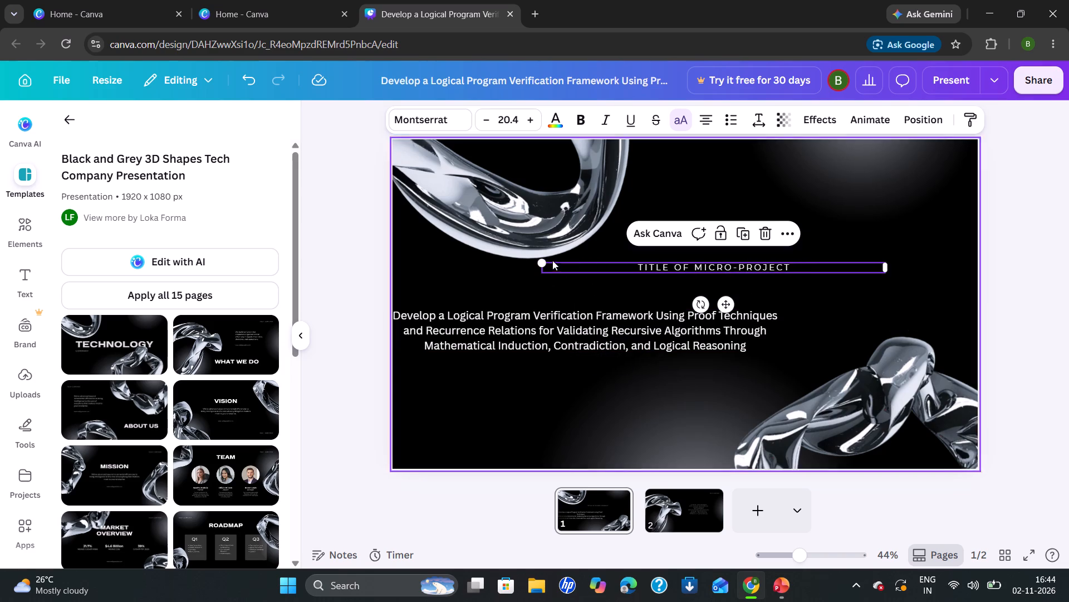
left_click_drag(538, 270, 496, 313)
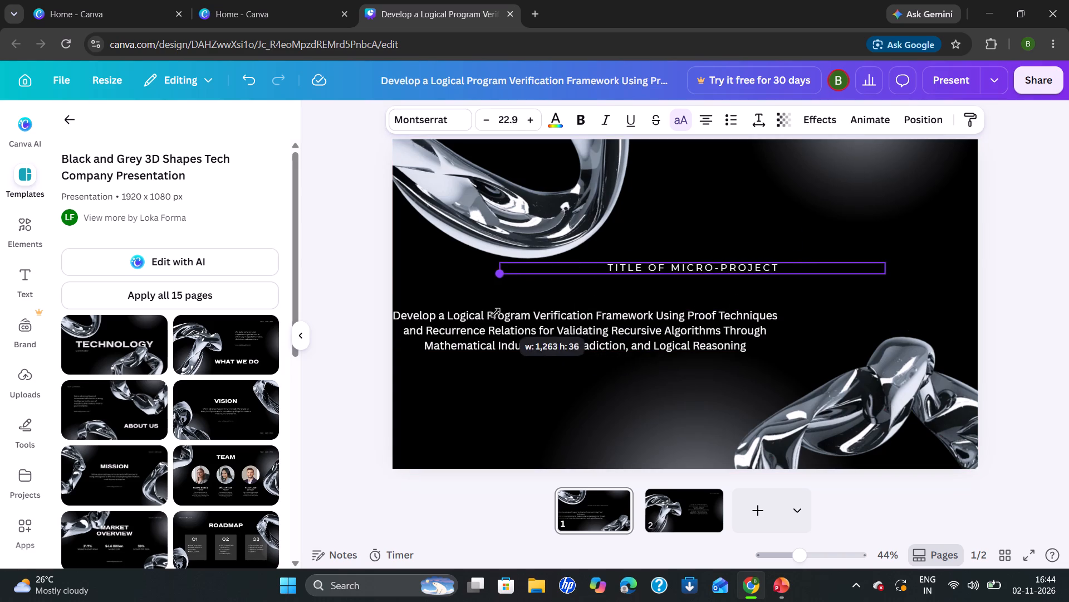
left_click_drag(496, 313, 374, 329)
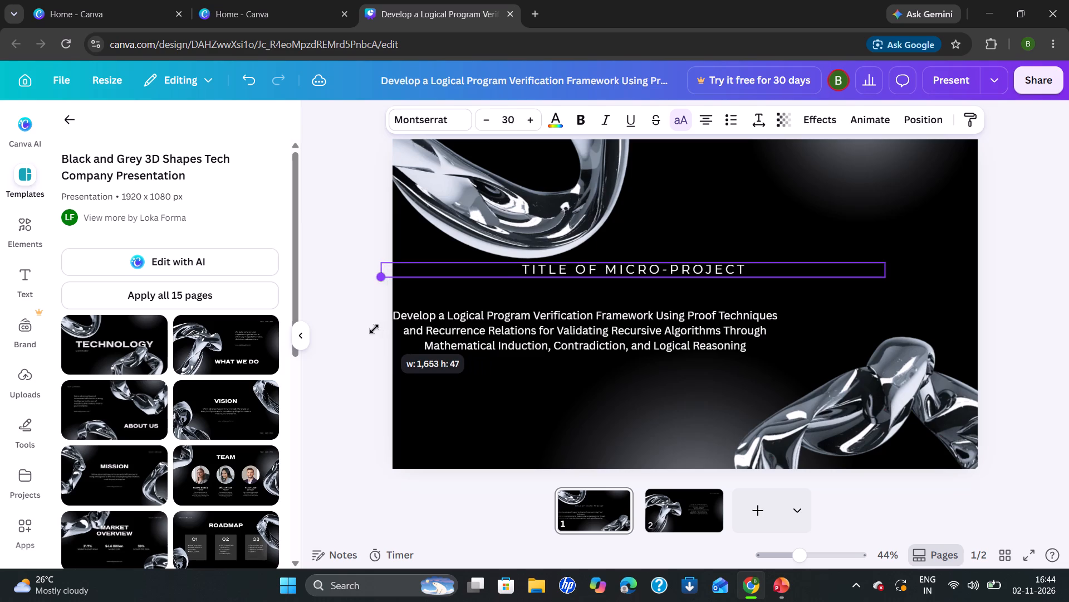
left_click_drag(374, 329, 275, 334)
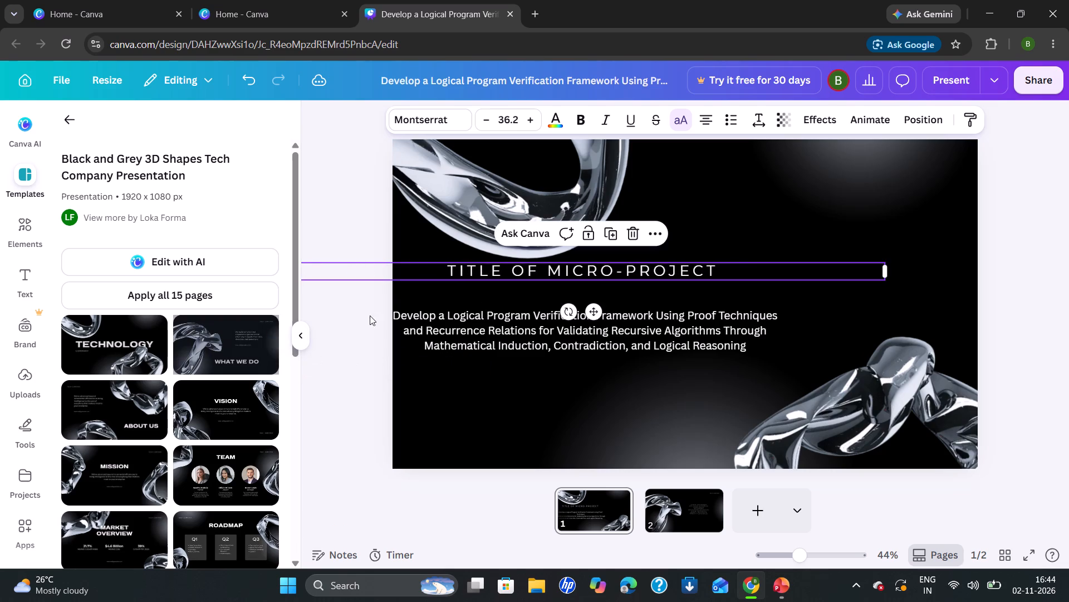
Set the cover title's font size to 41.2 and make it bold.
left_click(710, 267)
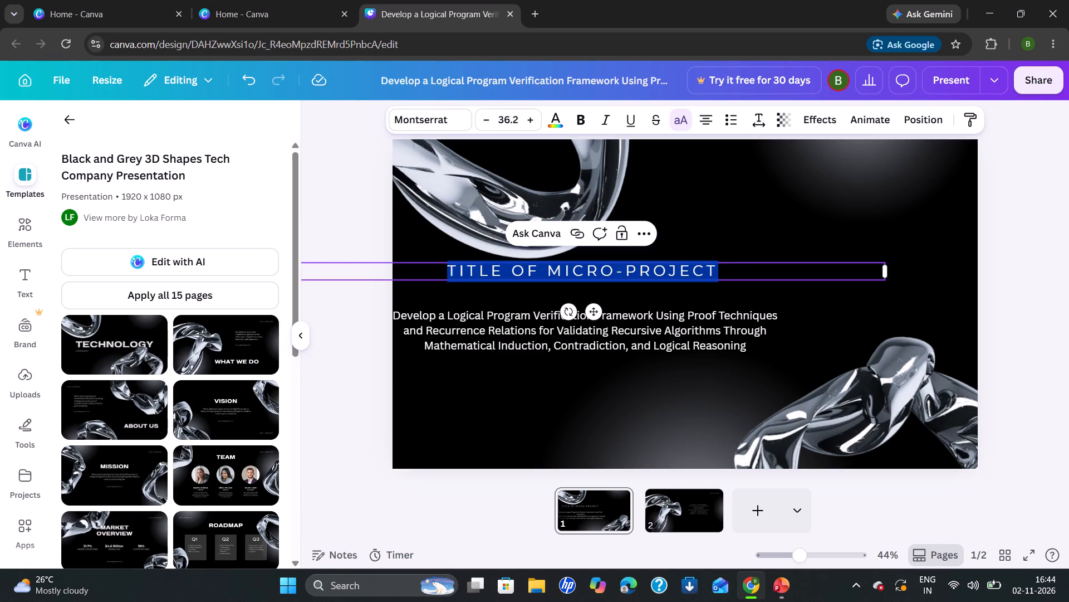
double_click(534, 119)
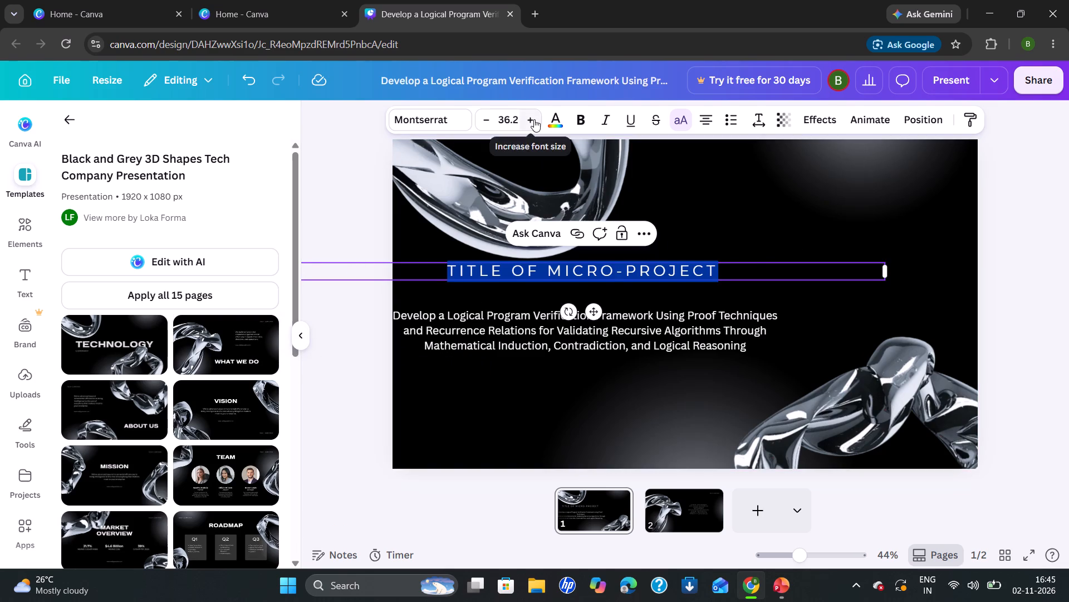
triple_click(534, 119)
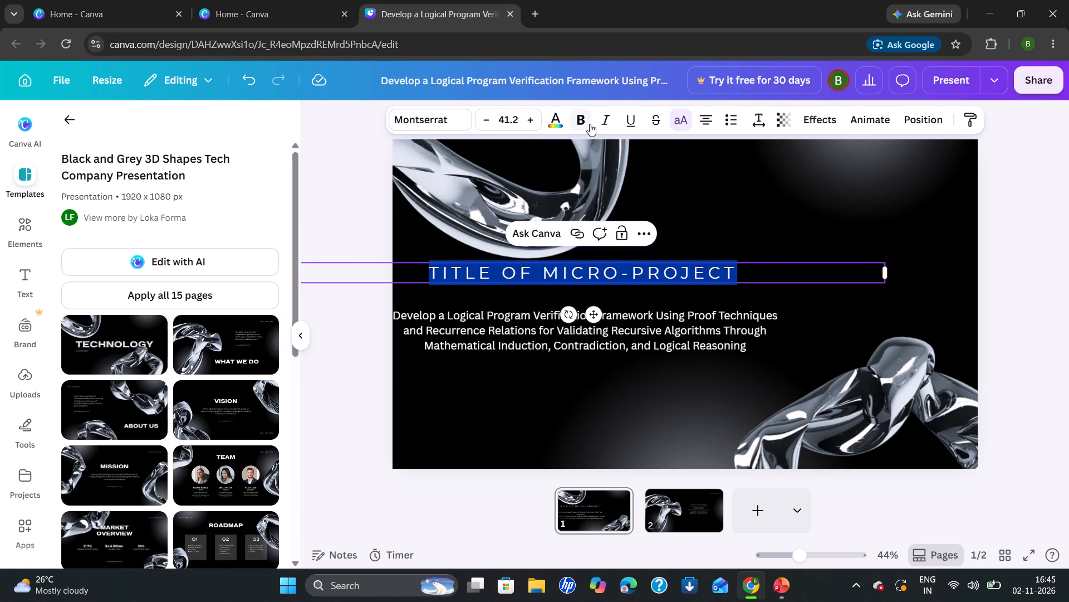
left_click(578, 124)
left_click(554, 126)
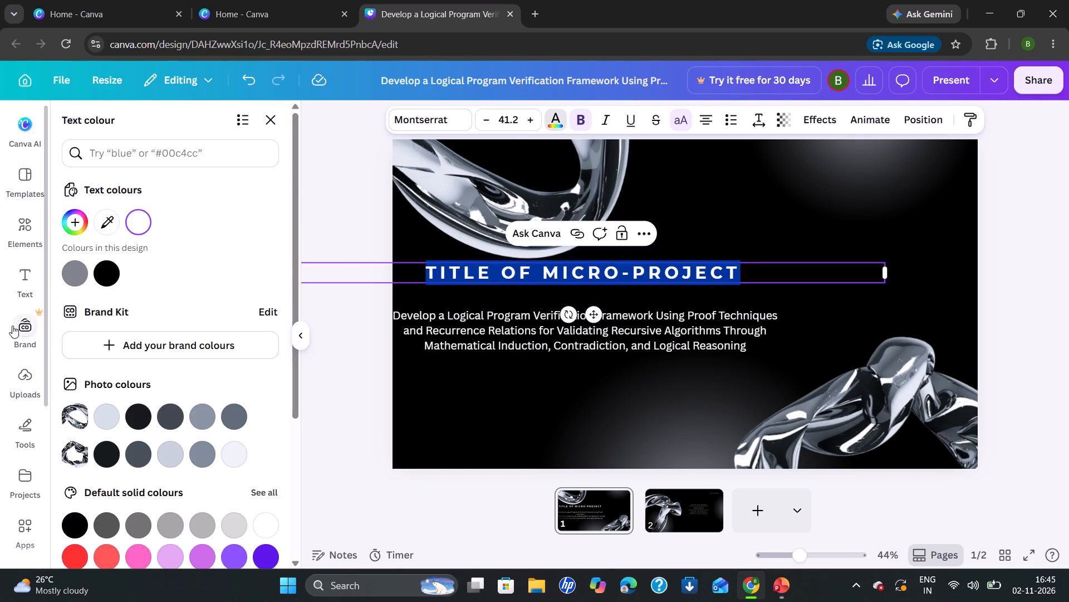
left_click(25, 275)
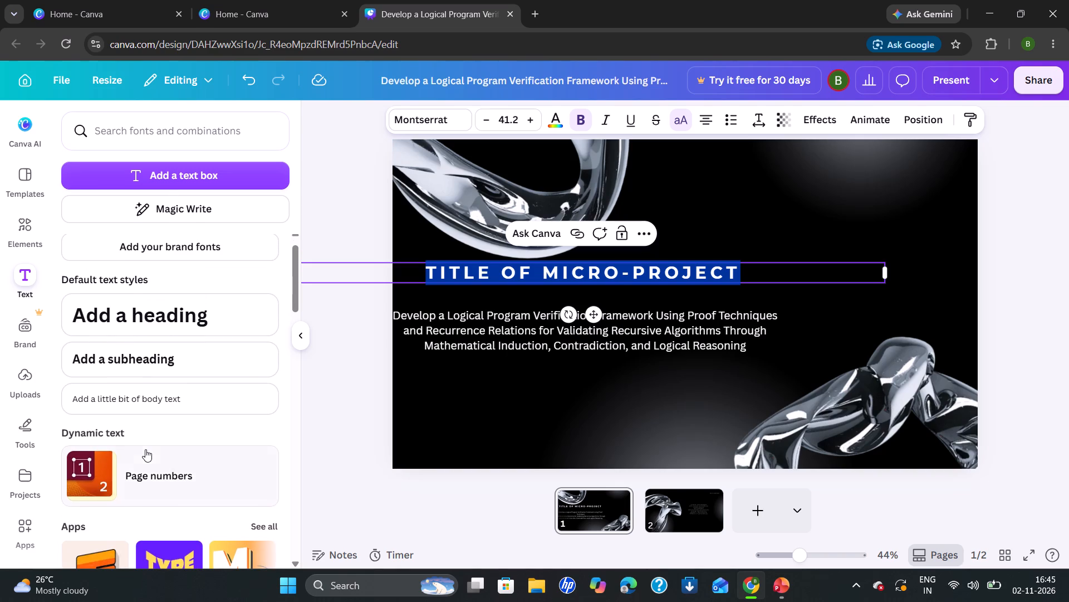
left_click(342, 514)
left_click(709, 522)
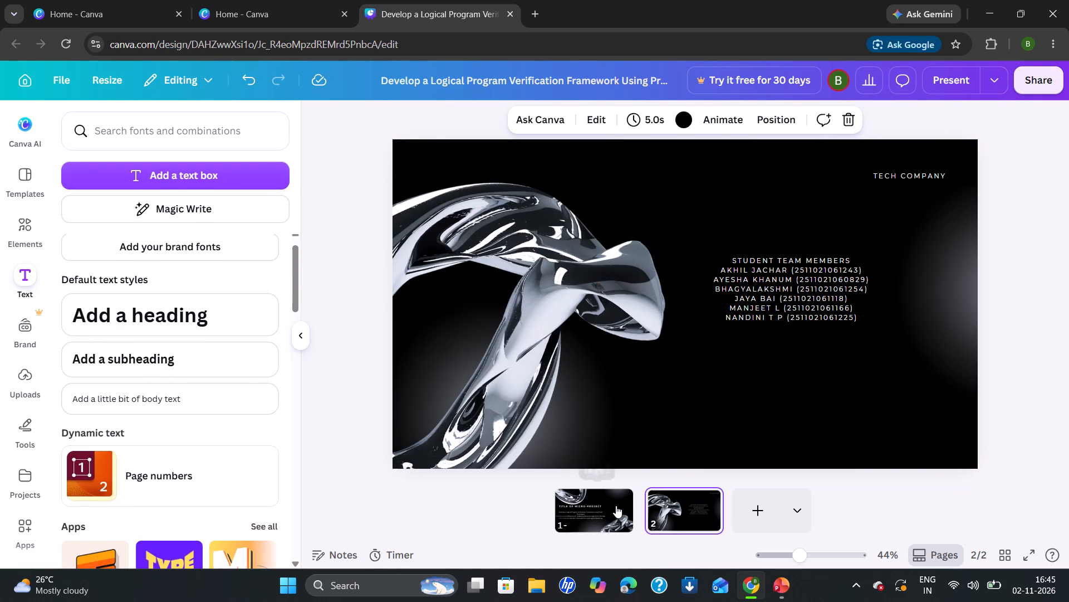
Add a third page to the Canva design and apply the template's Market Overview layout to it.
left_click(616, 506)
left_click(674, 501)
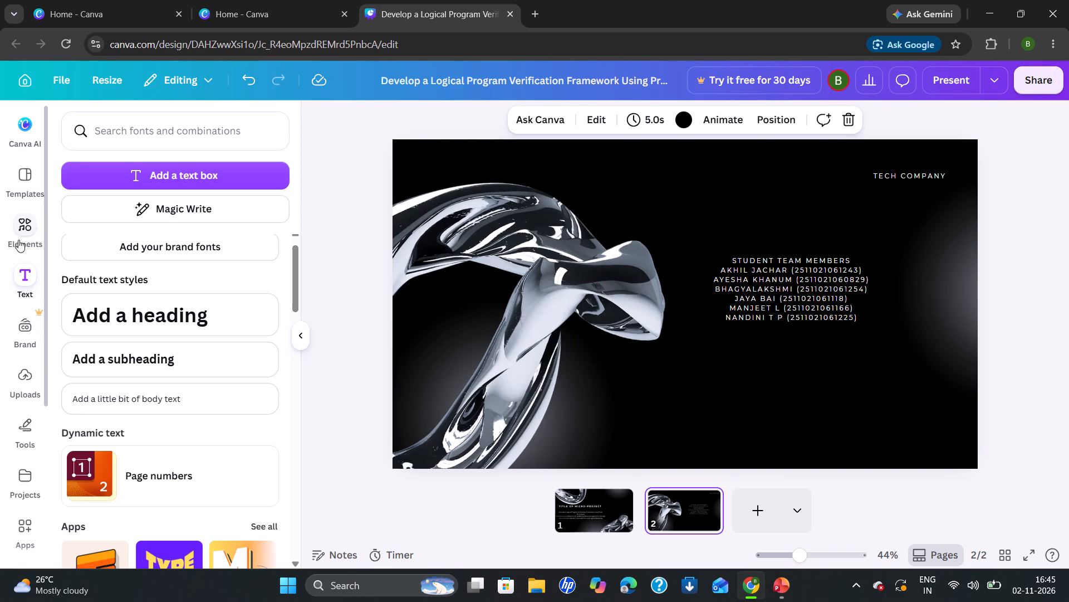
left_click(24, 183)
scroll(168, 431, "down", 1)
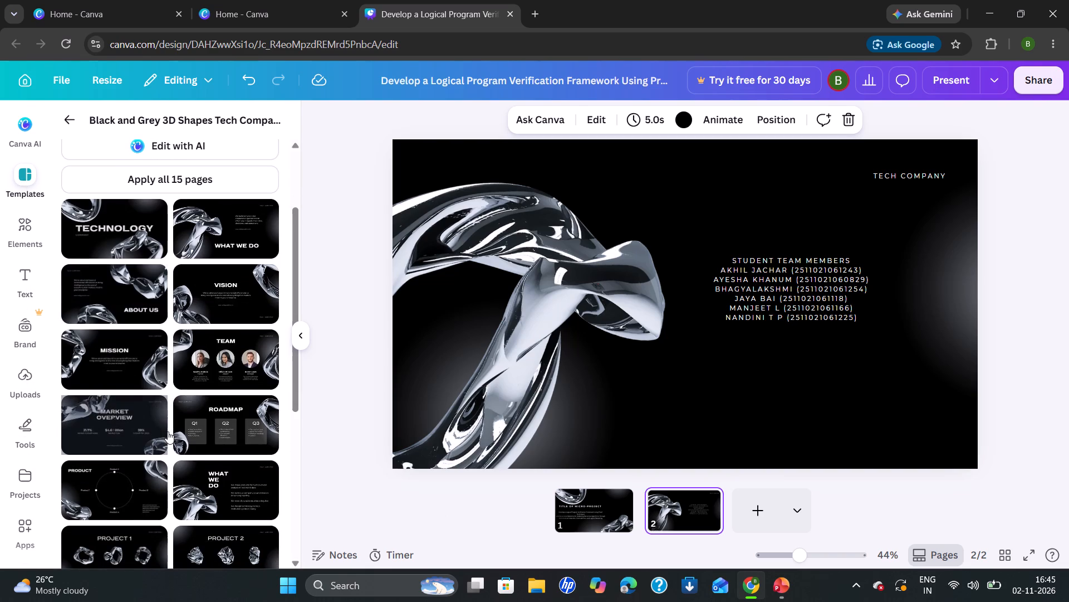
scroll(168, 431, "down", 2)
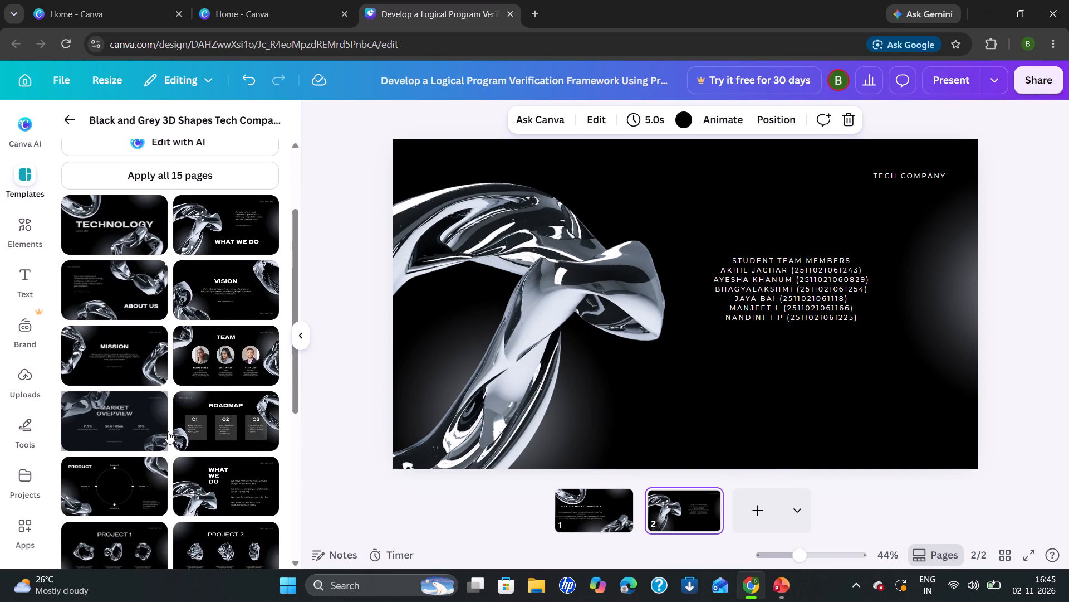
scroll(168, 431, "down", 1)
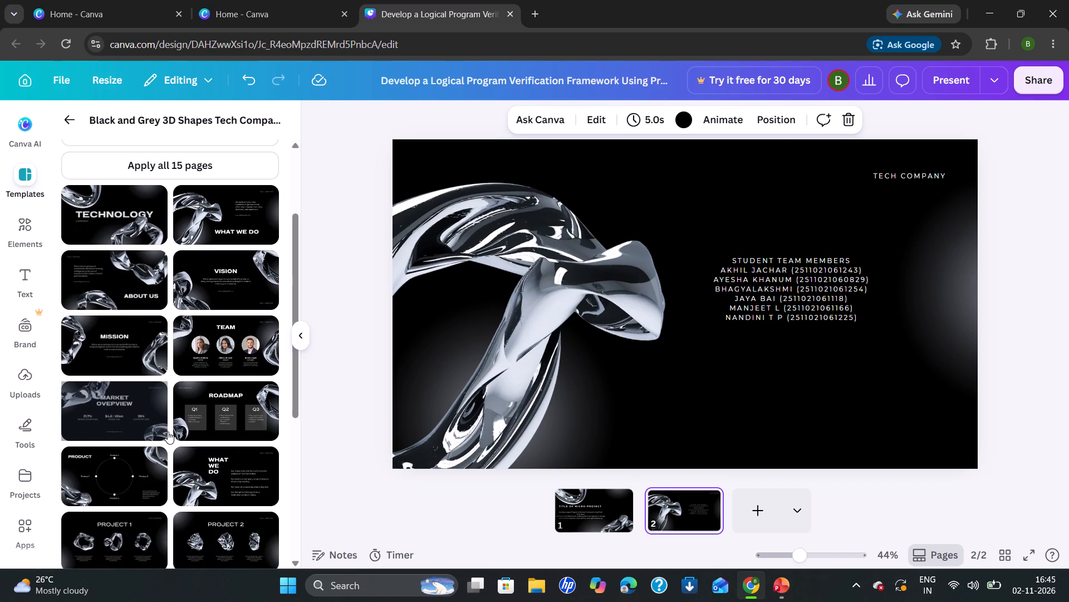
scroll(168, 431, "down", 1)
left_click(110, 407)
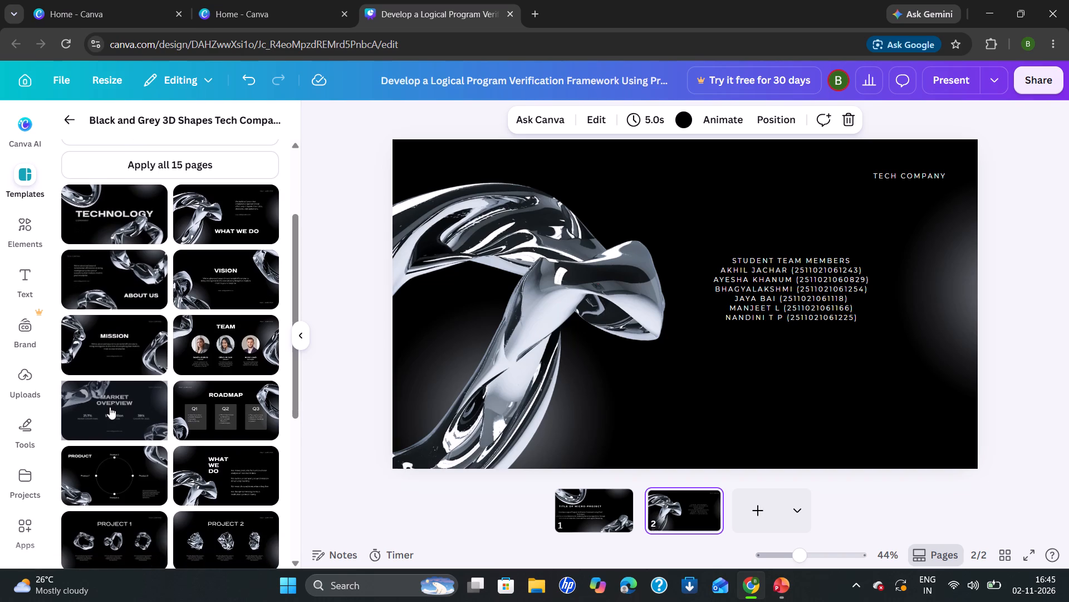
left_click(685, 261)
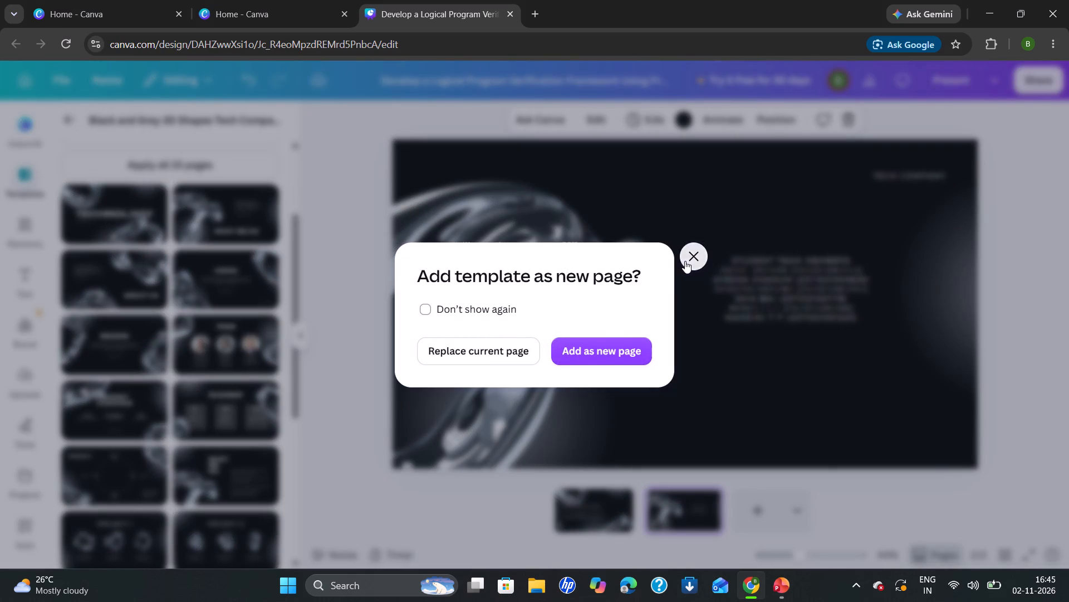
left_click(759, 520)
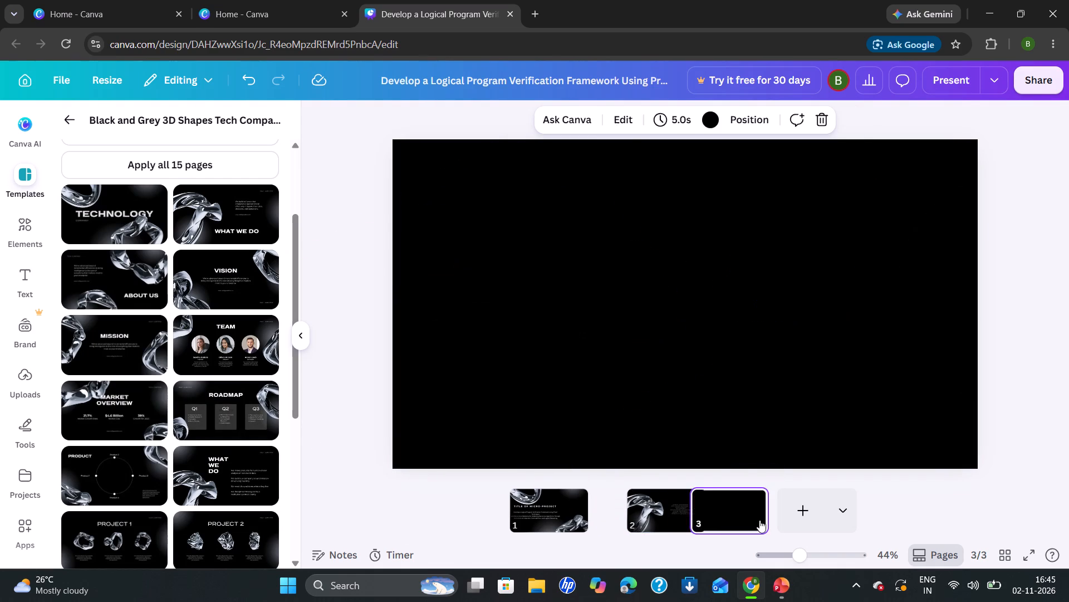
left_click(119, 409)
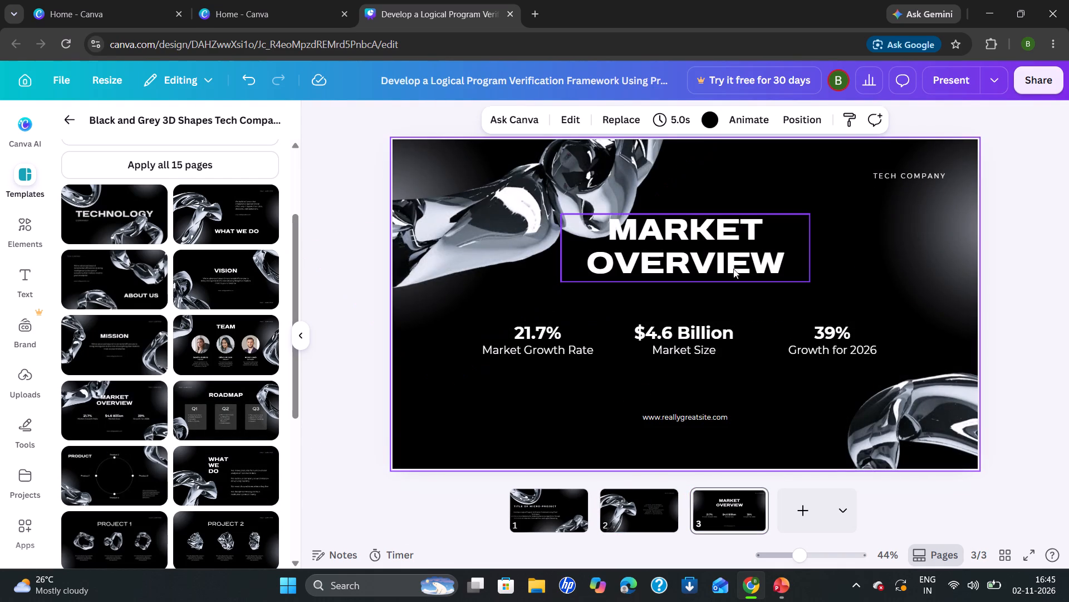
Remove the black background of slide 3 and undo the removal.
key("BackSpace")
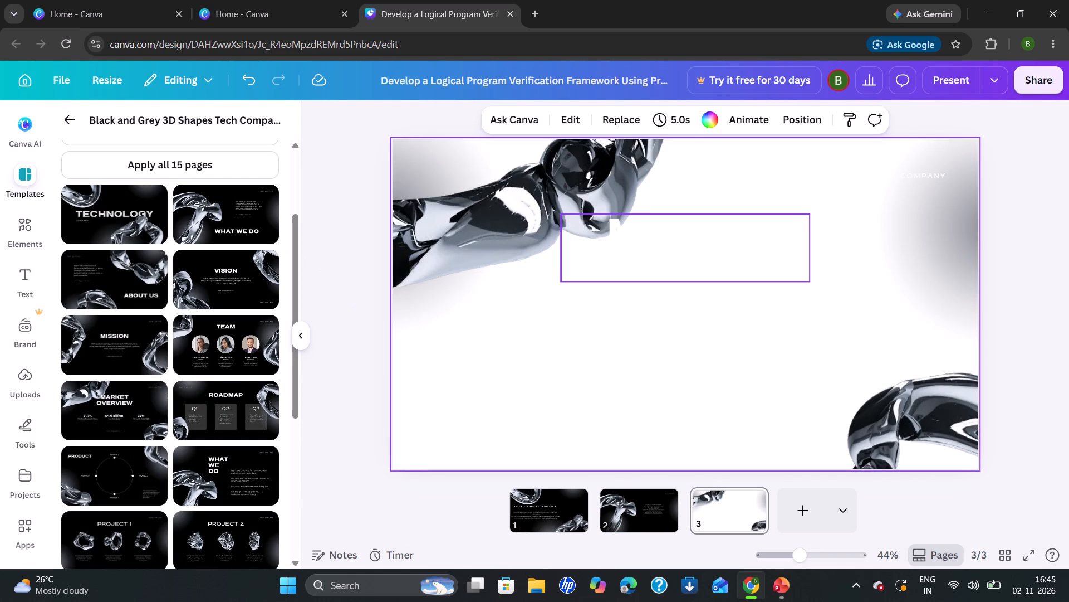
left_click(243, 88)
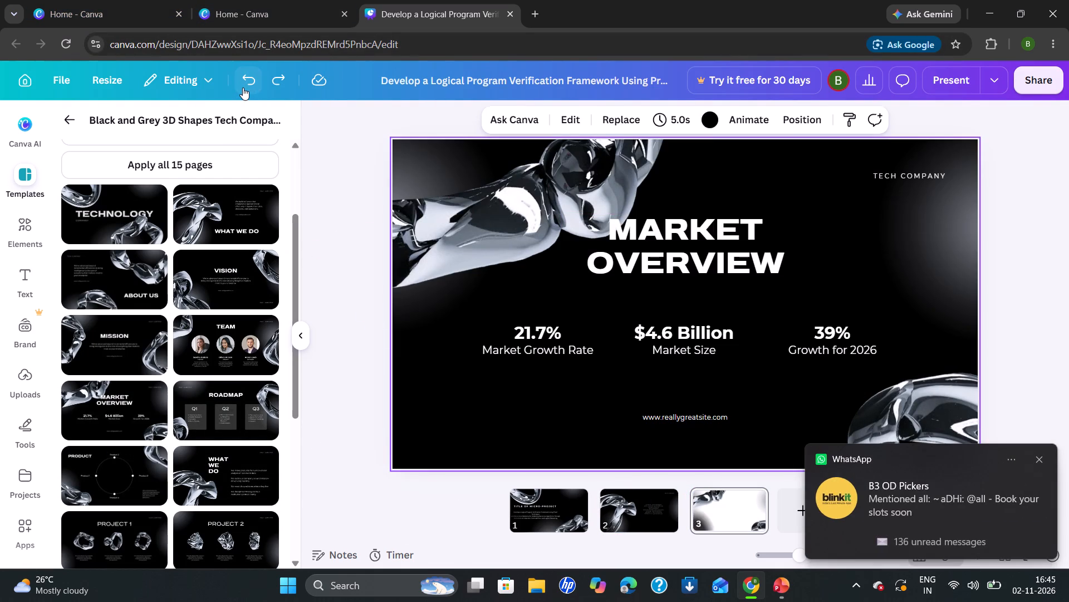
Delete the 21.7% Market Growth Rate figure with its caption and the web address from slide 3.
left_click(540, 335)
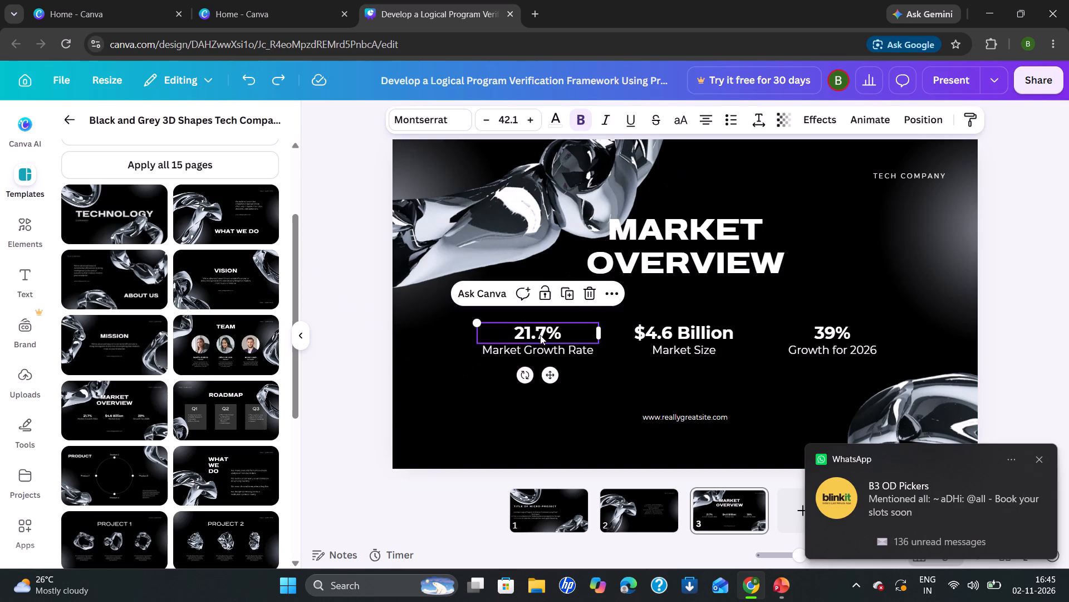
key("BackSpace")
left_click(540, 344)
key("backslash")
key("BackSpace")
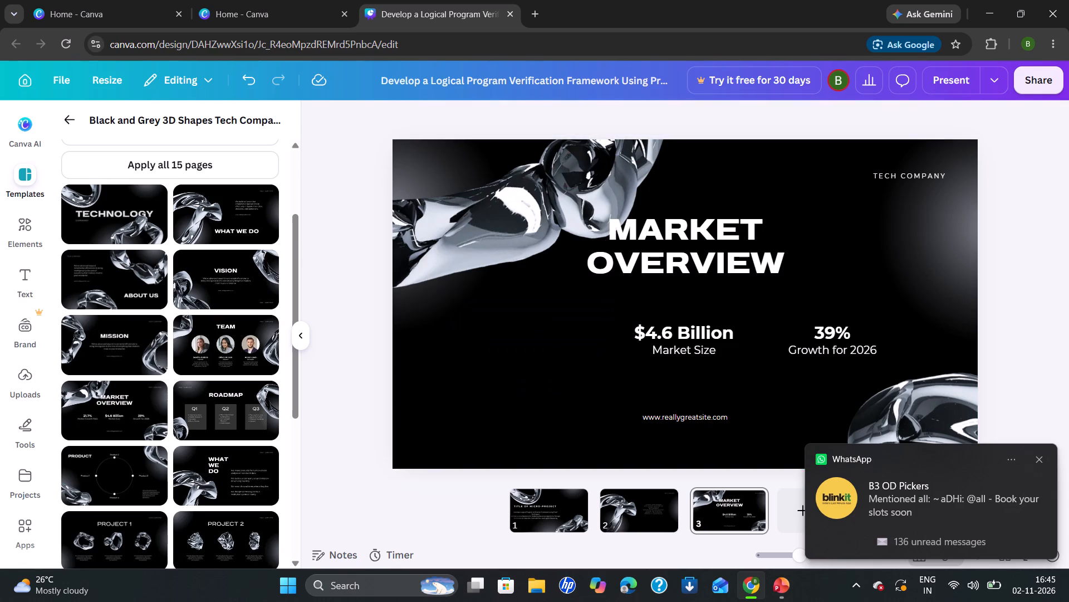
left_click(683, 415)
key("BackSpace")
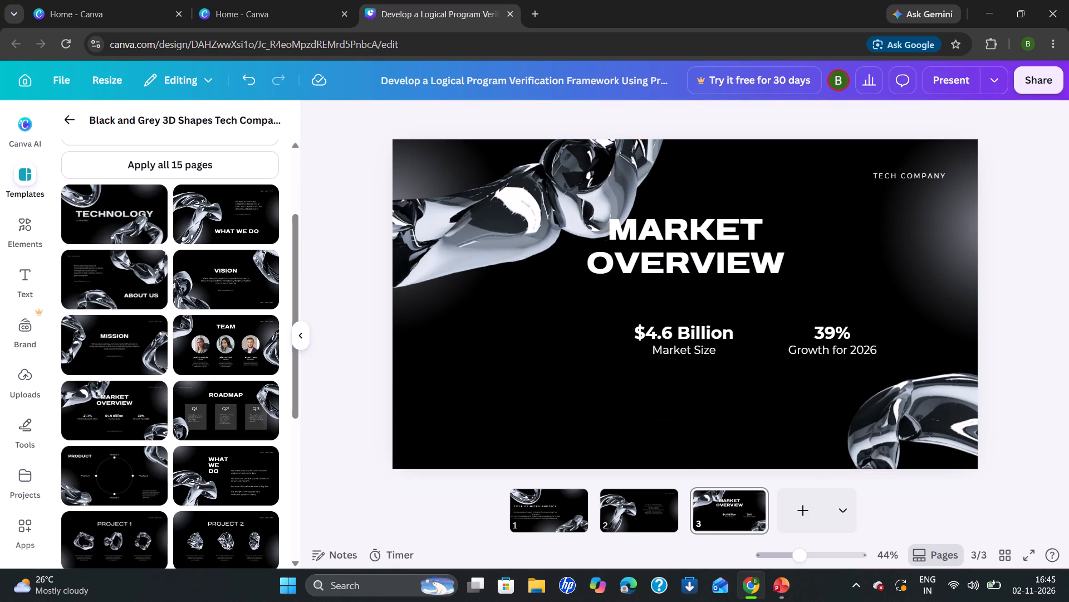
Delete the Market Size and Growth for 2026 figures with their captions and the Market Overview heading from slide 3.
left_click(673, 355)
key("BackSpace")
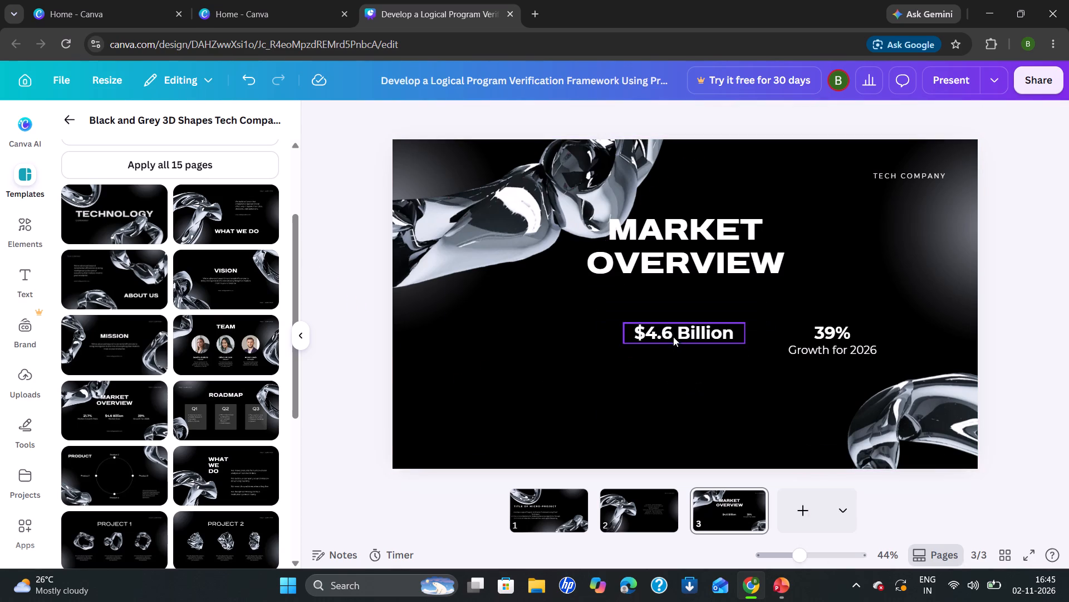
left_click(673, 336)
key("BackSpace")
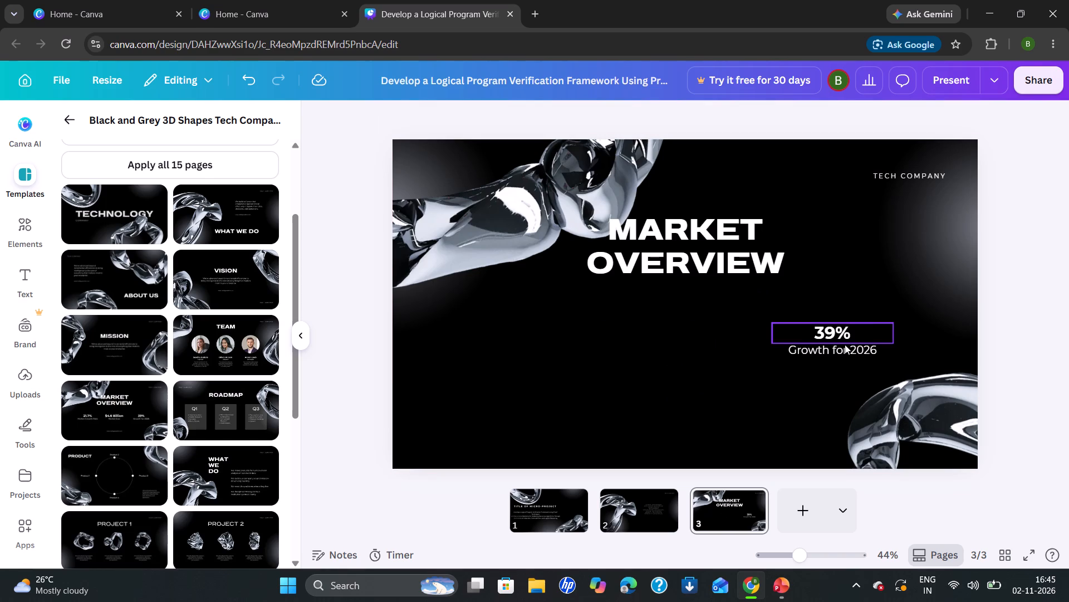
left_click(845, 344)
key("BackSpace")
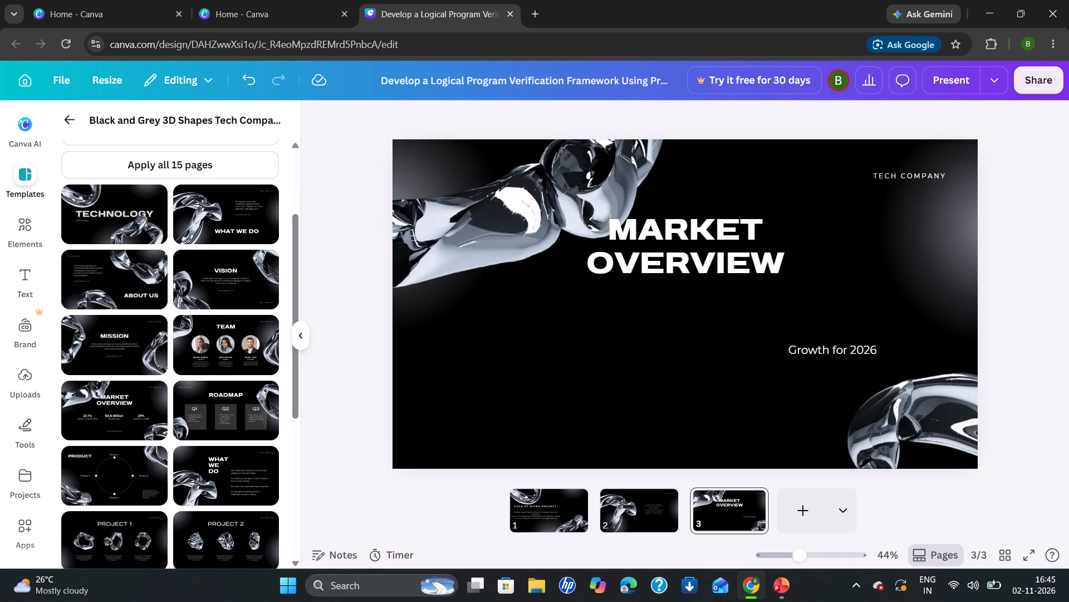
left_click(841, 351)
key("BackSpace")
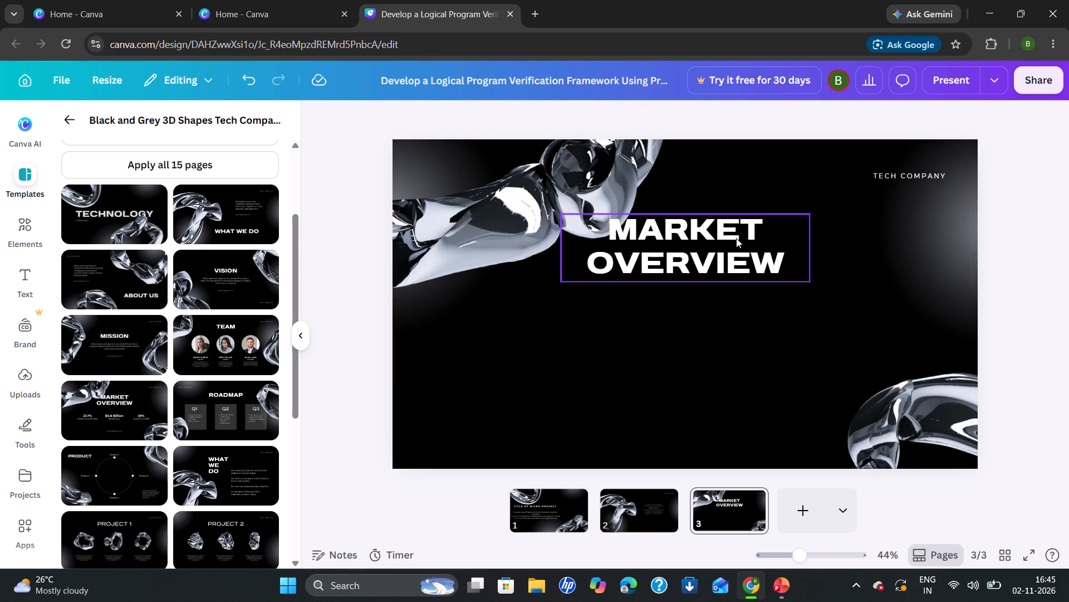
left_click(735, 238)
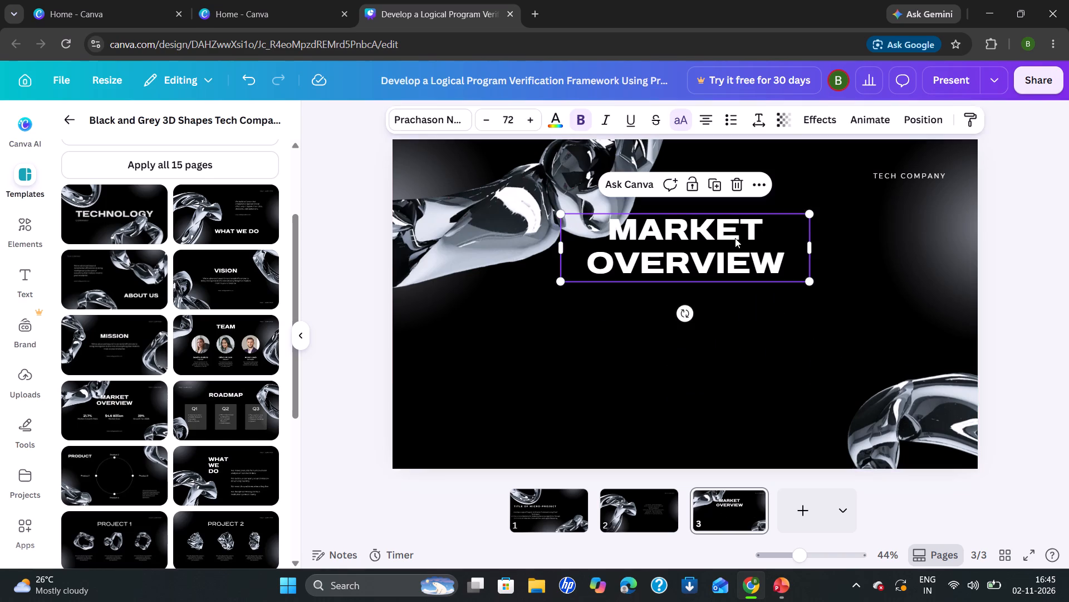
key("BackSpace")
Switch to the Presentation1_updated PowerPoint file and copy the word "Introduction" from the heading of slide 2.
left_click(655, 247)
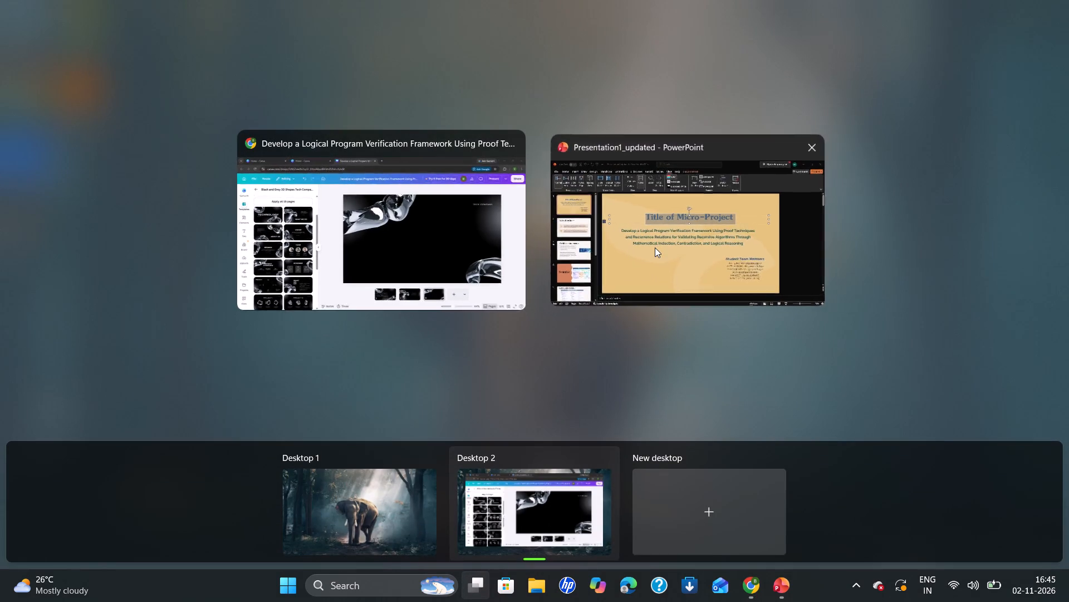
left_click(77, 259)
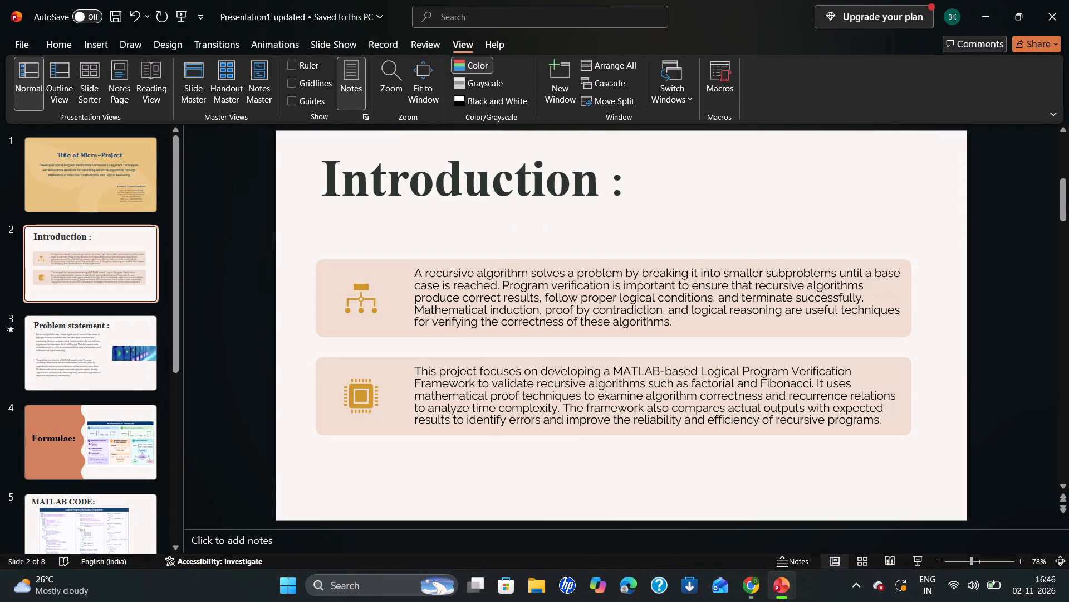
left_click_drag(647, 191, 290, 157)
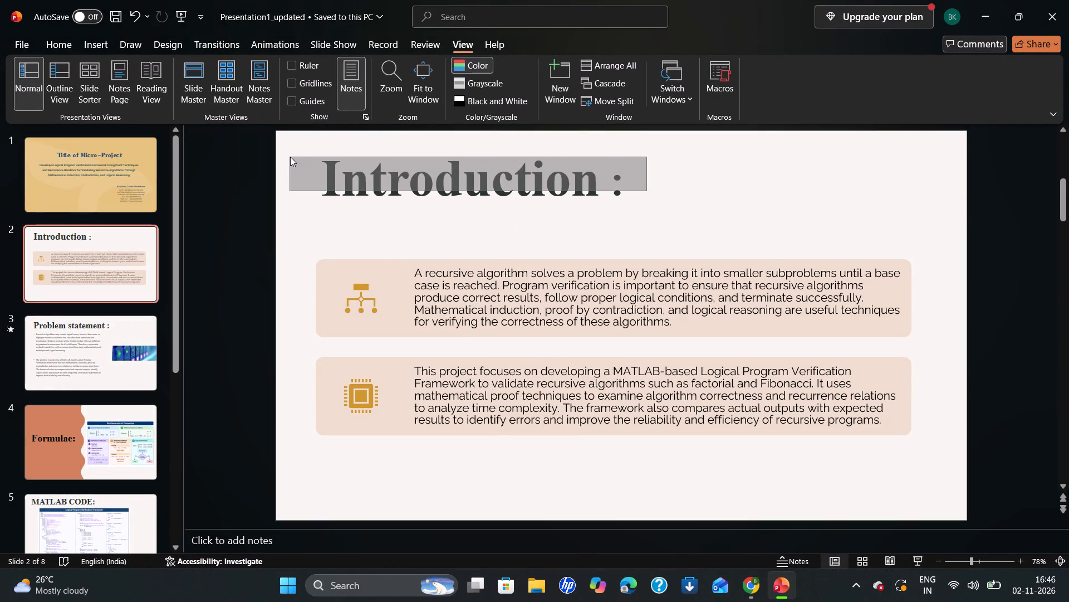
left_click_drag(290, 157, 291, 157)
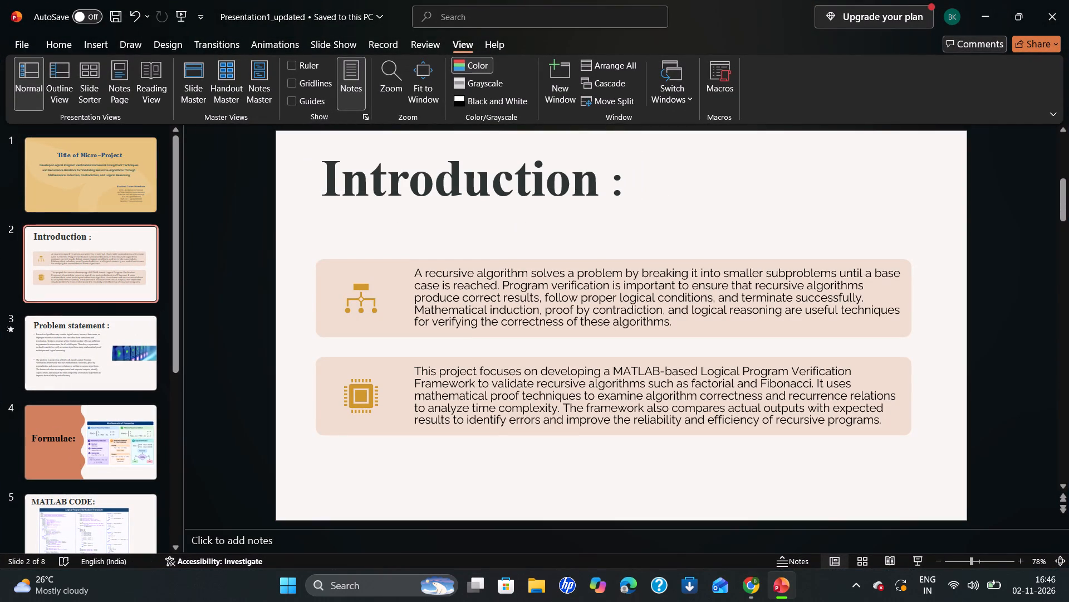
left_click_drag(612, 192, 300, 119)
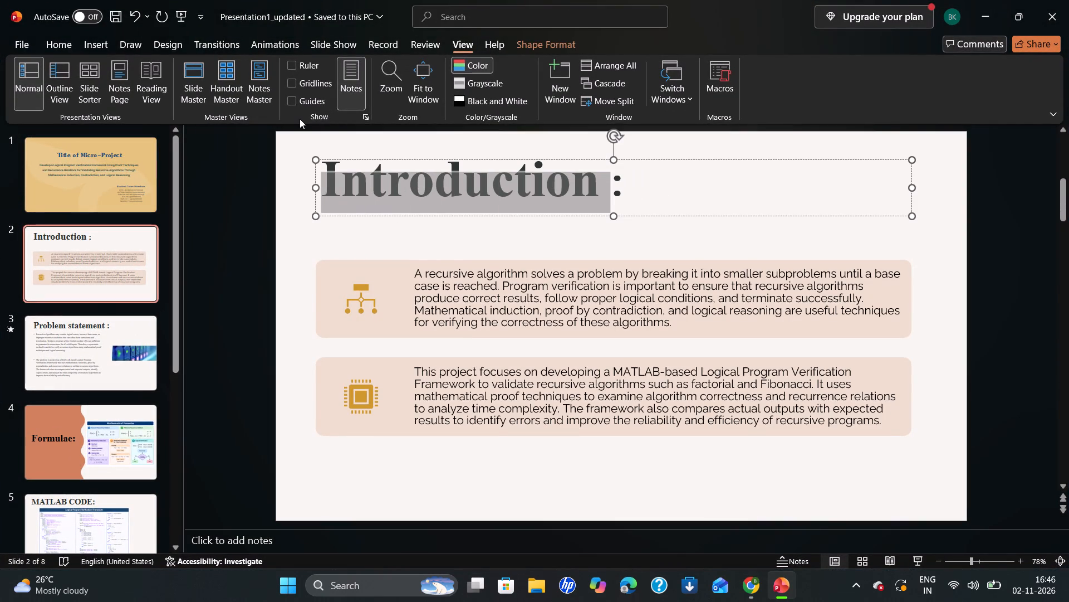
key("ctrl+c")
Return to Canva and move slide 3's upper-left metallic shape further into the slide's upper-left corner.
left_click(665, 200)
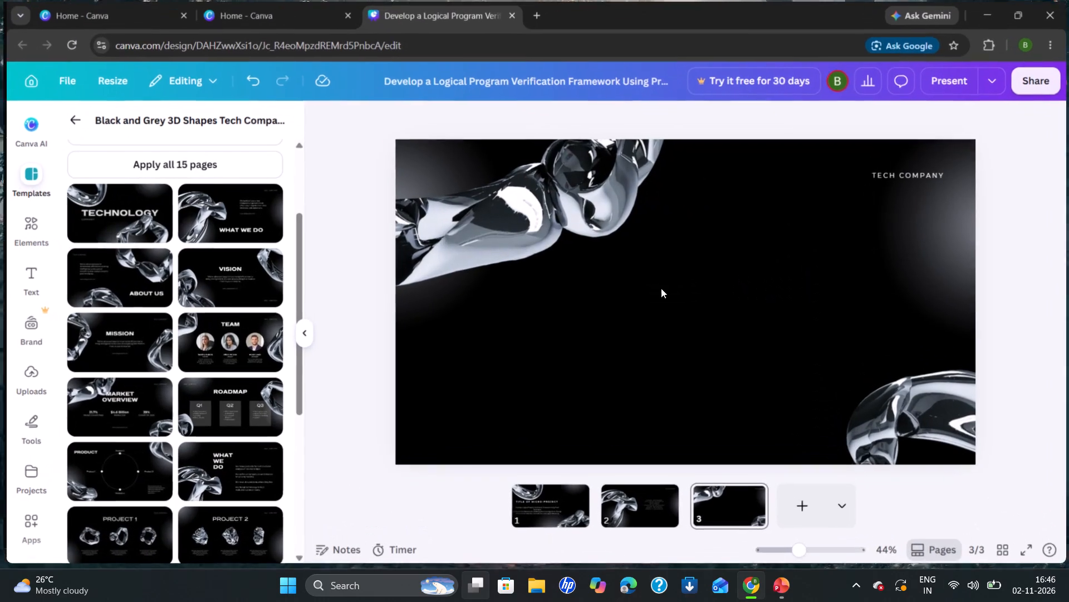
left_click(543, 295)
left_click_drag(513, 235, 457, 206)
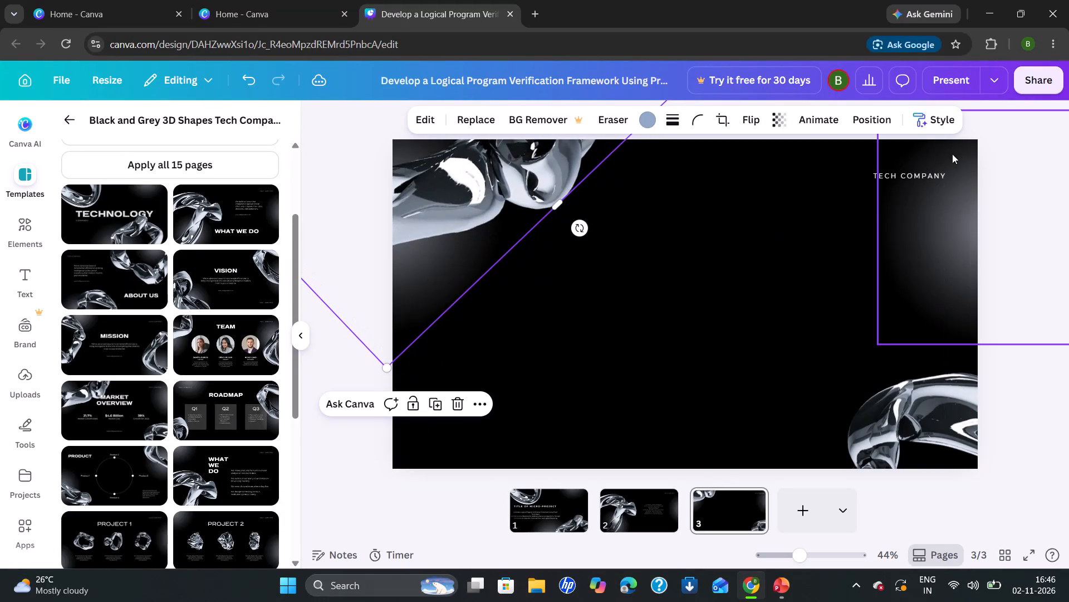
Delete the "Tech Company" label from slide 3.
left_click(914, 173)
key("BackSpace")
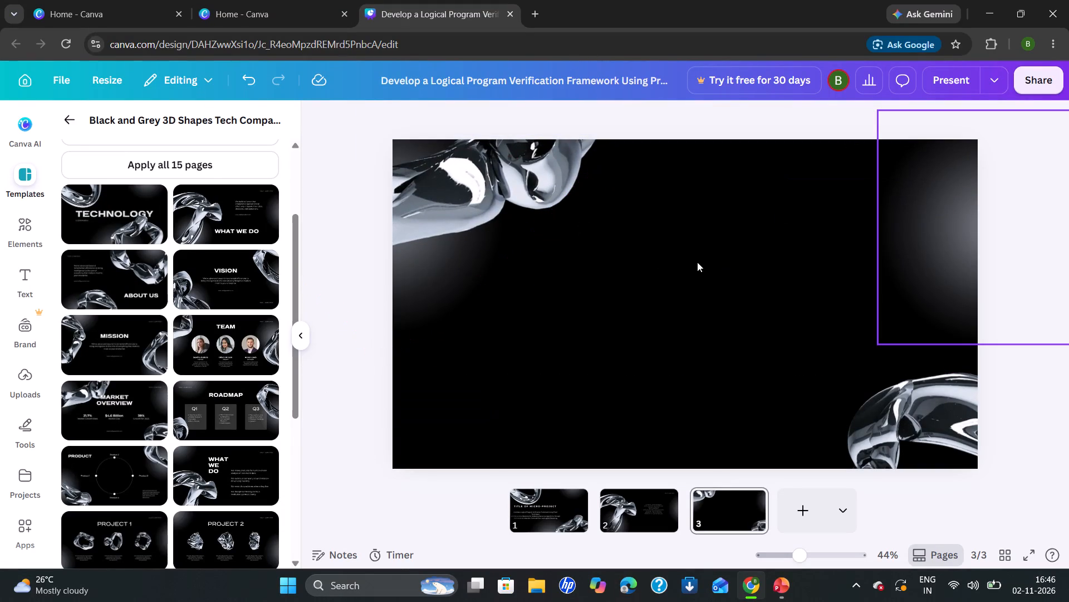
Paste the "Introduction" heading onto slide 3 and enlarge its font size to 41.
left_click(609, 279)
key("ctrl+v")
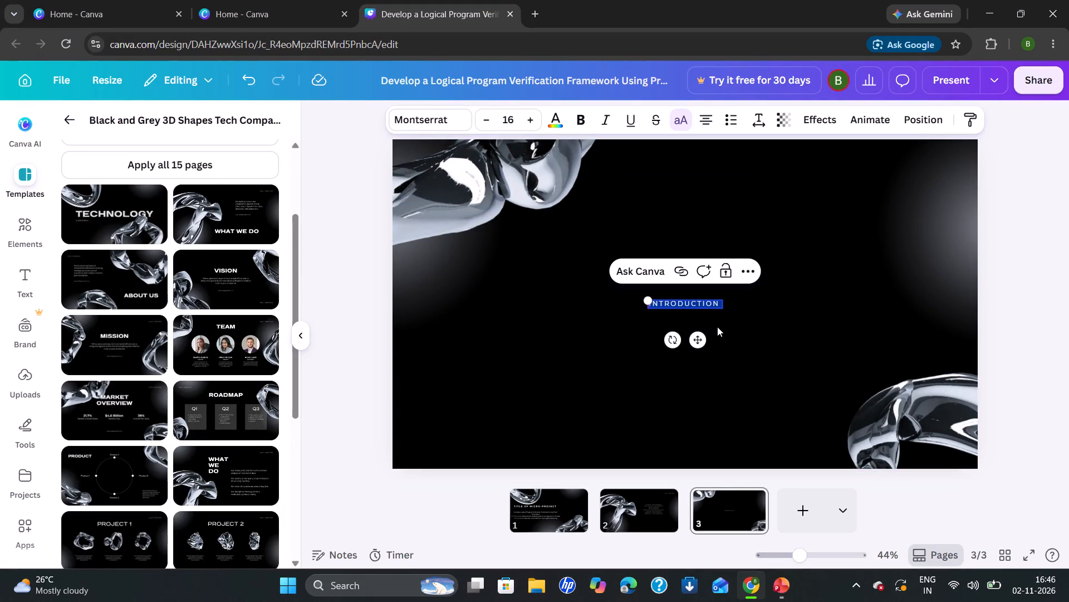
triple_click(527, 113)
triple_click(527, 113)
triple_click(527, 113)
triple_click(527, 113)
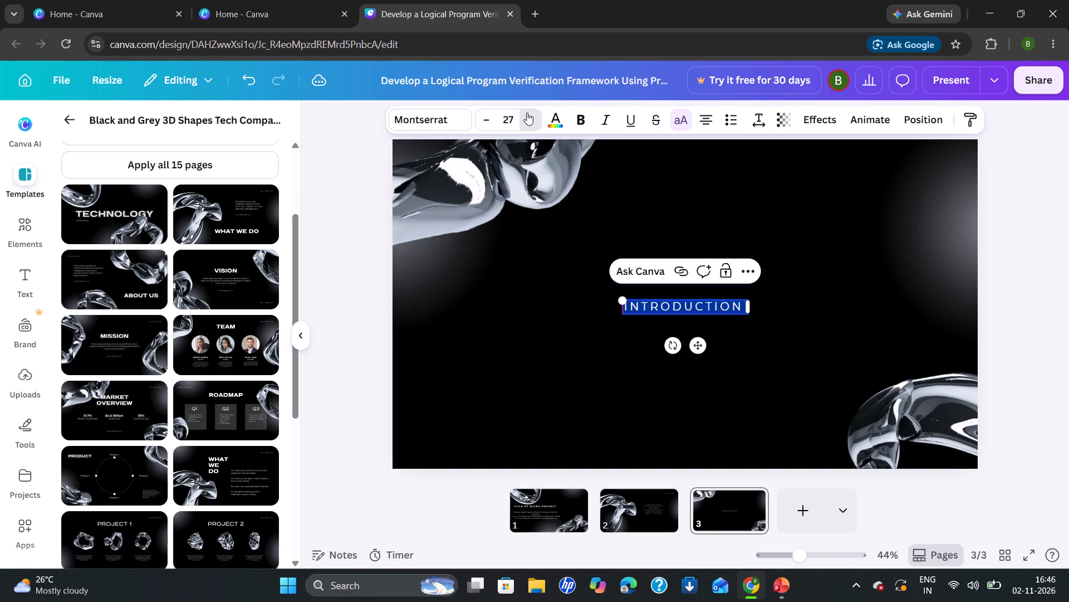
triple_click(527, 113)
triple_click(527, 113)
triple_click(527, 113)
triple_click(527, 113)
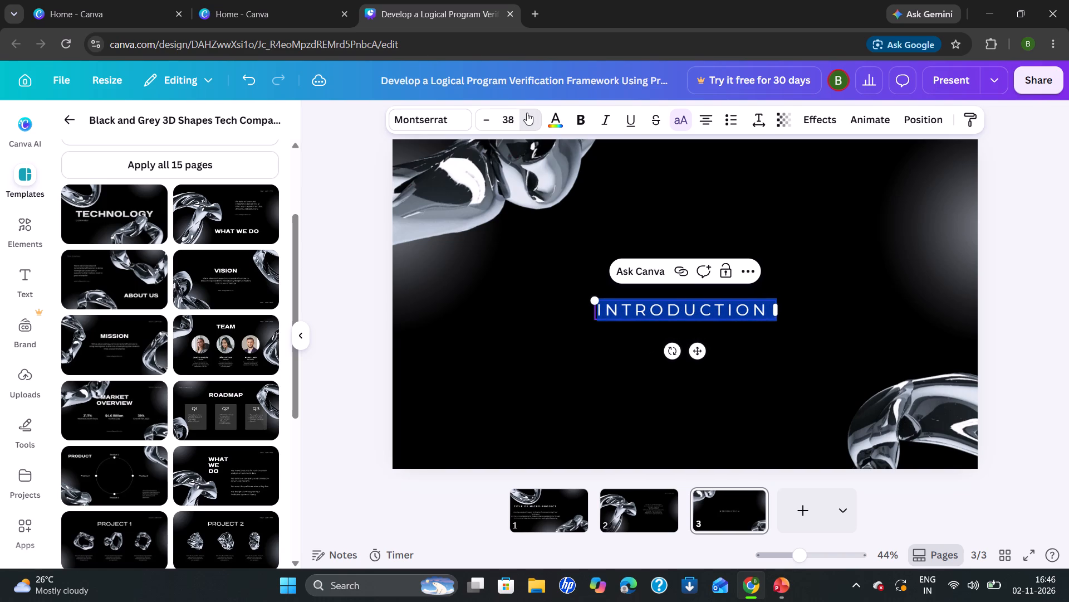
left_click(527, 113)
left_click_drag(527, 113, 600, 375)
left_click(600, 375)
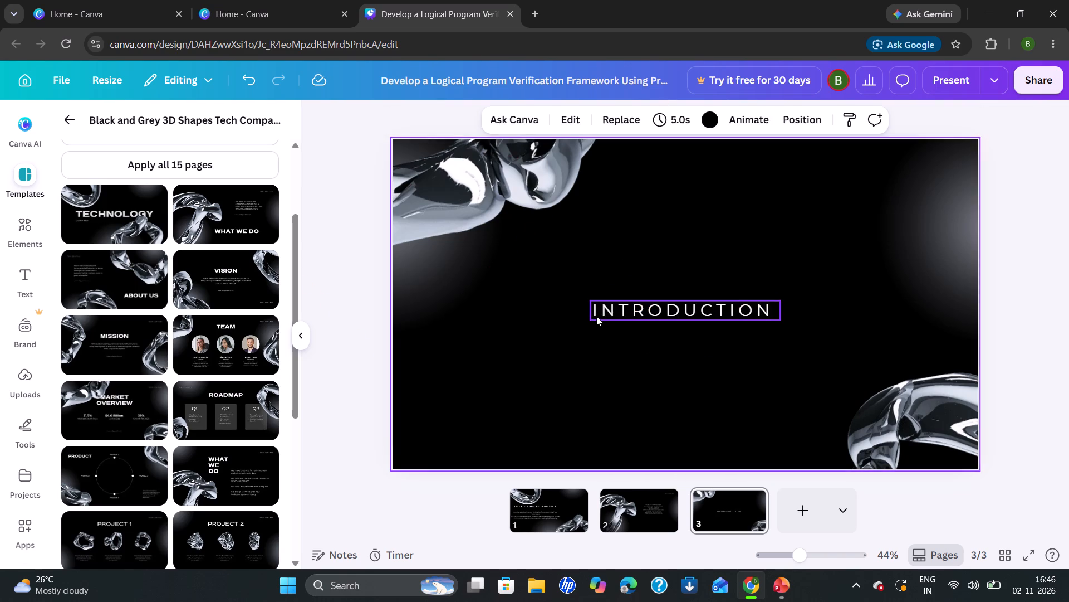
Move the "Introduction" heading up to the top of slide 3, horizontally centred beside the metallic shape.
left_click_drag(596, 316, 594, 198)
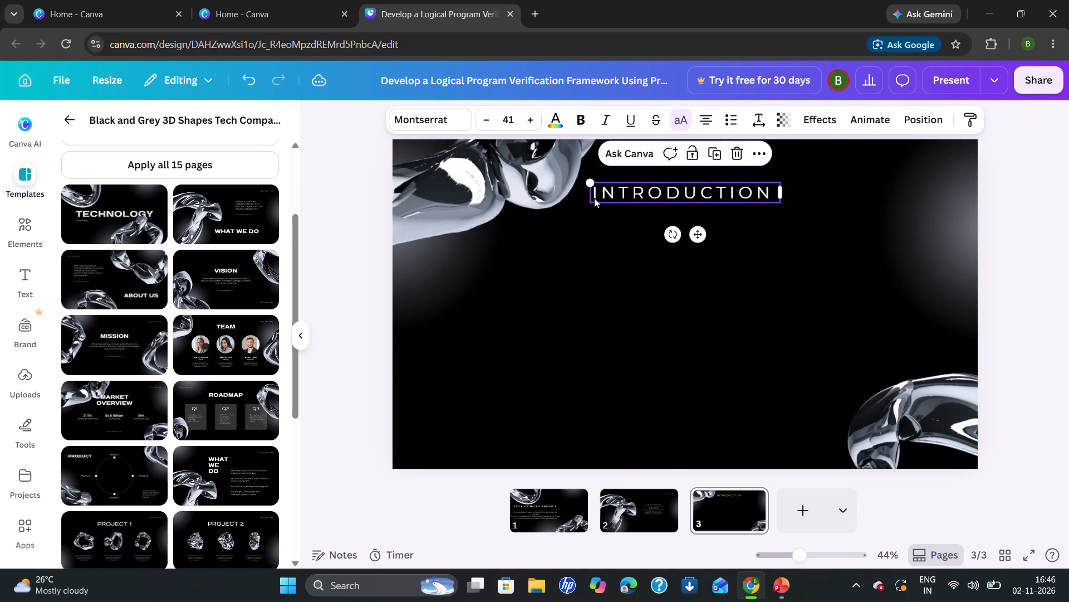
left_click(594, 198)
left_click(567, 354)
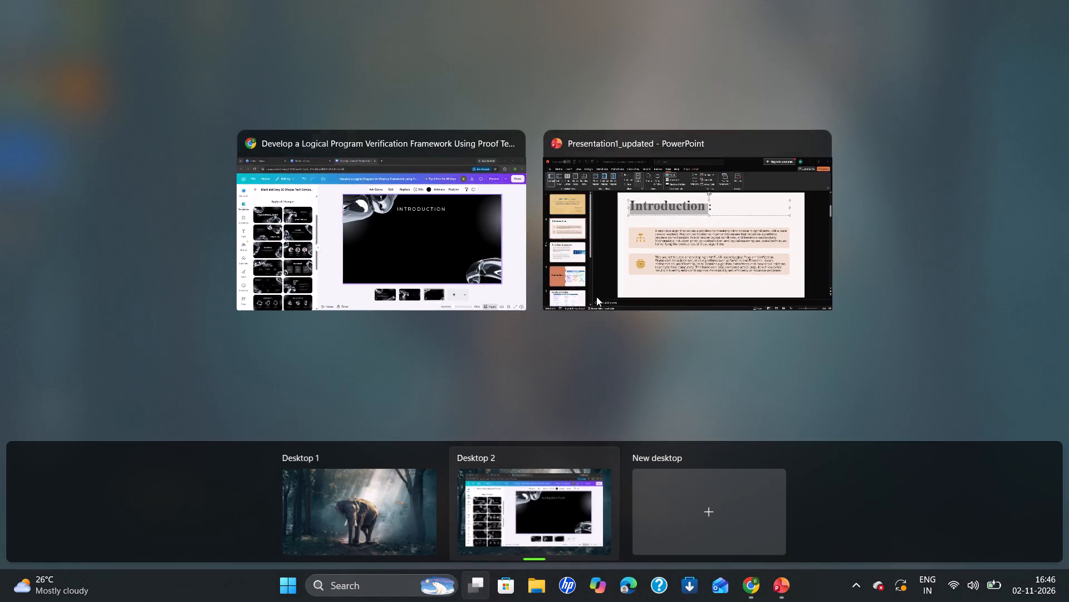
Switch to the Presentation1_updated PowerPoint and copy the first Introduction paragraph, starting "A recursive algorithm solves a problem".
left_click(597, 294)
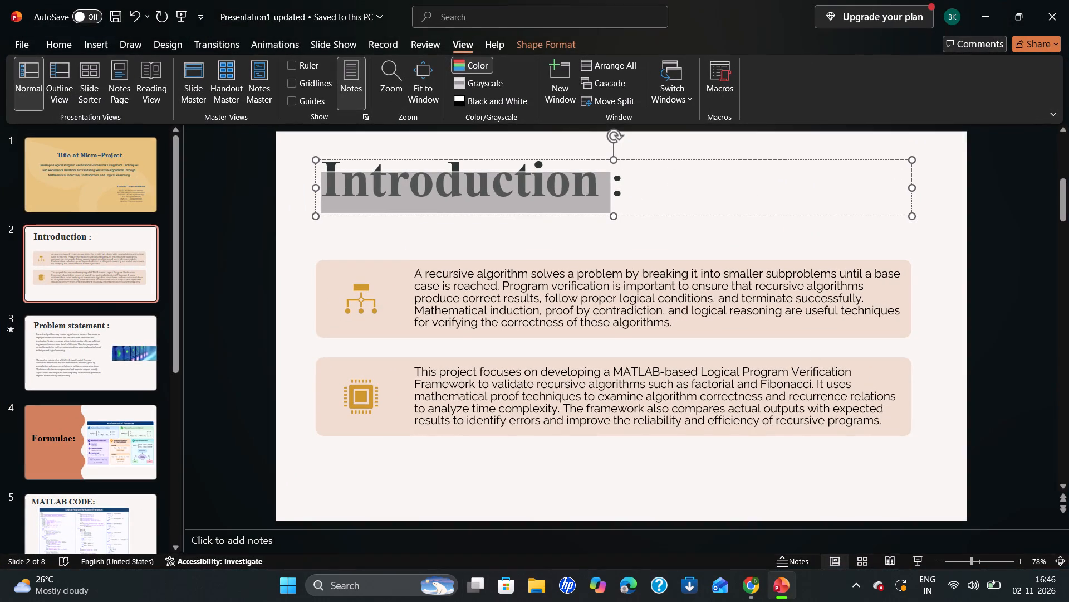
left_click_drag(885, 423, 376, 212)
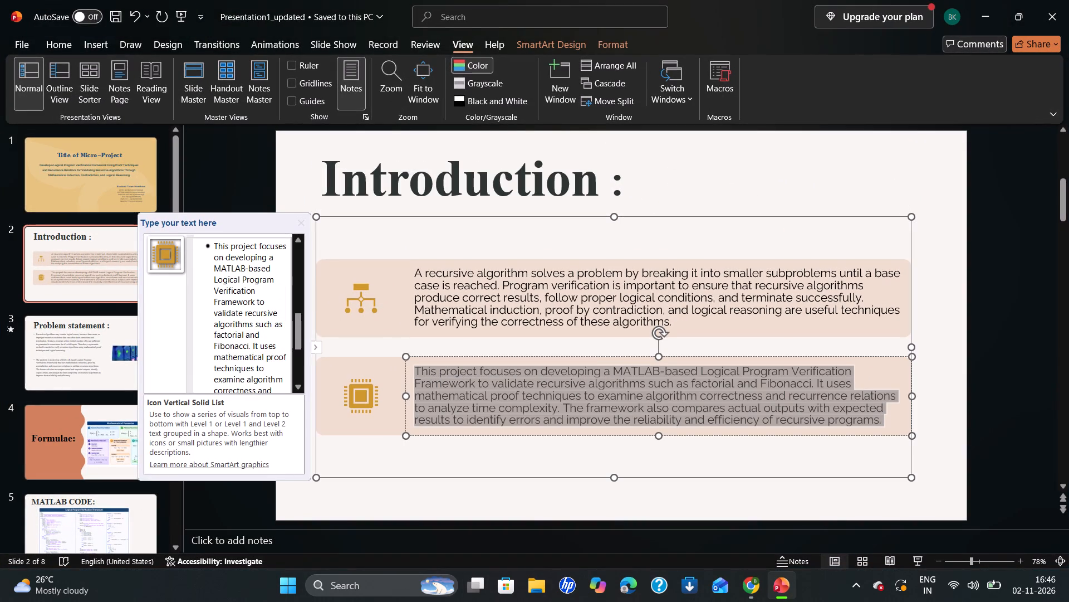
left_click_drag(376, 212, 379, 198)
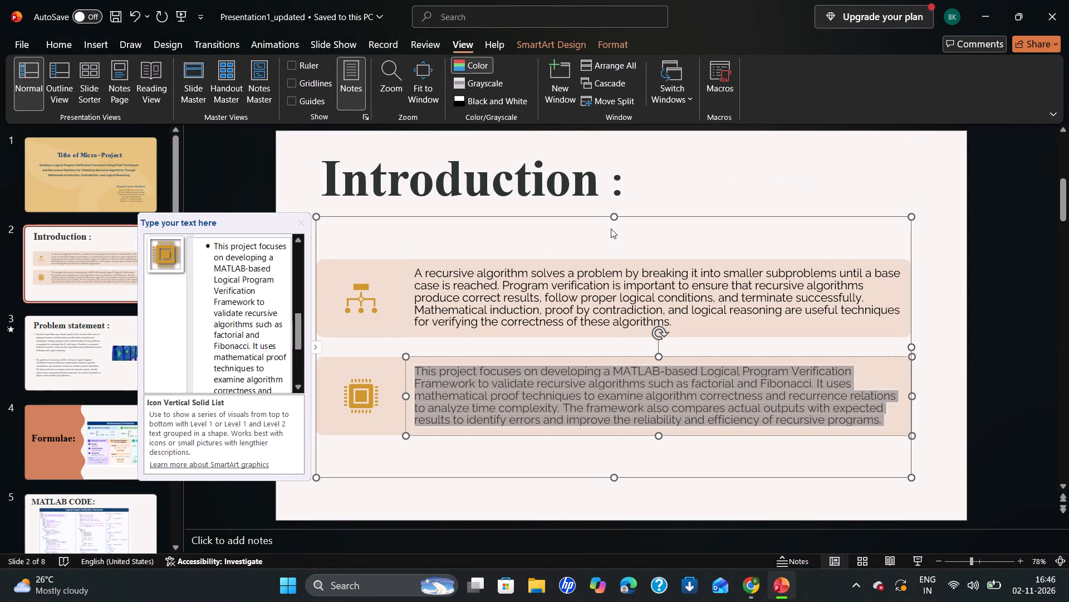
left_click(611, 229)
left_click_drag(686, 325, 429, 256)
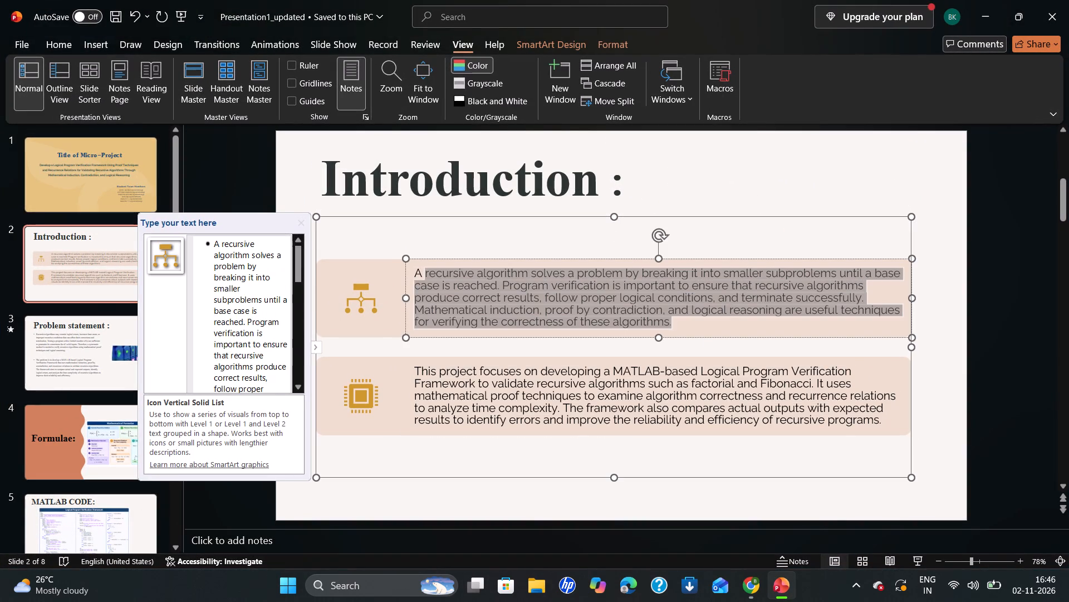
left_click_drag(429, 256, 400, 251)
key("ctrl+c")
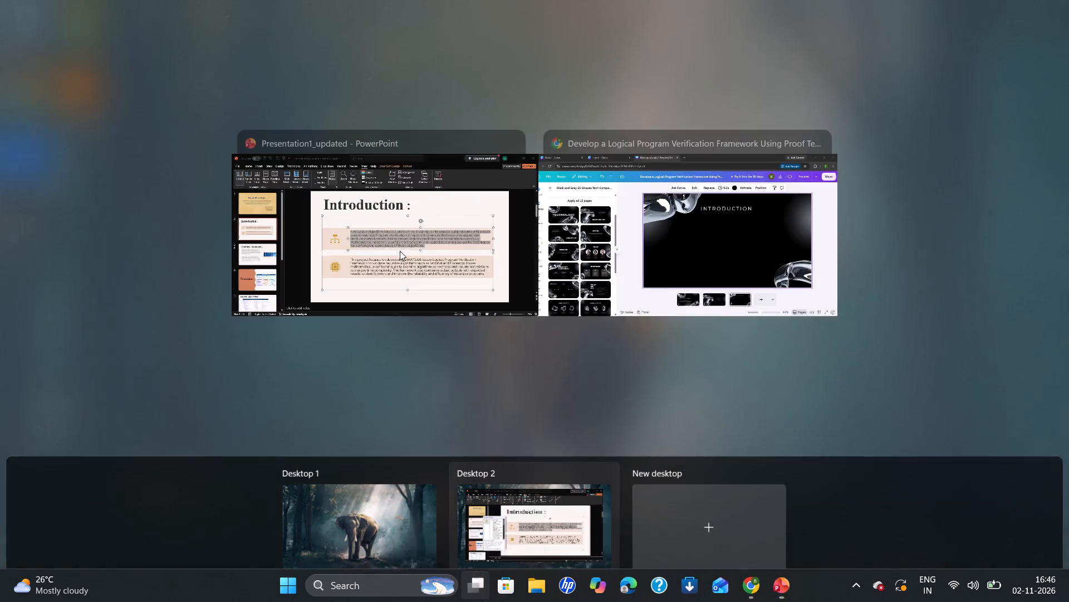
Return to Canva, paste the recursive algorithm paragraph onto slide 3 and reduce its font size to 21.
left_click(689, 161)
left_click(477, 251)
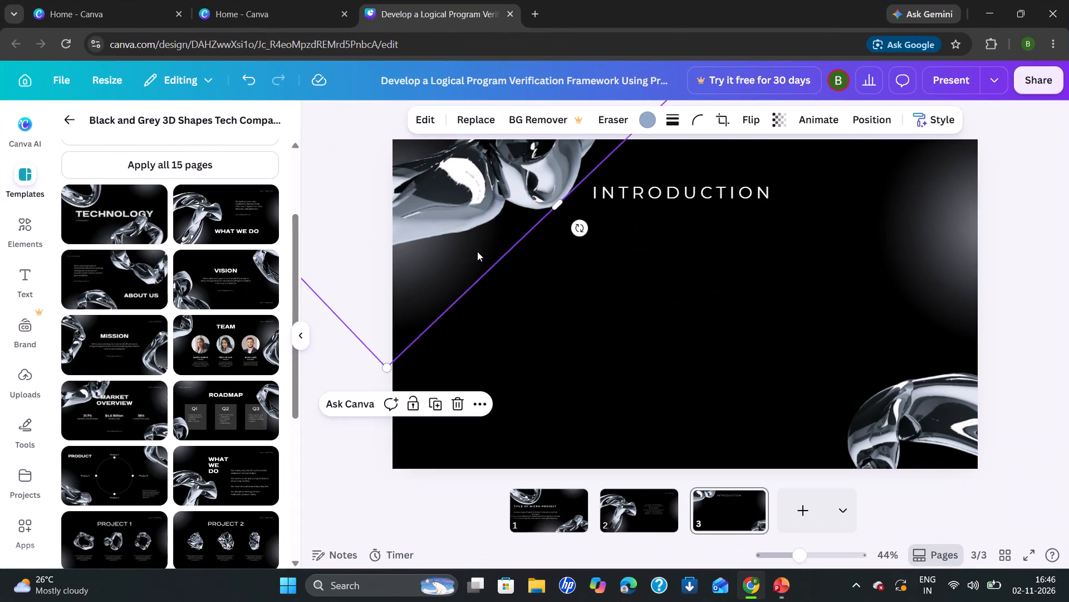
left_click(526, 270)
left_click(526, 270)
key("ctrl+v")
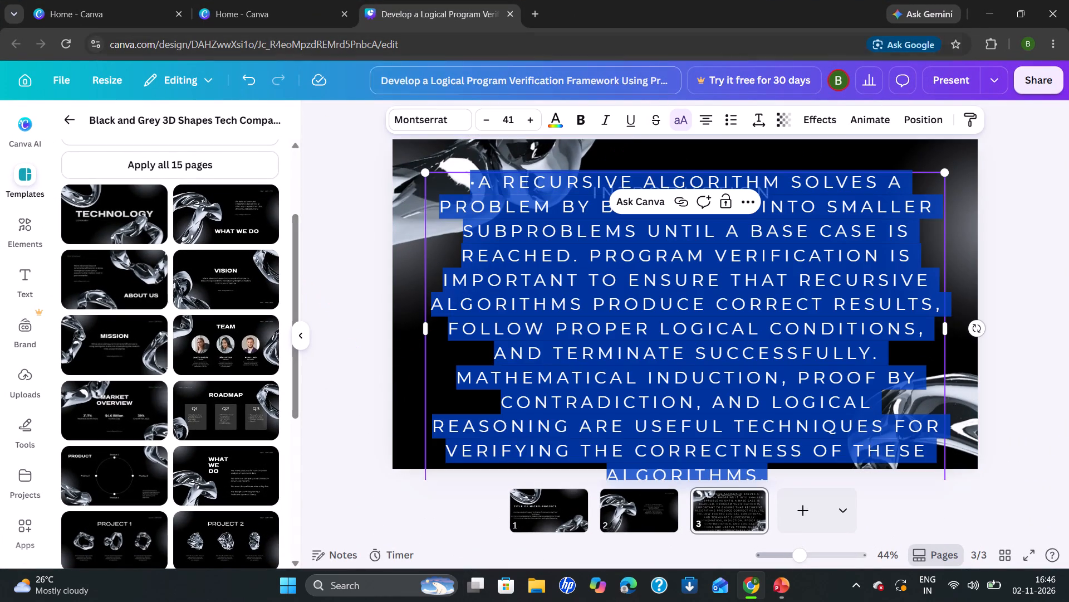
triple_click(485, 119)
triple_click(485, 119)
triple_click(485, 119)
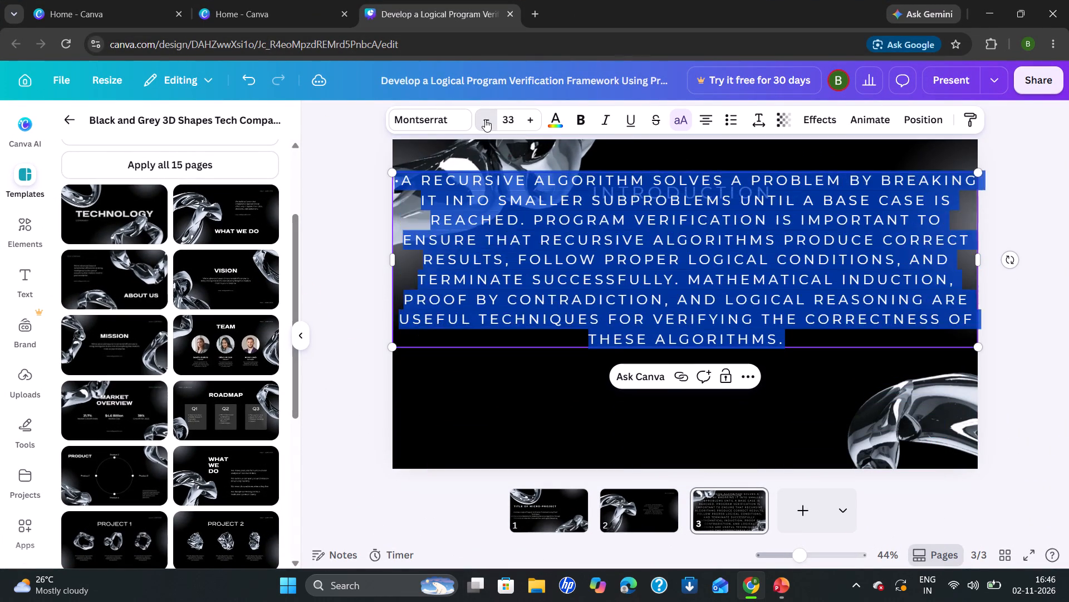
triple_click(485, 119)
triple_click(485, 119)
triple_click(485, 119)
triple_click(485, 119)
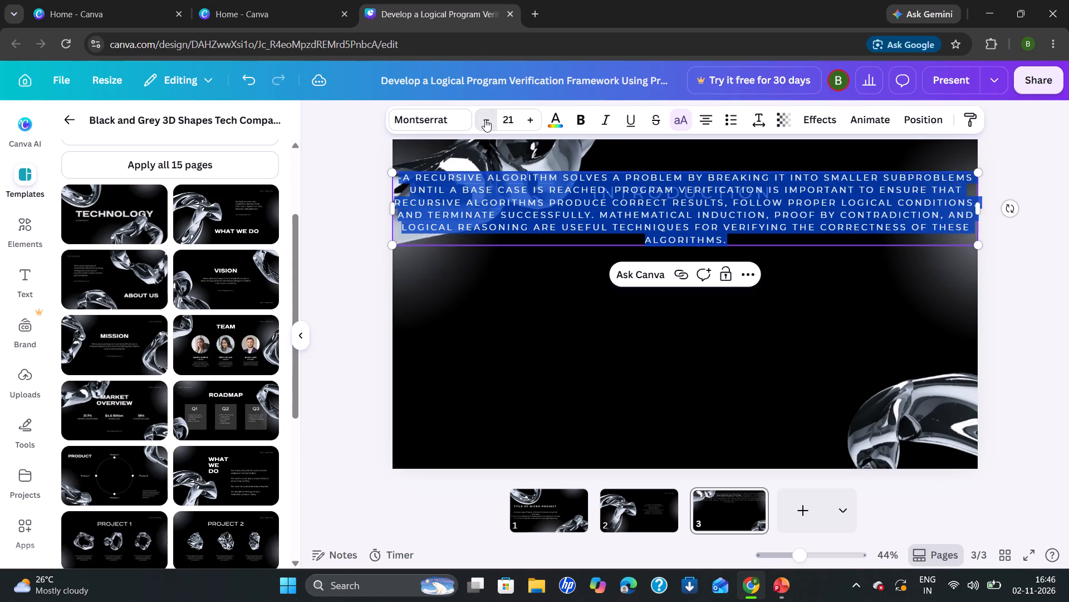
left_click(485, 119)
double_click(525, 118)
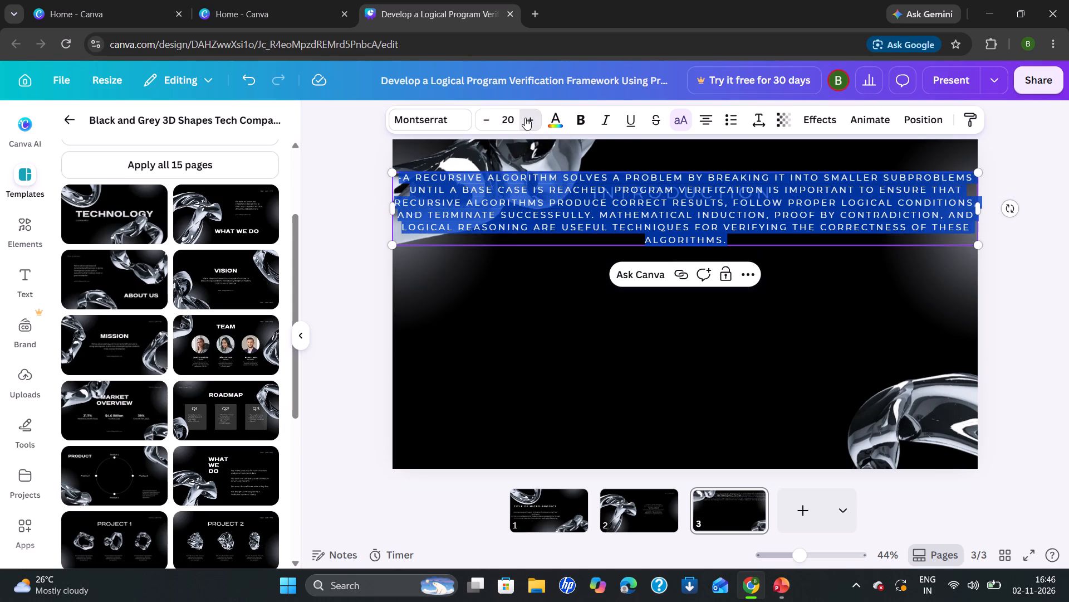
Move the recursive algorithm paragraph down below the "Introduction" heading, keeping it horizontally centred.
left_click_drag(567, 210, 565, 266)
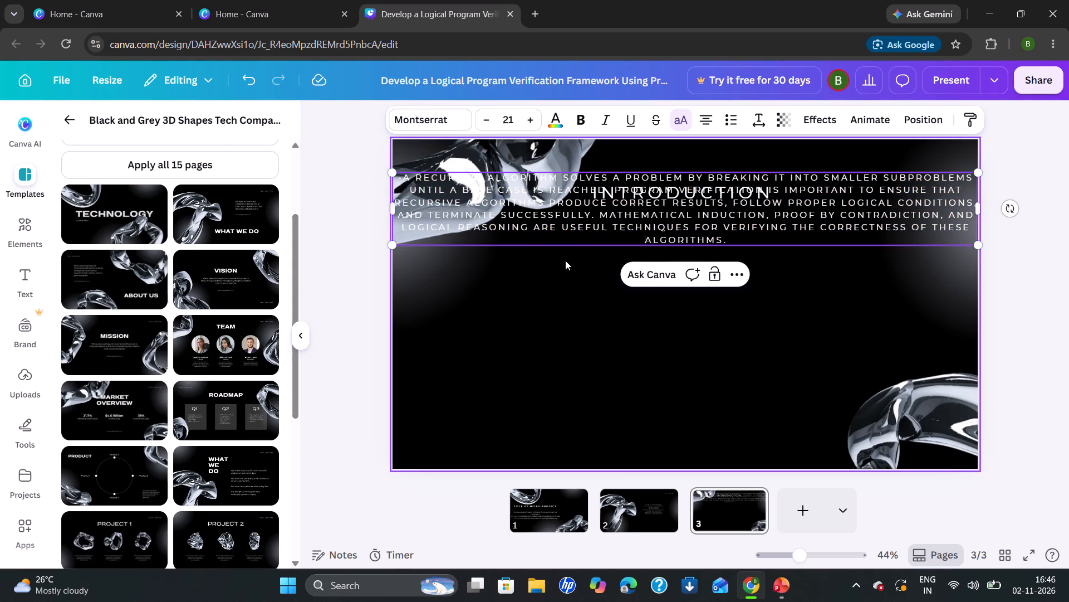
left_click_drag(561, 248, 563, 303)
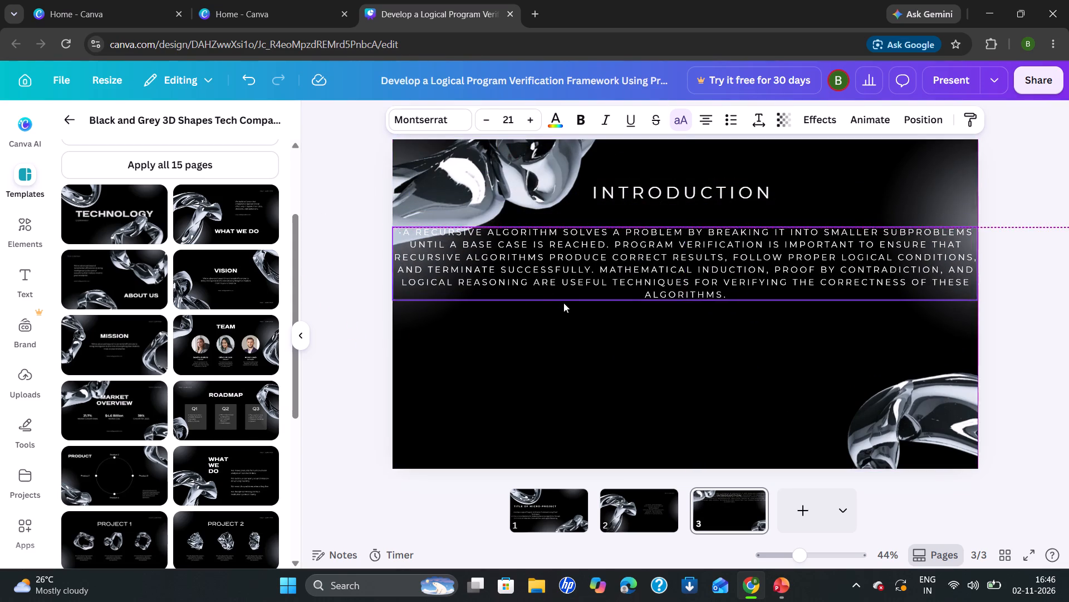
left_click_drag(563, 303, 563, 320)
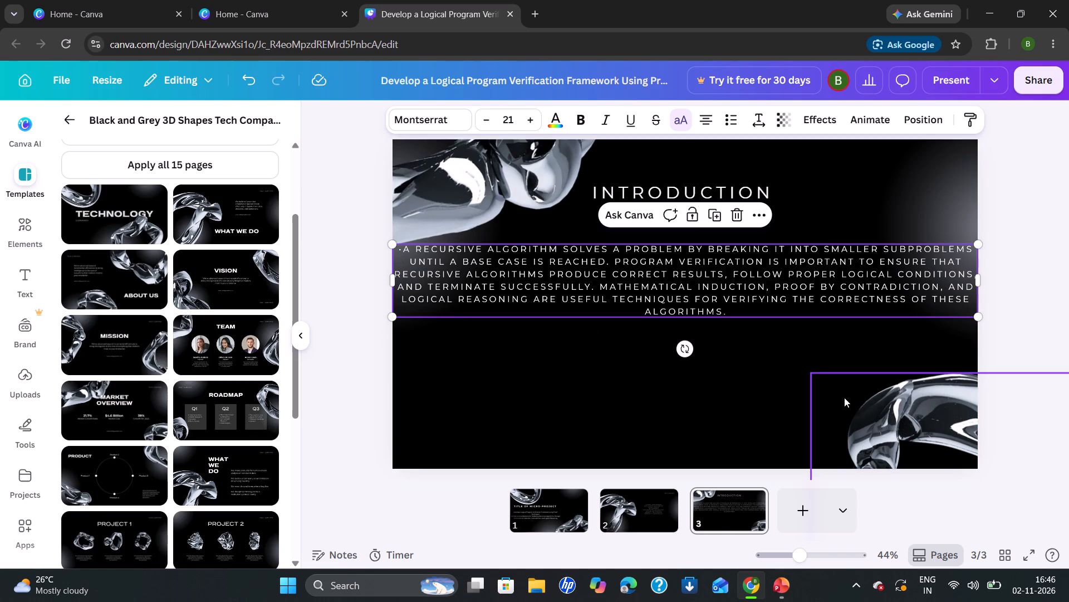
Move slide 3's lower-right metallic shape further into the slide's lower-right corner.
left_click_drag(844, 405, 867, 428)
Switch to PowerPoint and copy the second Introduction paragraph, starting "This project focuses on developing".
left_click(762, 299)
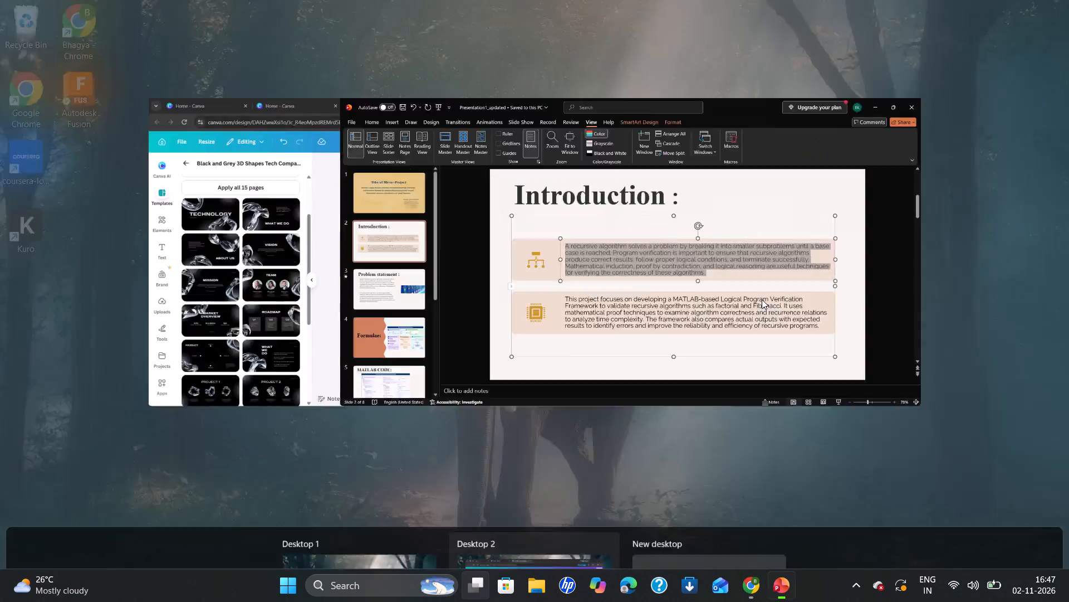
left_click_drag(890, 421, 431, 355)
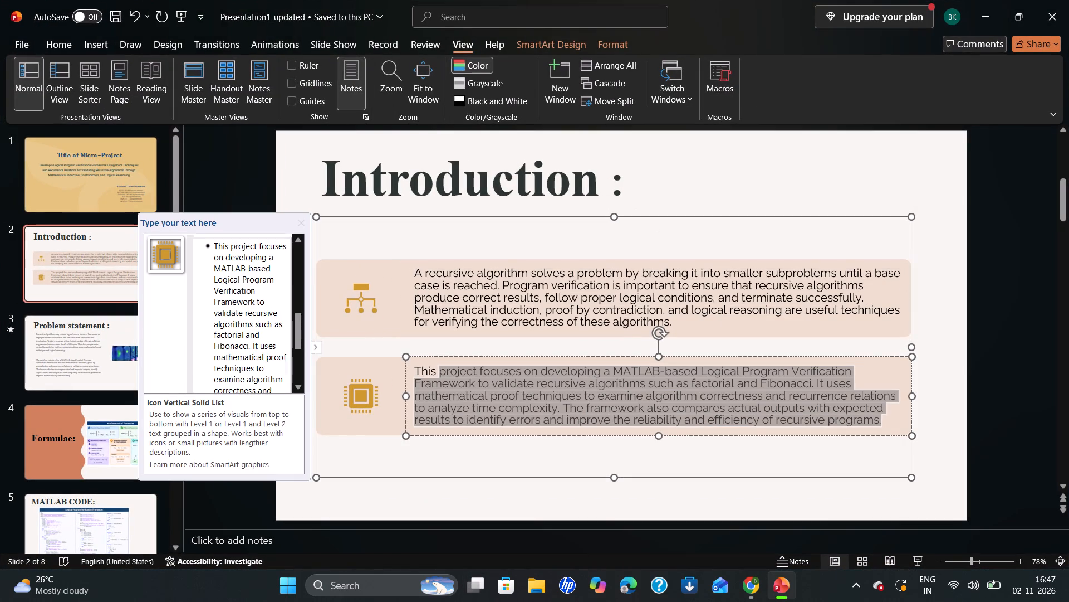
left_click_drag(431, 355, 408, 353)
key("ctrl+c")
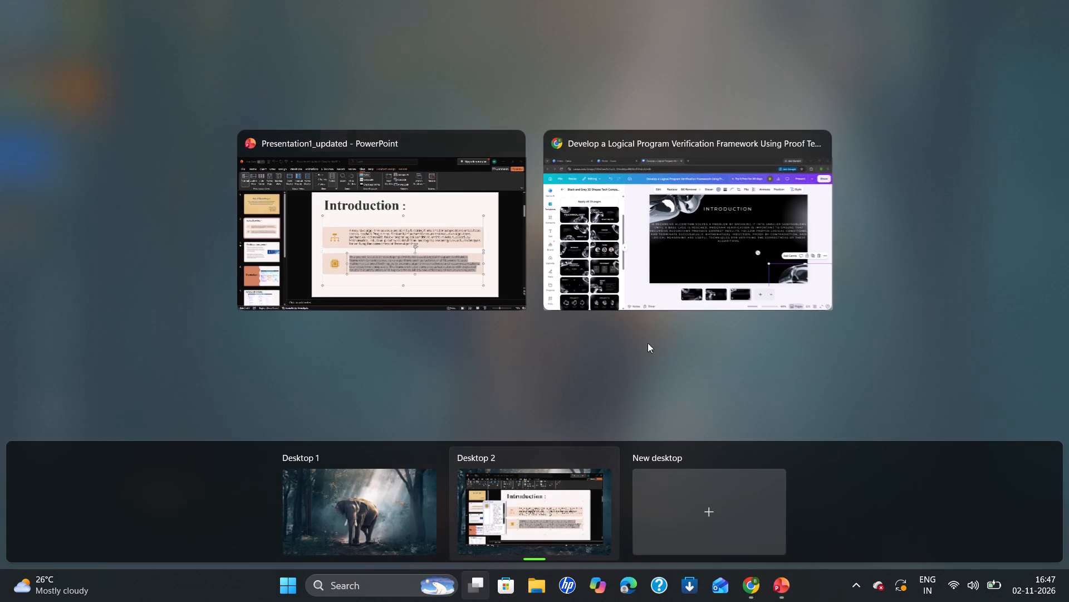
Return to Canva, paste the "This project focuses" paragraph onto slide 3 and reduce its font size to 21.
left_click(791, 240)
left_click(449, 381)
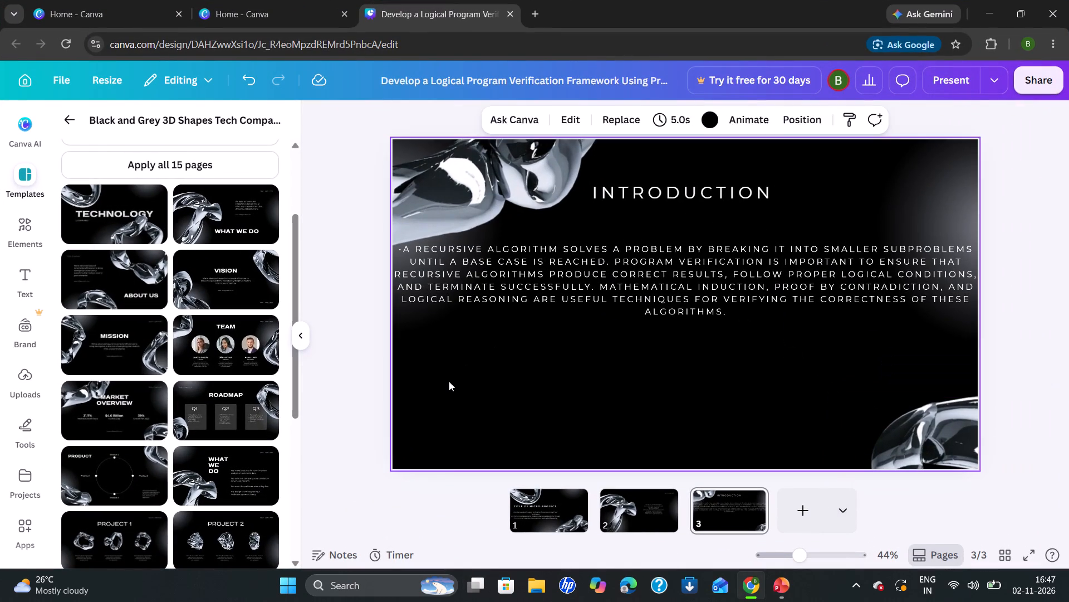
key("ctrl+v")
triple_click(484, 129)
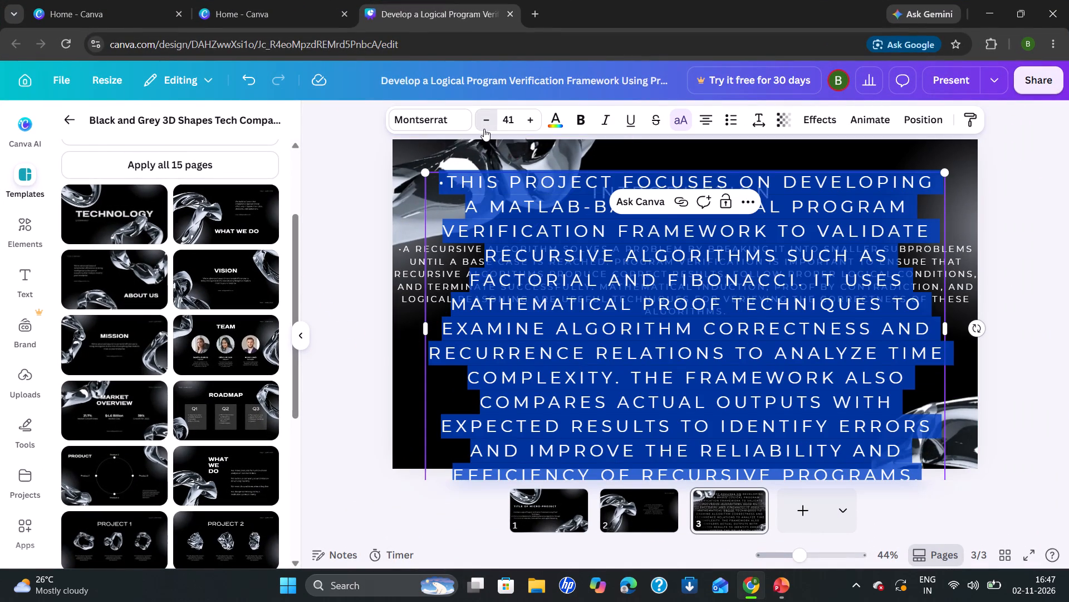
triple_click(484, 129)
triple_click(484, 129)
triple_click(484, 129)
triple_click(484, 129)
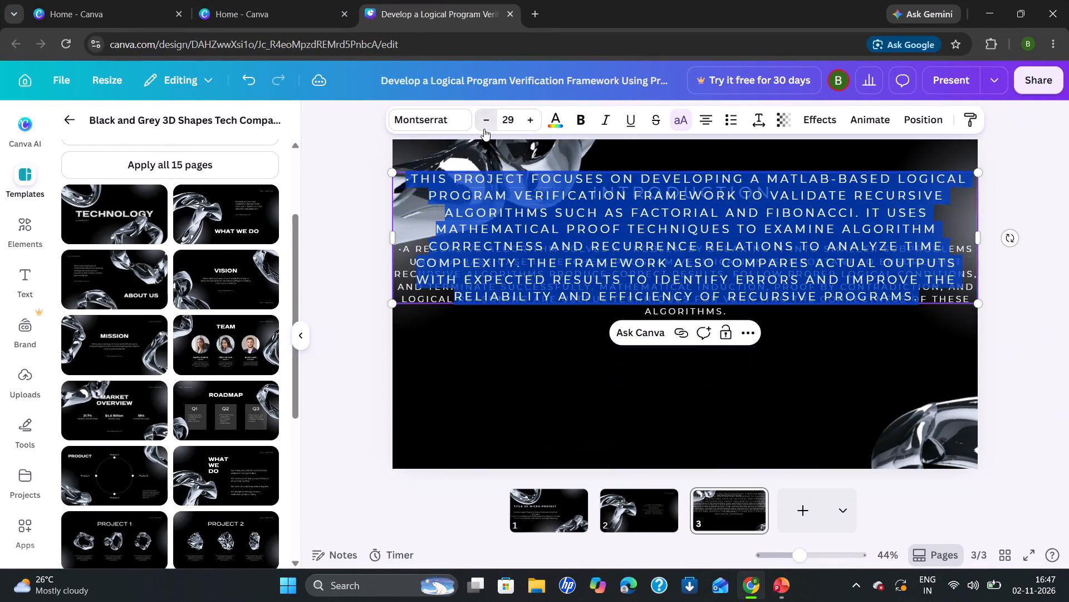
triple_click(484, 129)
double_click(484, 129)
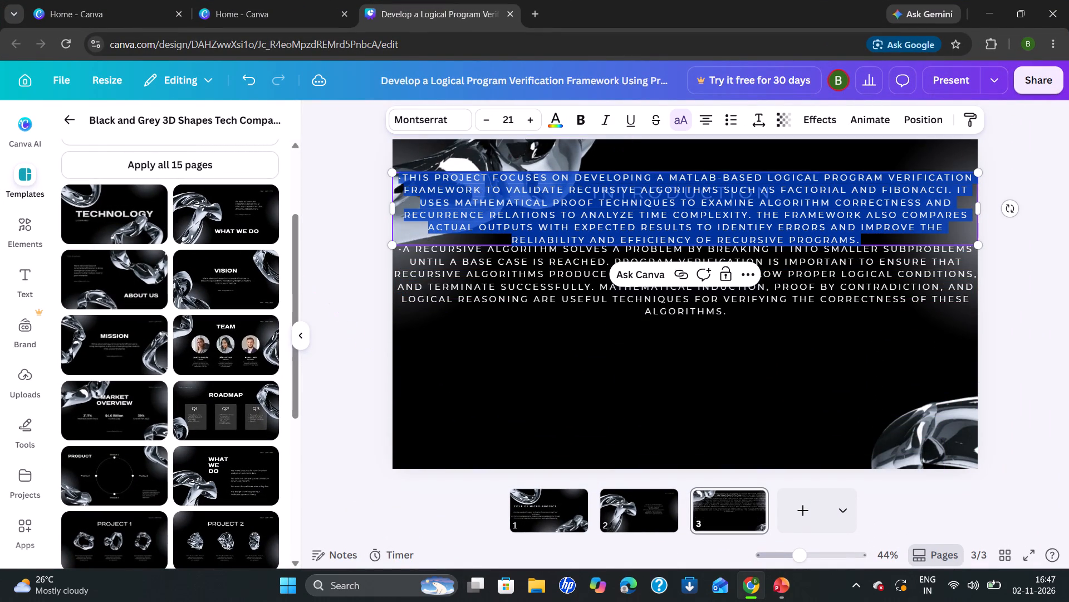
Move the "This project focuses" paragraph directly beneath the recursive algorithm paragraph, aligned with the slide's width.
left_click_drag(468, 241, 455, 312)
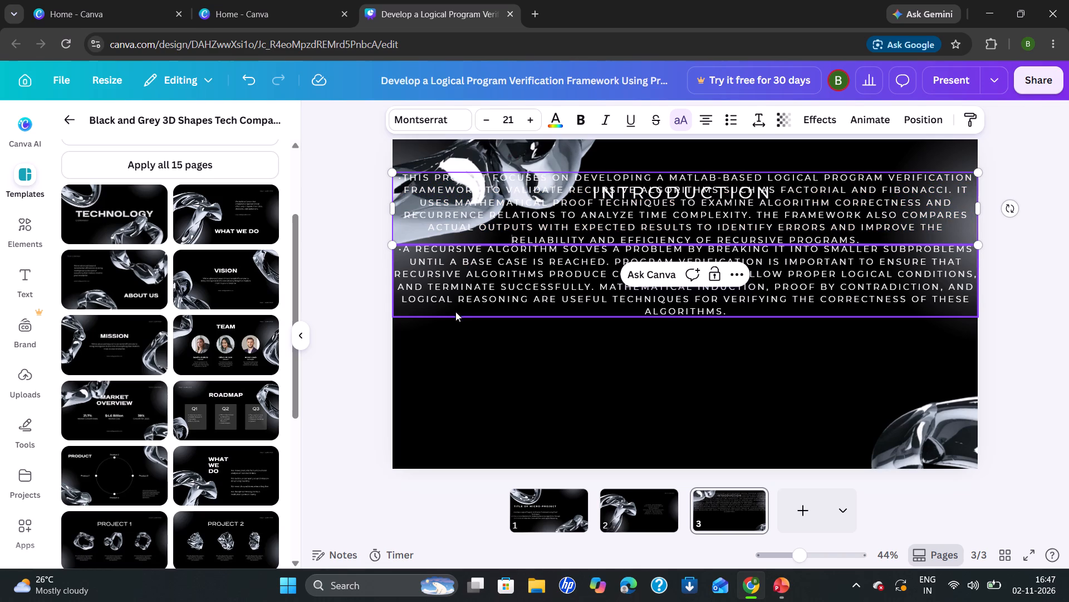
left_click_drag(455, 216, 448, 318)
left_click(448, 318)
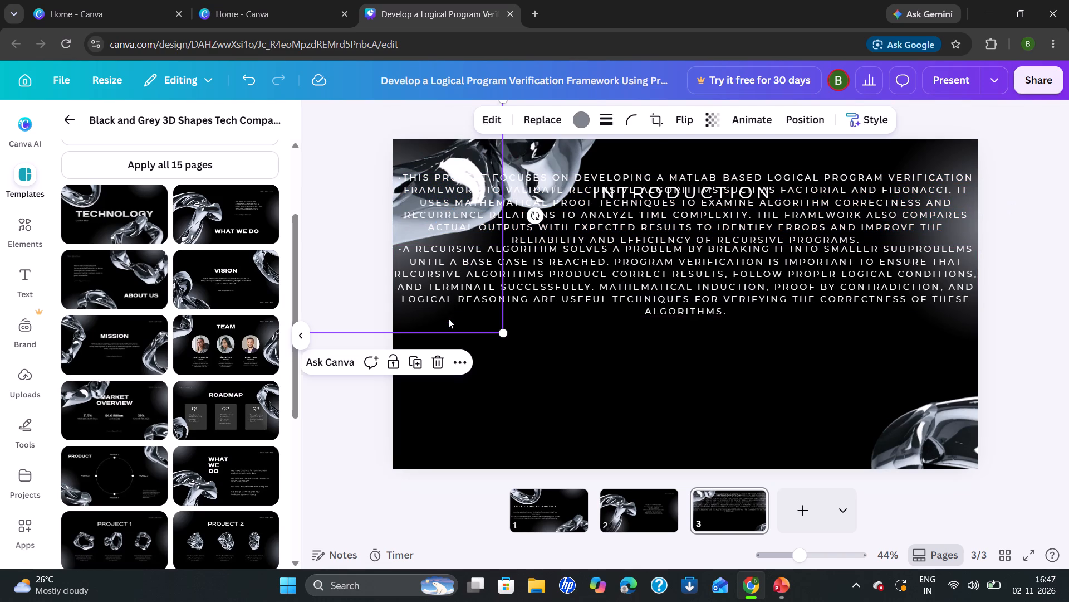
left_click(607, 401)
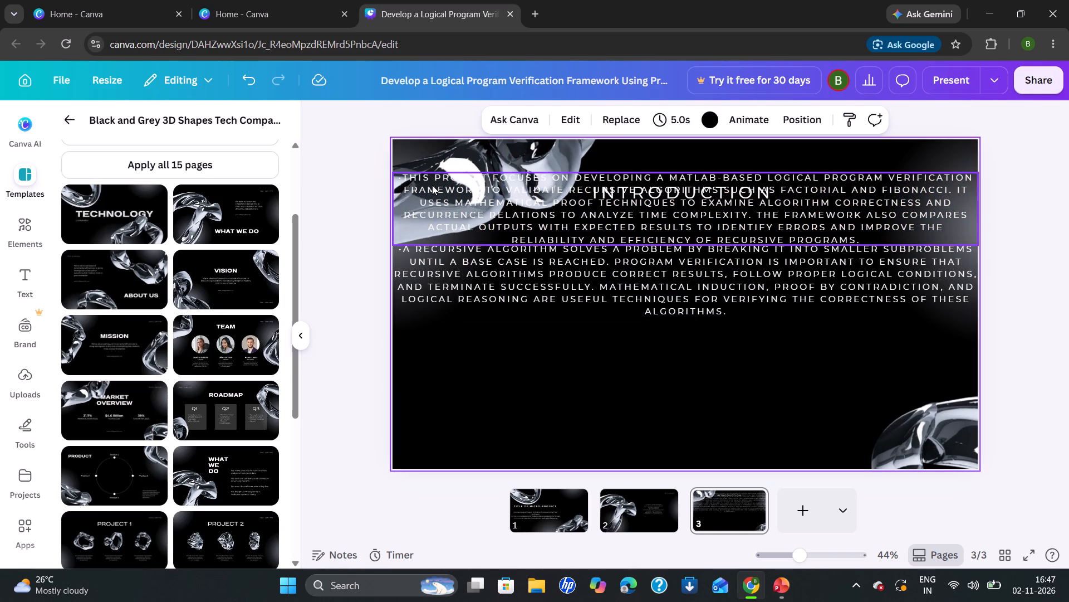
left_click_drag(432, 185, 442, 335)
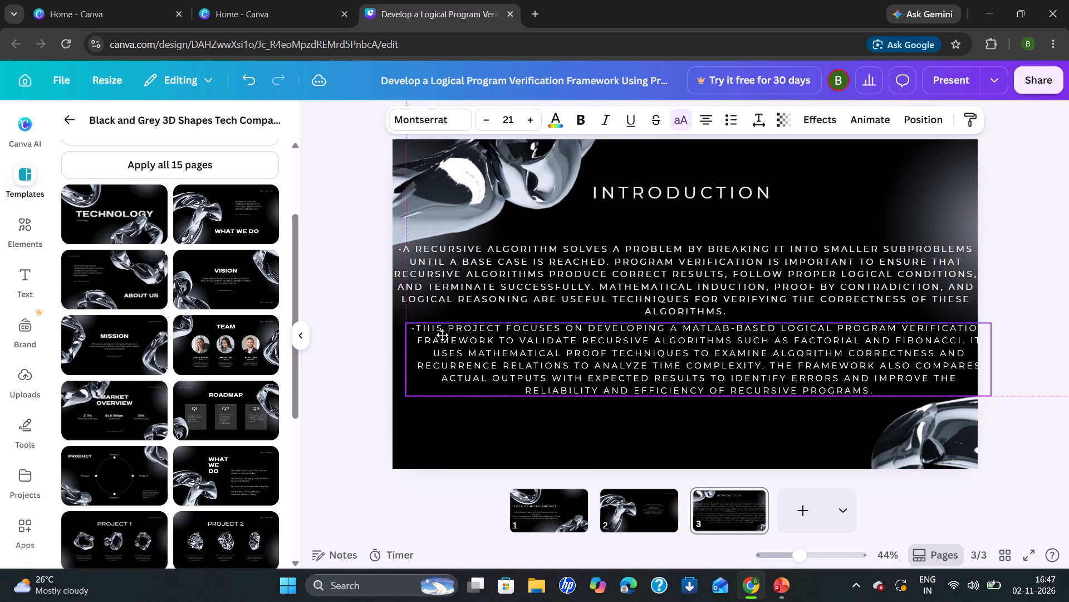
left_click_drag(442, 335, 434, 332)
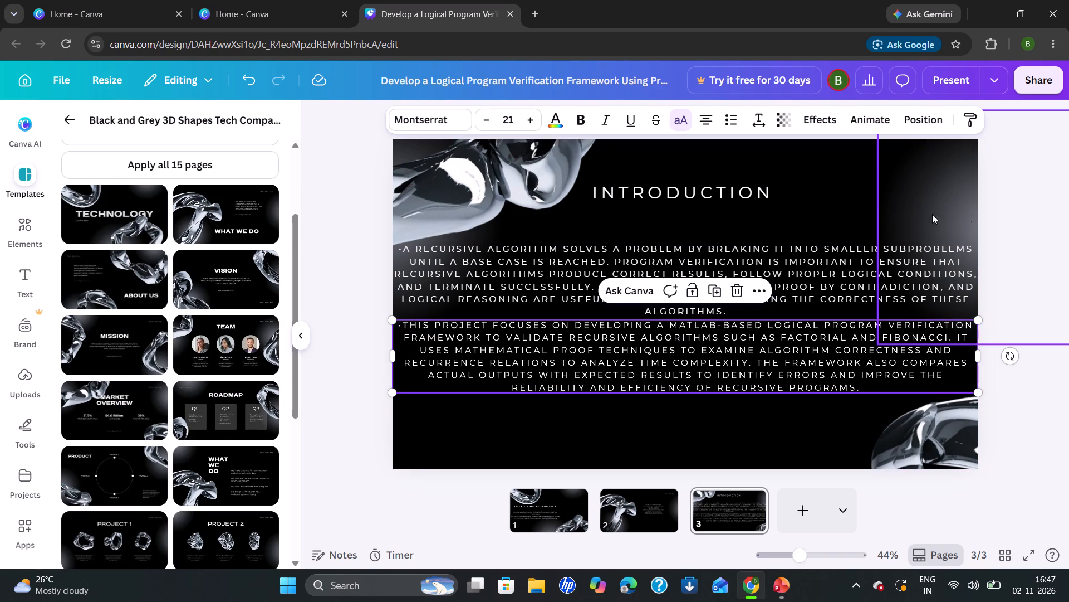
Increase the recursive algorithm paragraph's font size to 22 and the "This project focuses" paragraph's to 23.
left_click(1036, 246)
left_click(790, 290)
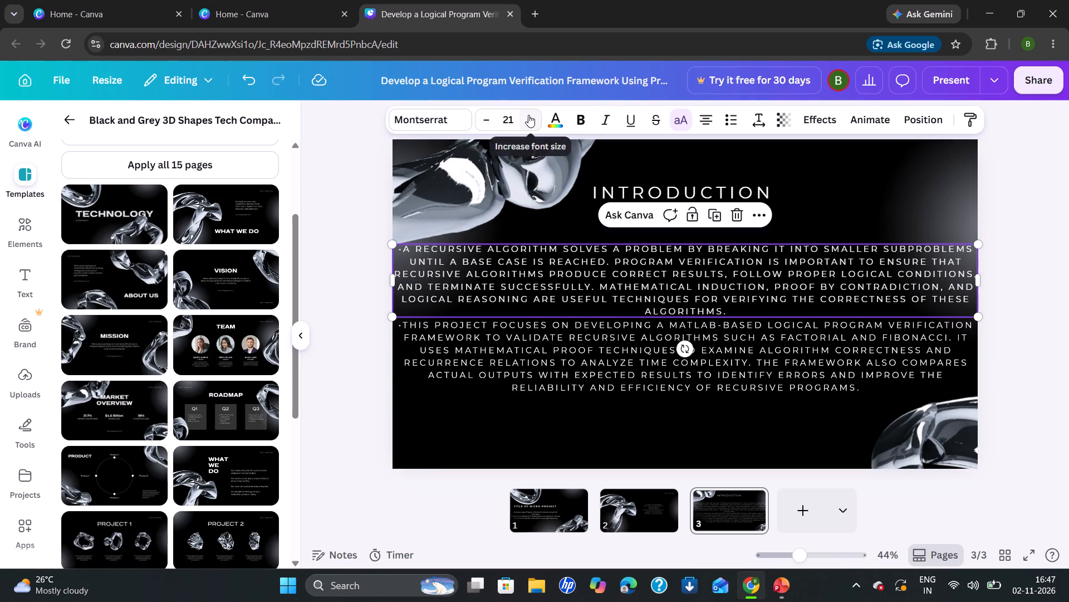
left_click(528, 115)
left_click(626, 349)
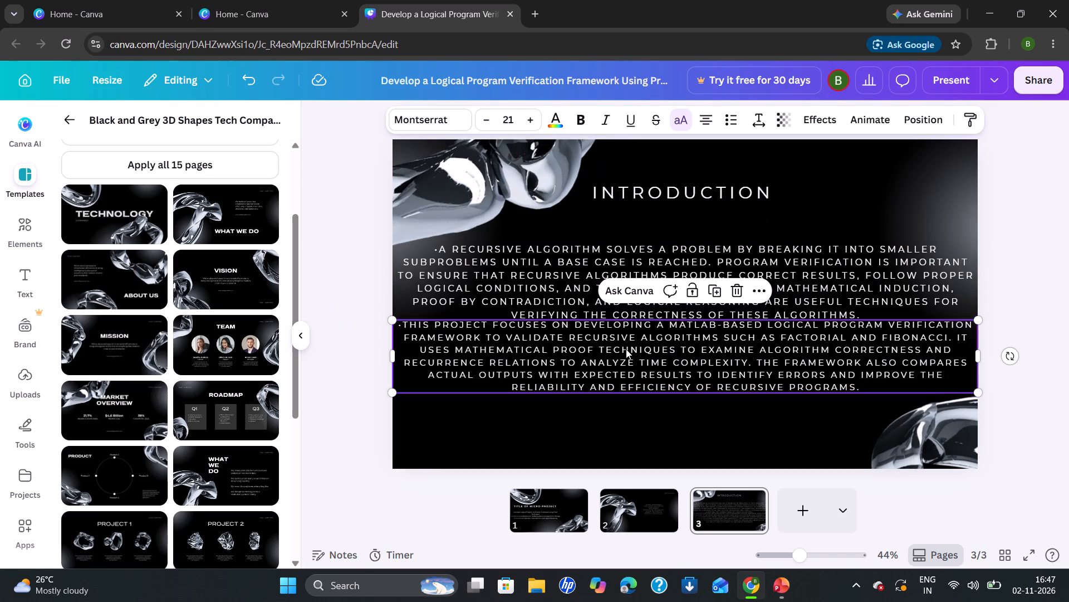
left_click(533, 124)
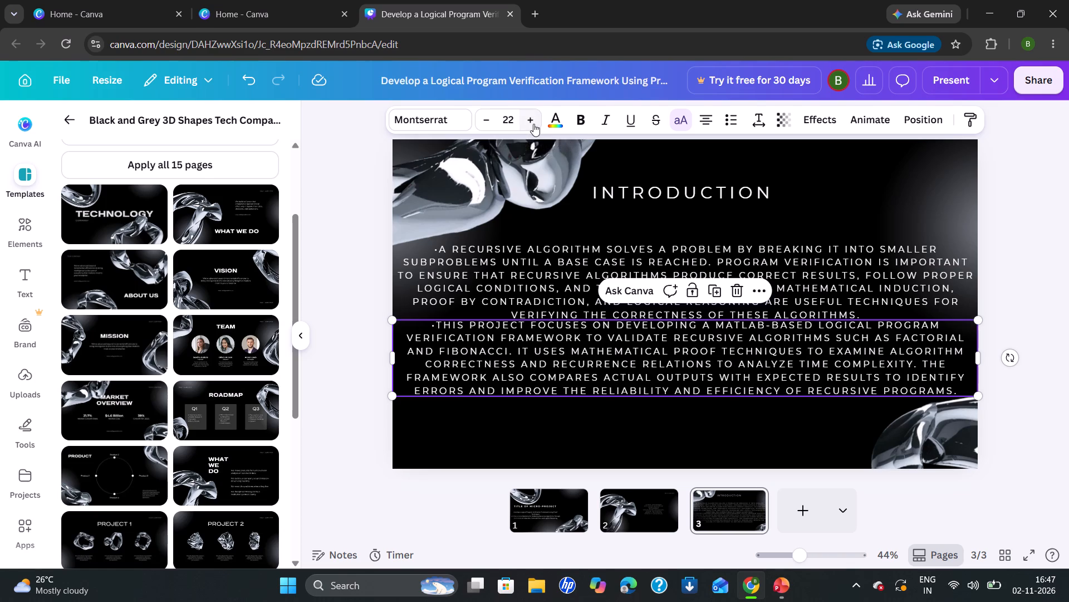
left_click(533, 124)
Move the "This project focuses" paragraph slightly lower to leave a gap beneath the first paragraph.
left_click_drag(551, 391, 550, 414)
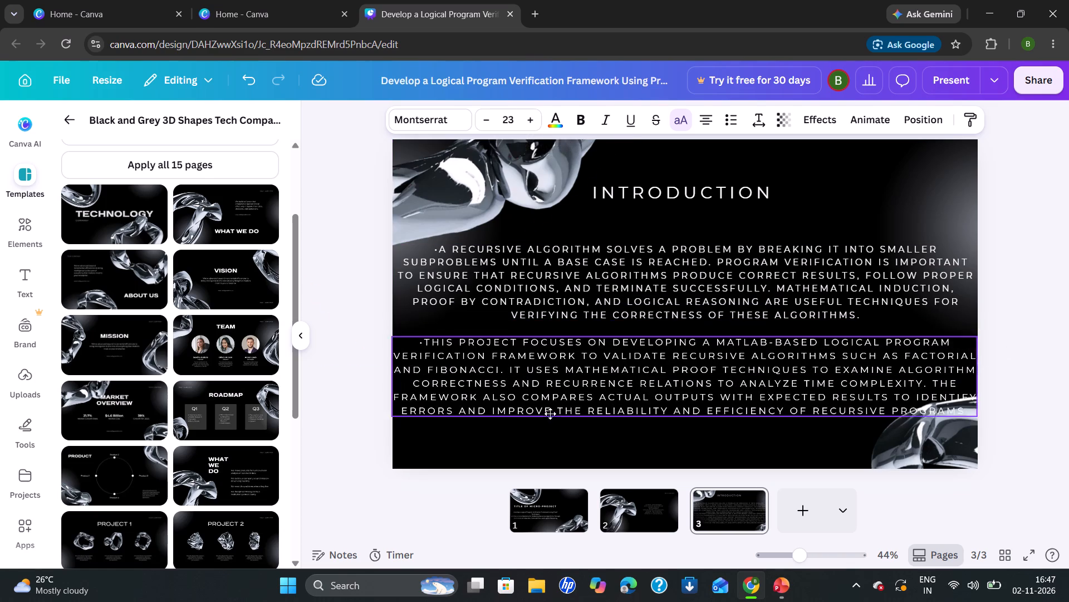
left_click_drag(550, 414, 550, 411)
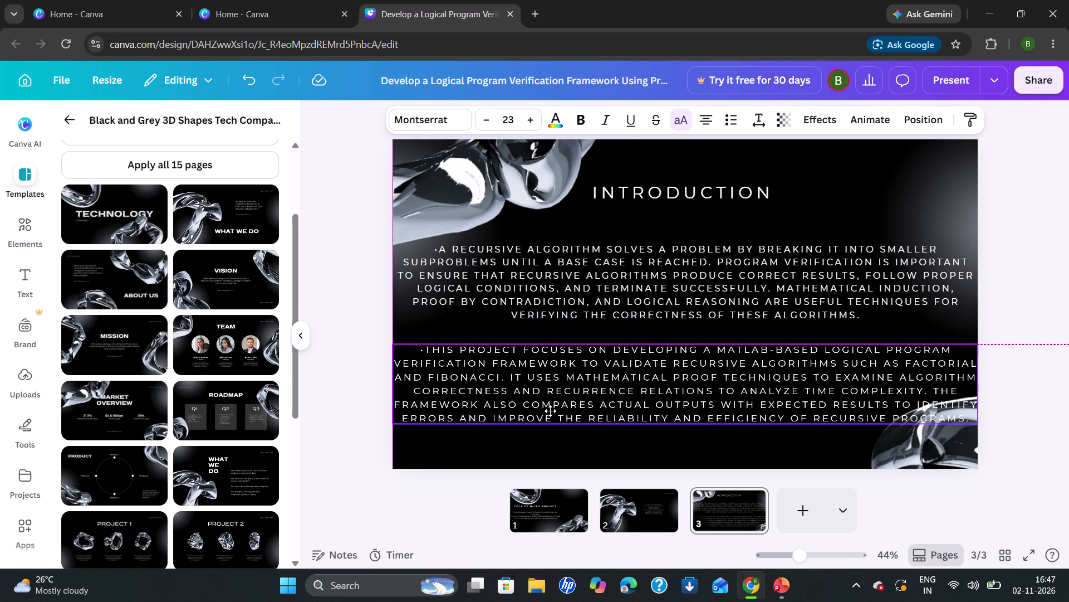
left_click_drag(550, 411, 550, 405)
Move slide 3's upper-left metallic shape further into the corner, away from the heading and text.
left_click_drag(496, 202, 478, 192)
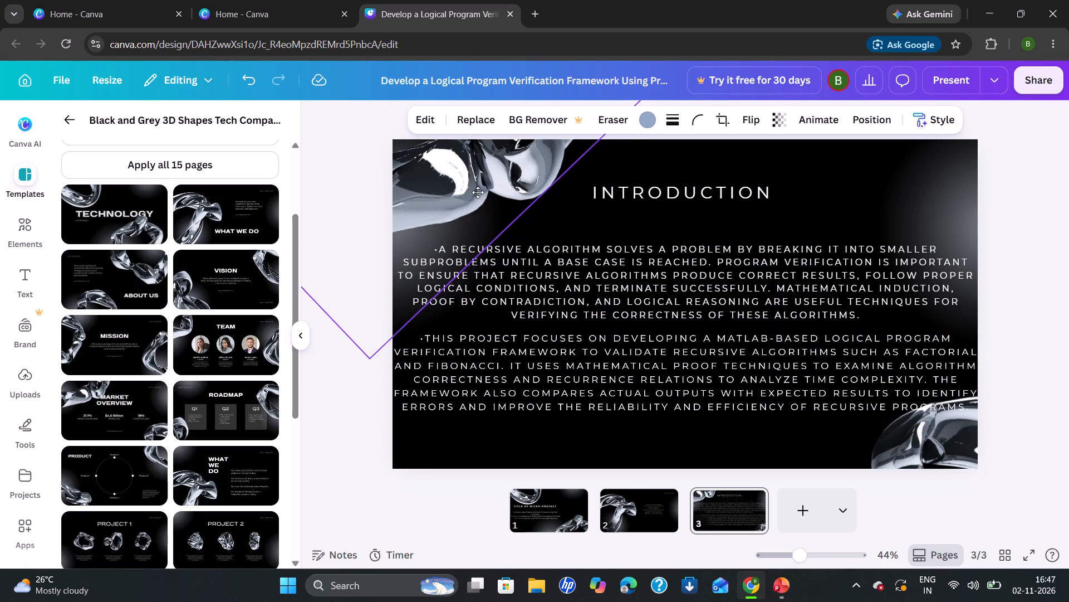
left_click_drag(478, 192, 468, 193)
Move the "Introduction" heading and the recursive algorithm paragraph slightly higher on slide 3, keeping both centred.
left_click_drag(612, 191, 612, 190)
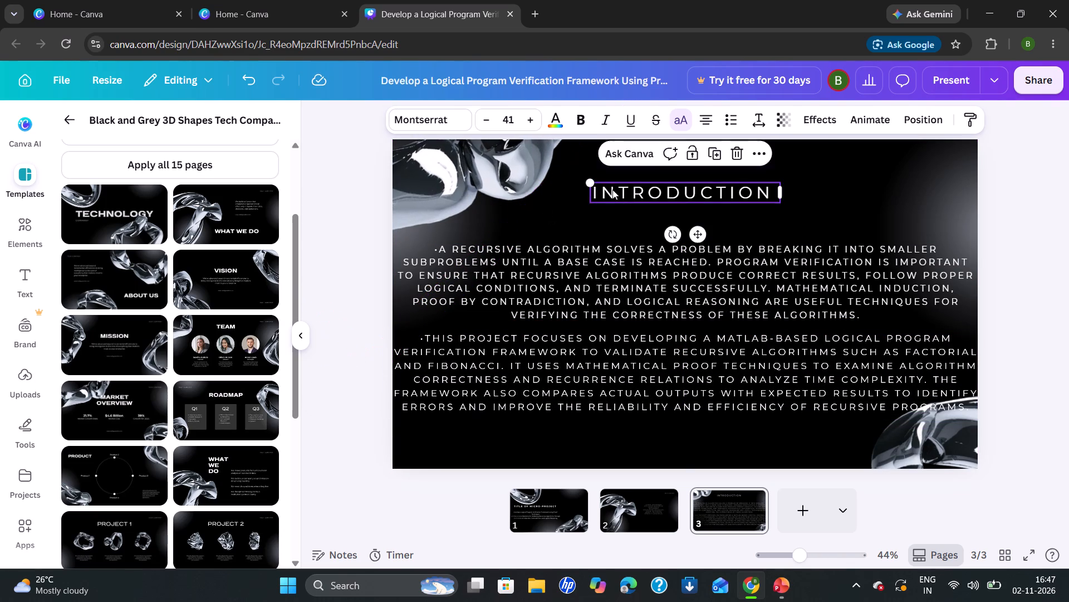
left_click_drag(612, 190, 611, 183)
left_click_drag(568, 268, 567, 252)
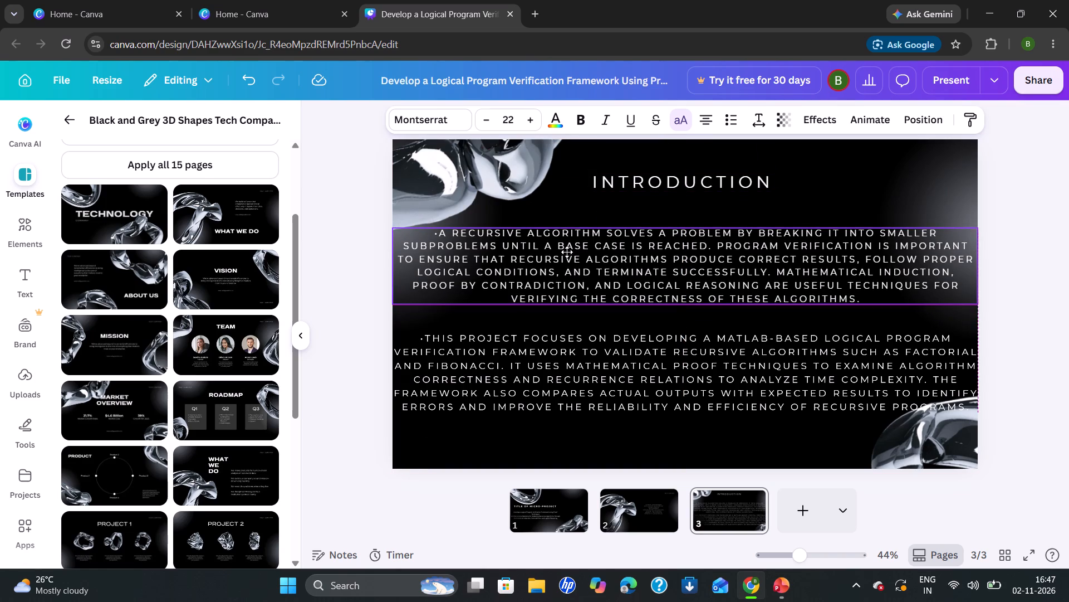
left_click_drag(567, 252, 566, 252)
left_click(347, 468)
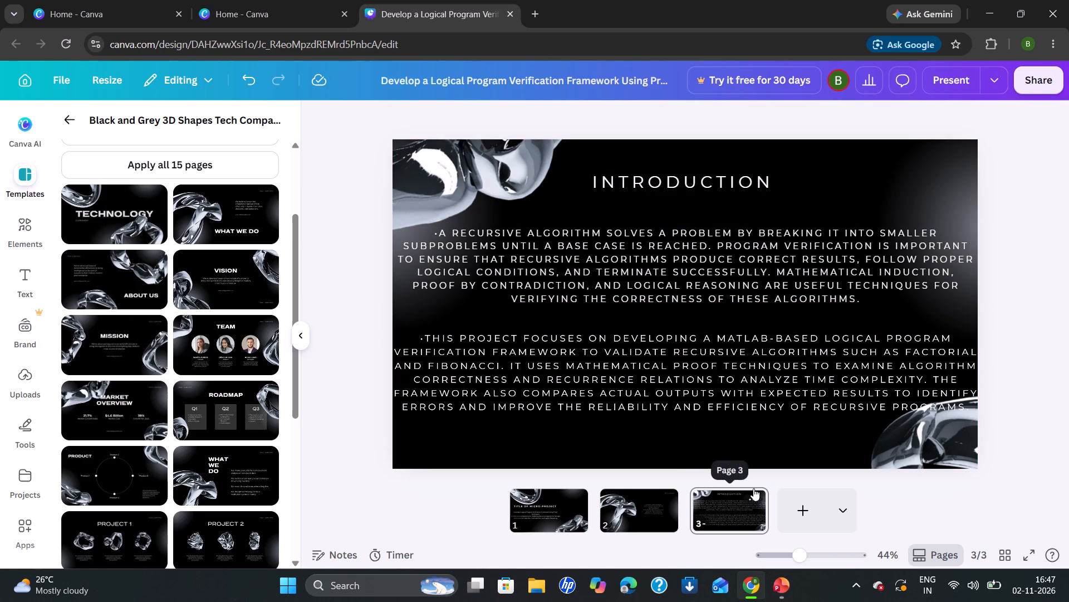
Add a blank fourth slide after the Introduction slide.
left_click(807, 506)
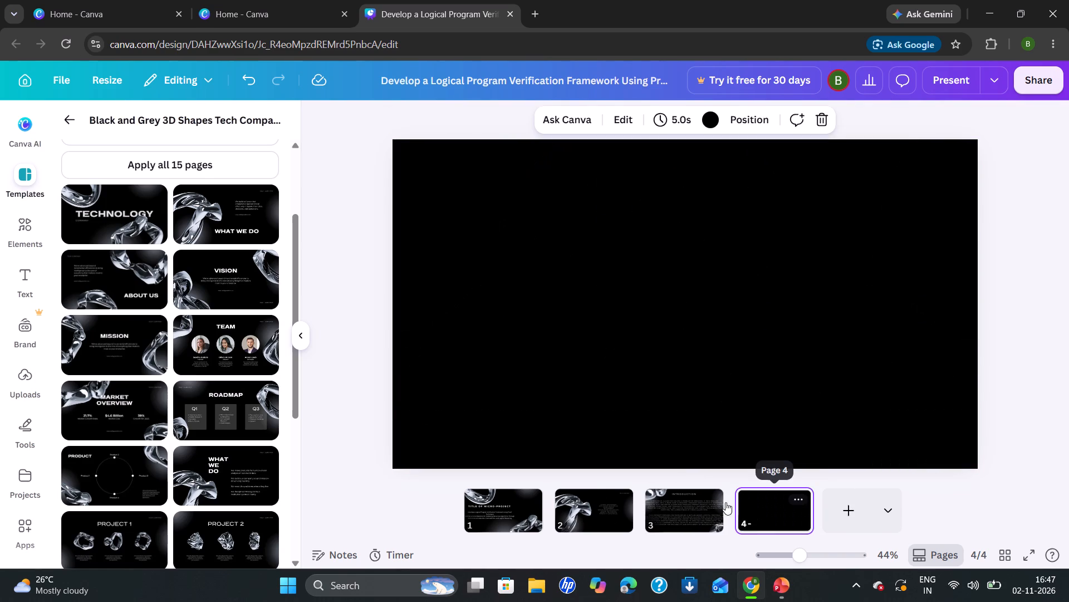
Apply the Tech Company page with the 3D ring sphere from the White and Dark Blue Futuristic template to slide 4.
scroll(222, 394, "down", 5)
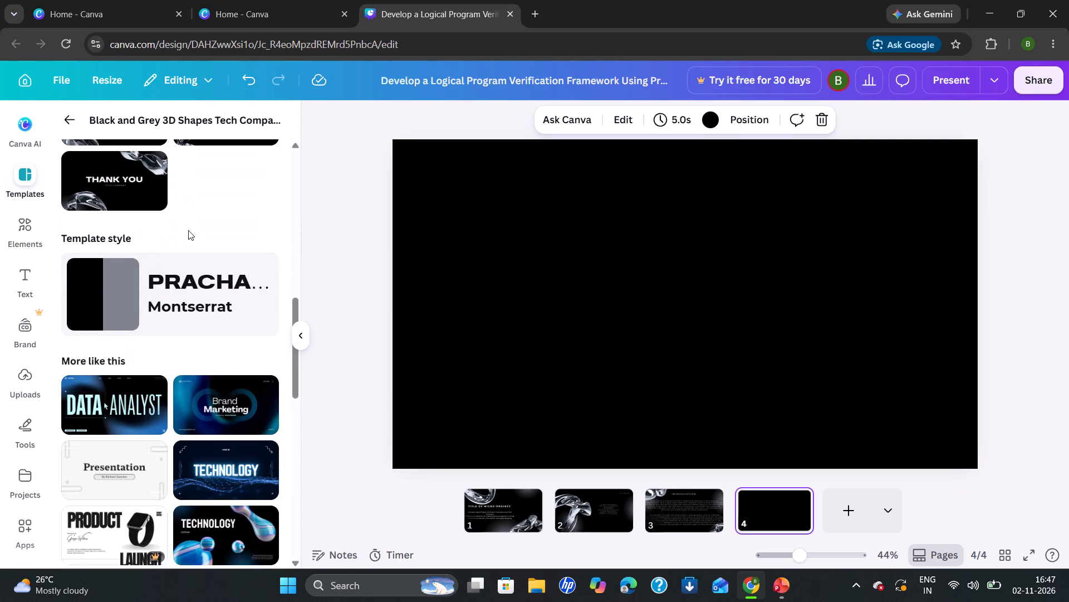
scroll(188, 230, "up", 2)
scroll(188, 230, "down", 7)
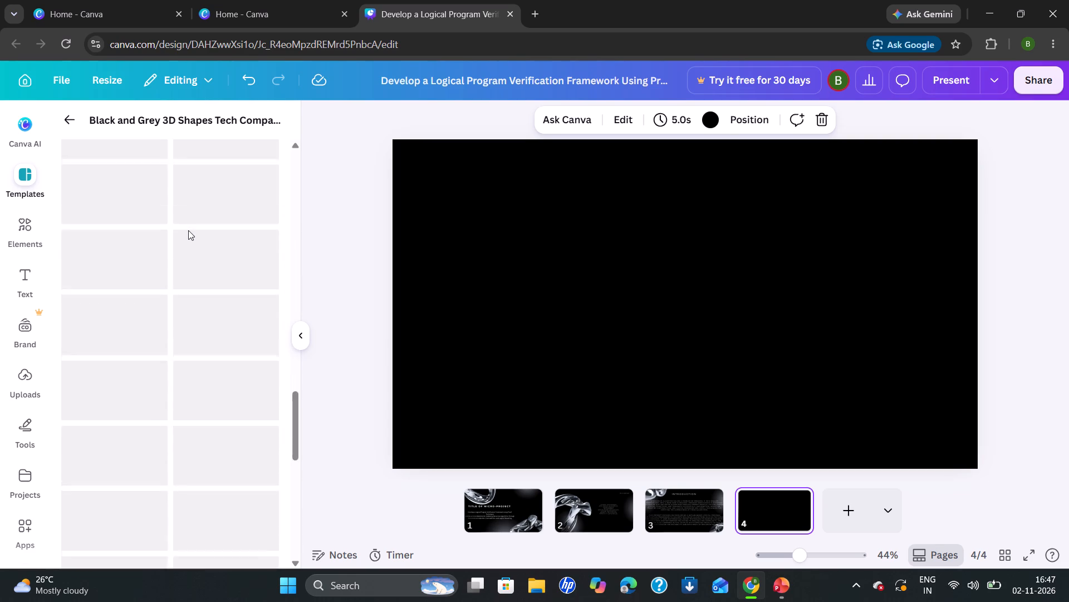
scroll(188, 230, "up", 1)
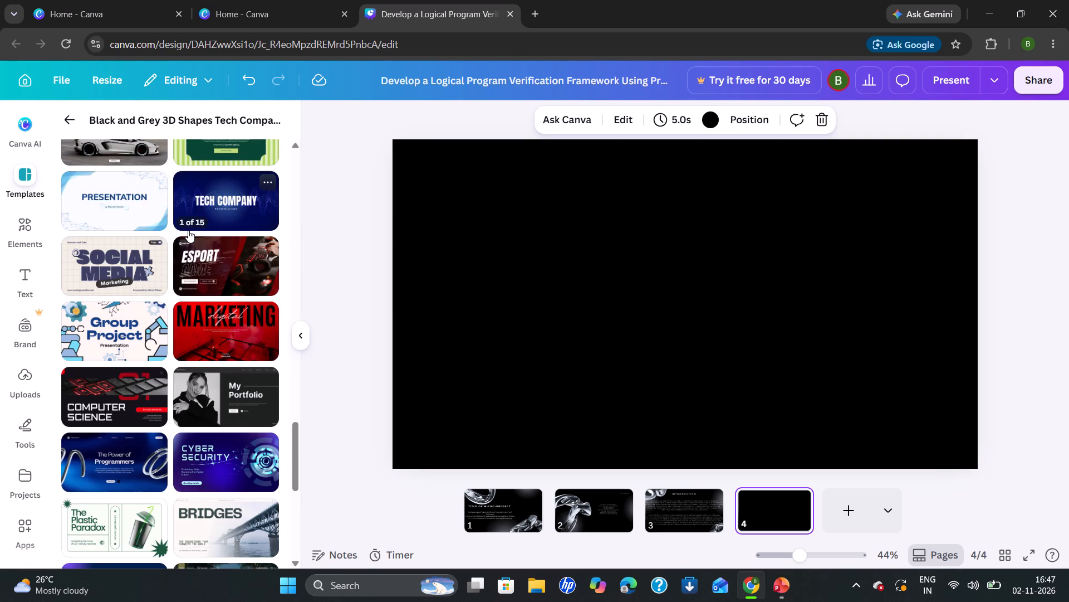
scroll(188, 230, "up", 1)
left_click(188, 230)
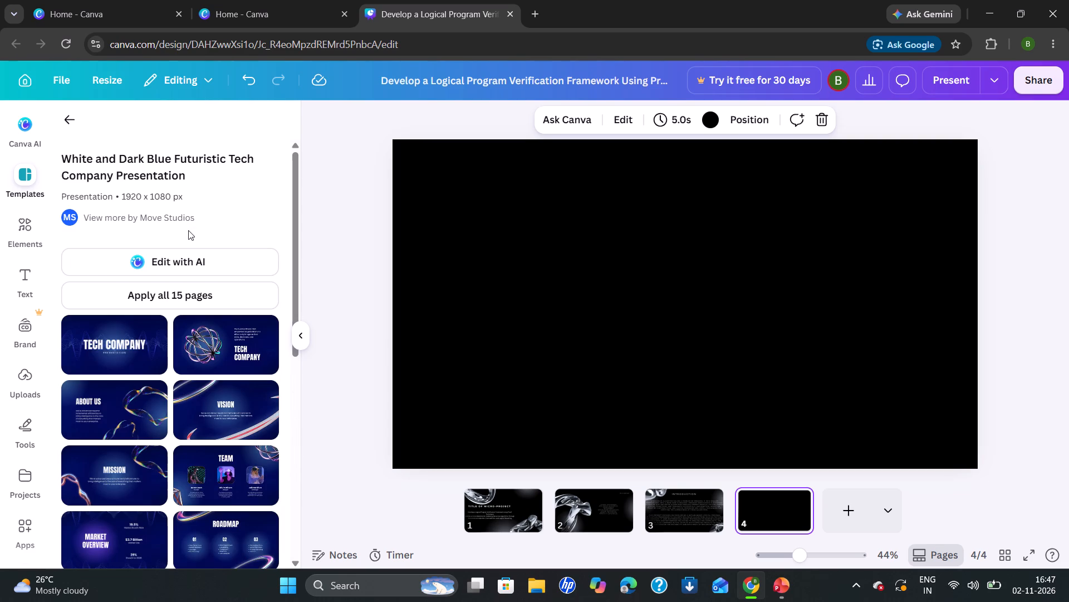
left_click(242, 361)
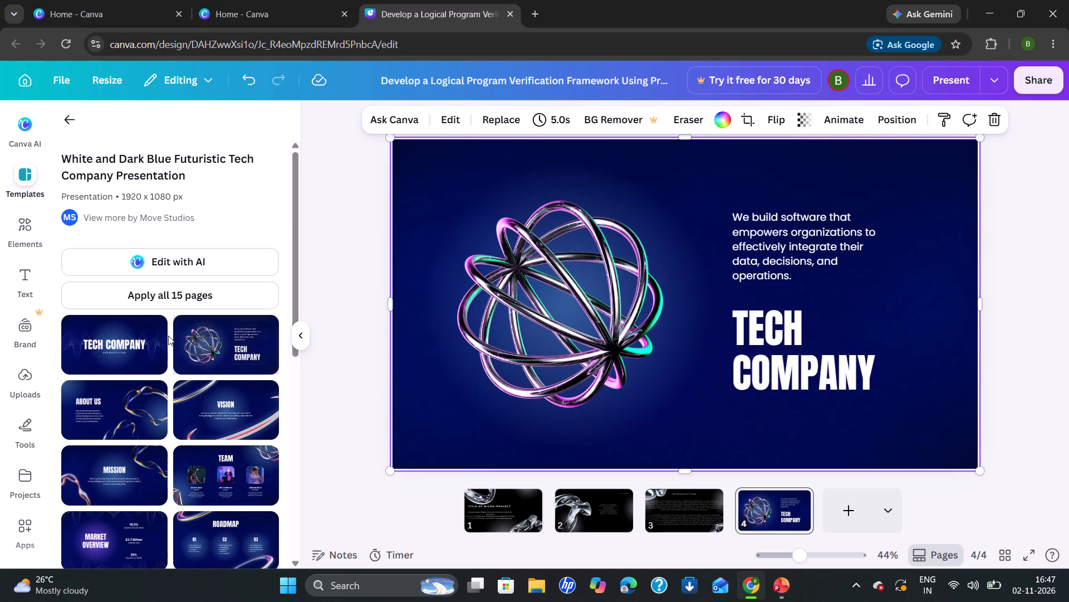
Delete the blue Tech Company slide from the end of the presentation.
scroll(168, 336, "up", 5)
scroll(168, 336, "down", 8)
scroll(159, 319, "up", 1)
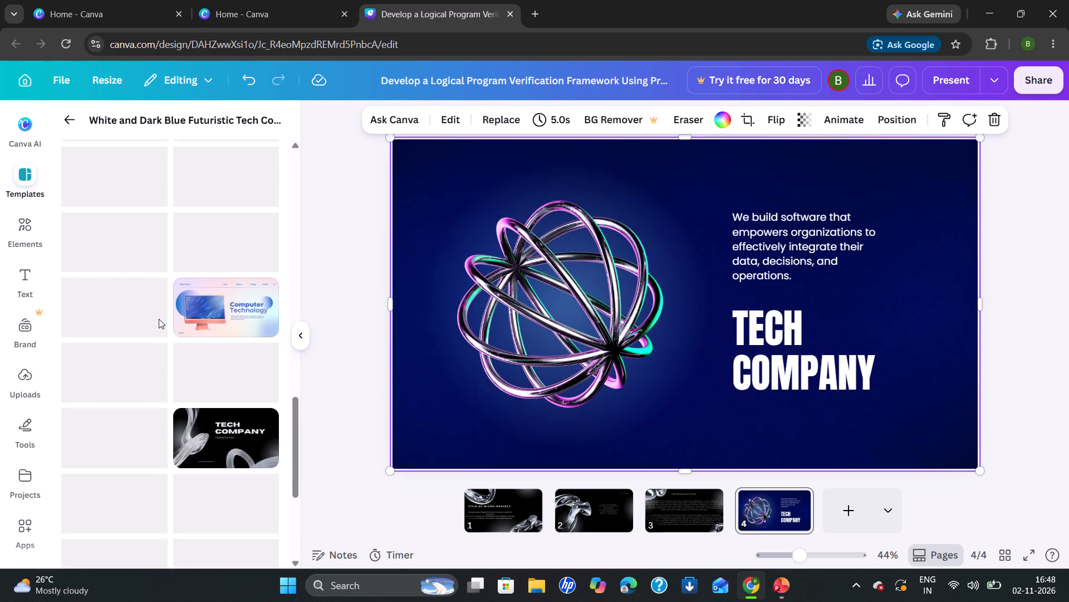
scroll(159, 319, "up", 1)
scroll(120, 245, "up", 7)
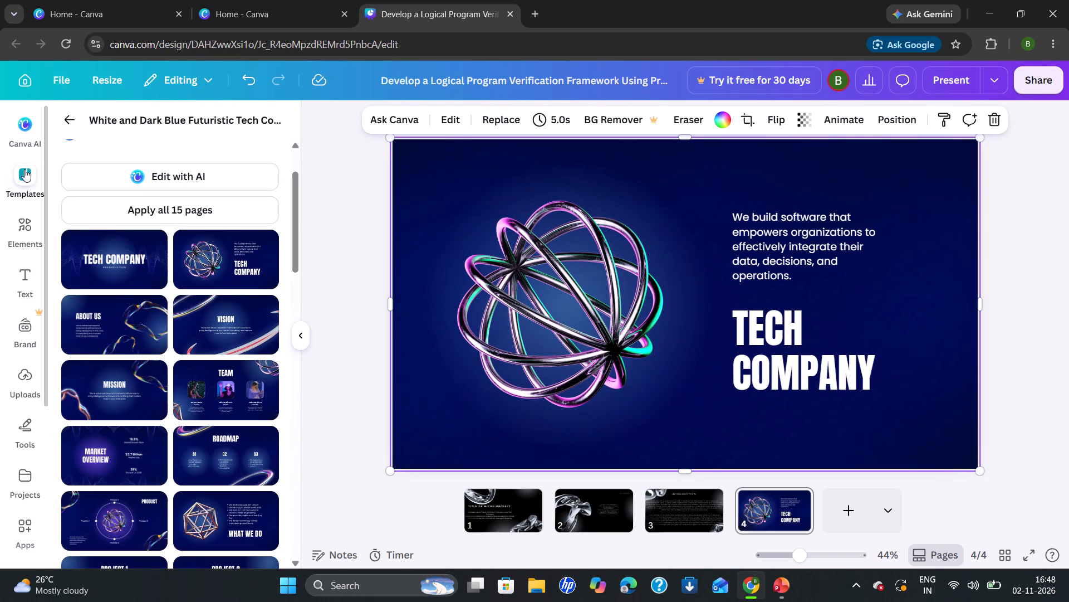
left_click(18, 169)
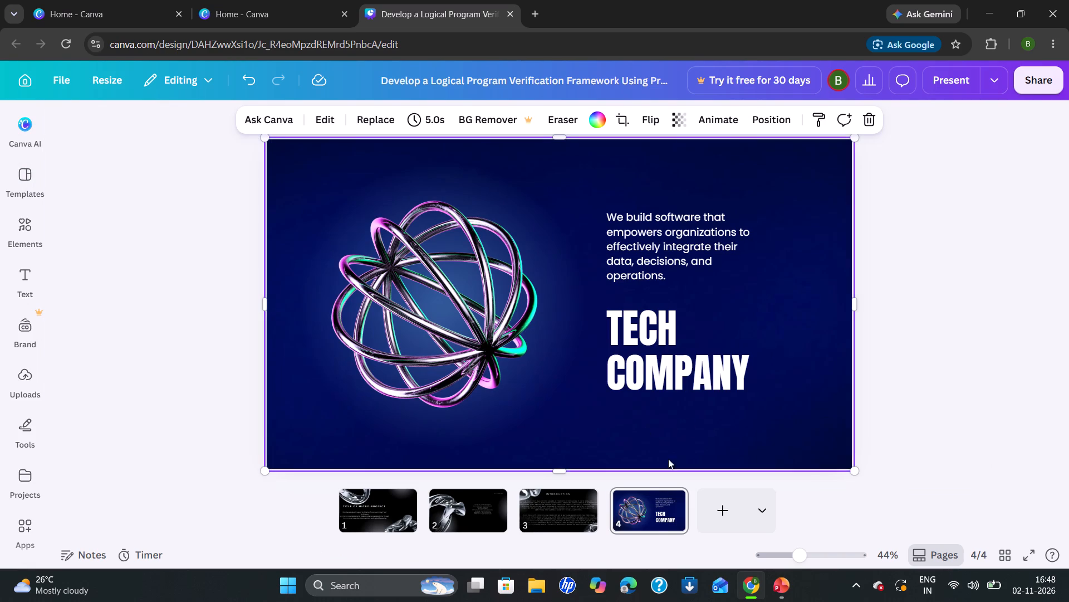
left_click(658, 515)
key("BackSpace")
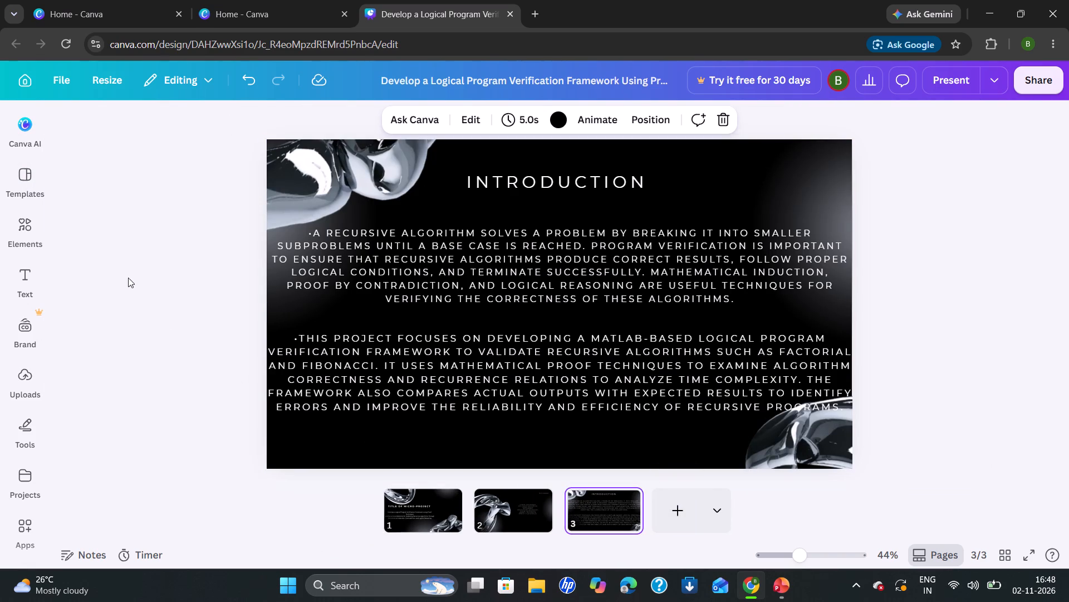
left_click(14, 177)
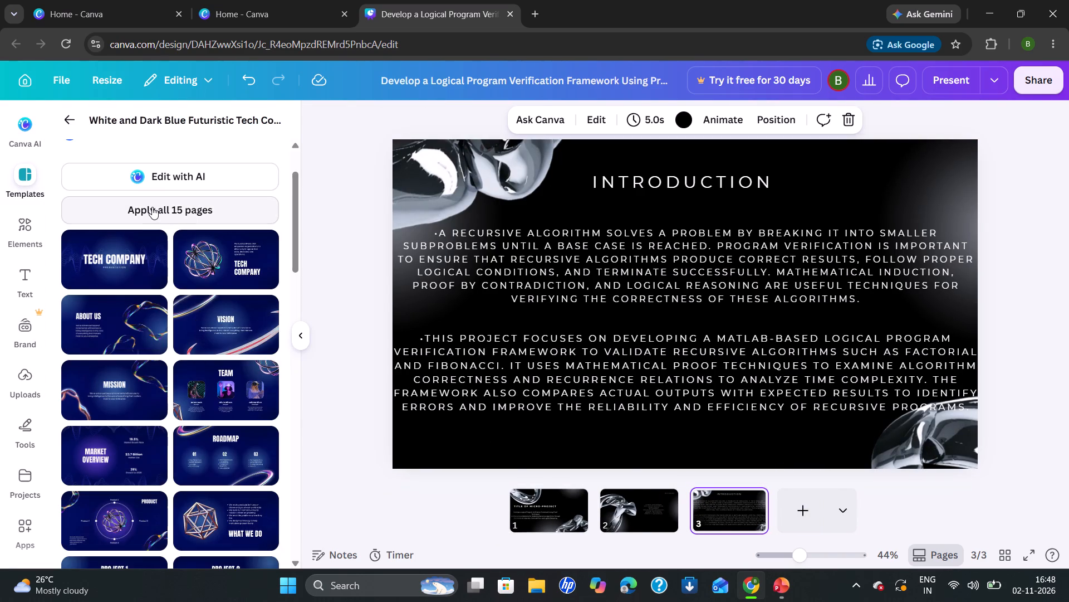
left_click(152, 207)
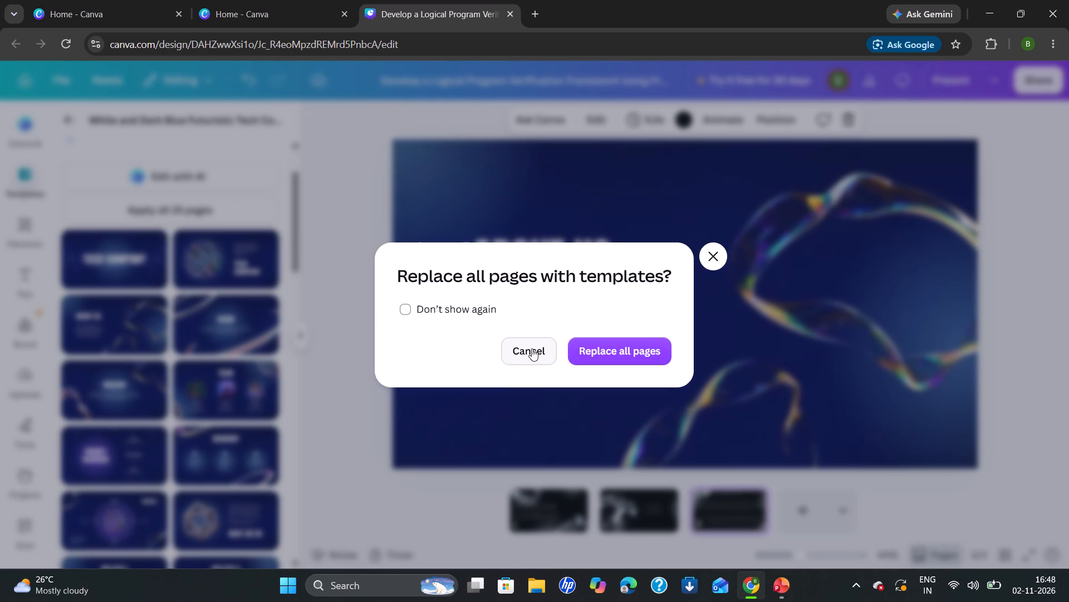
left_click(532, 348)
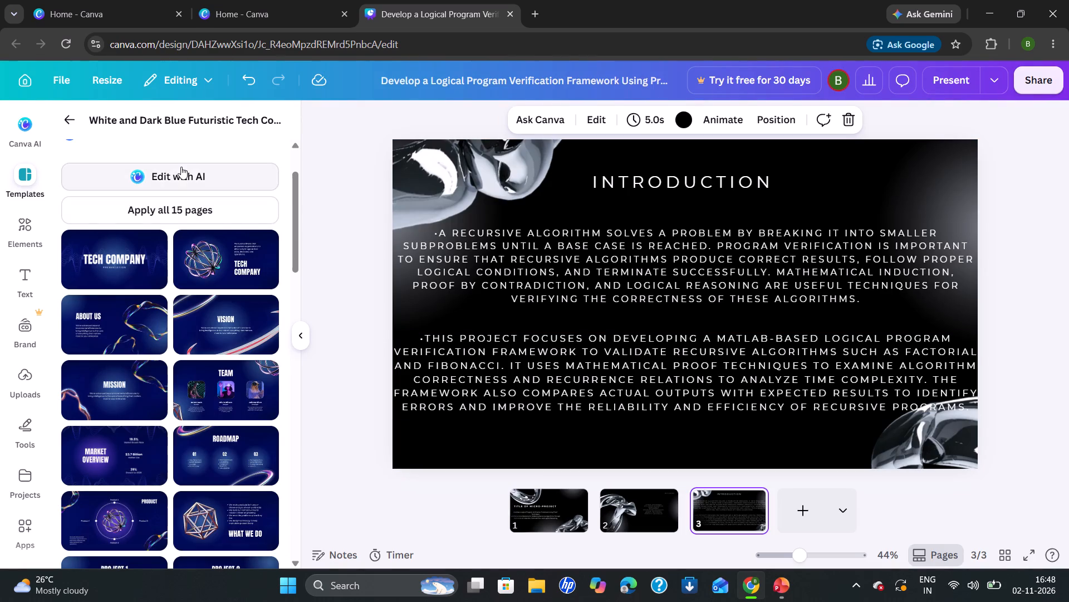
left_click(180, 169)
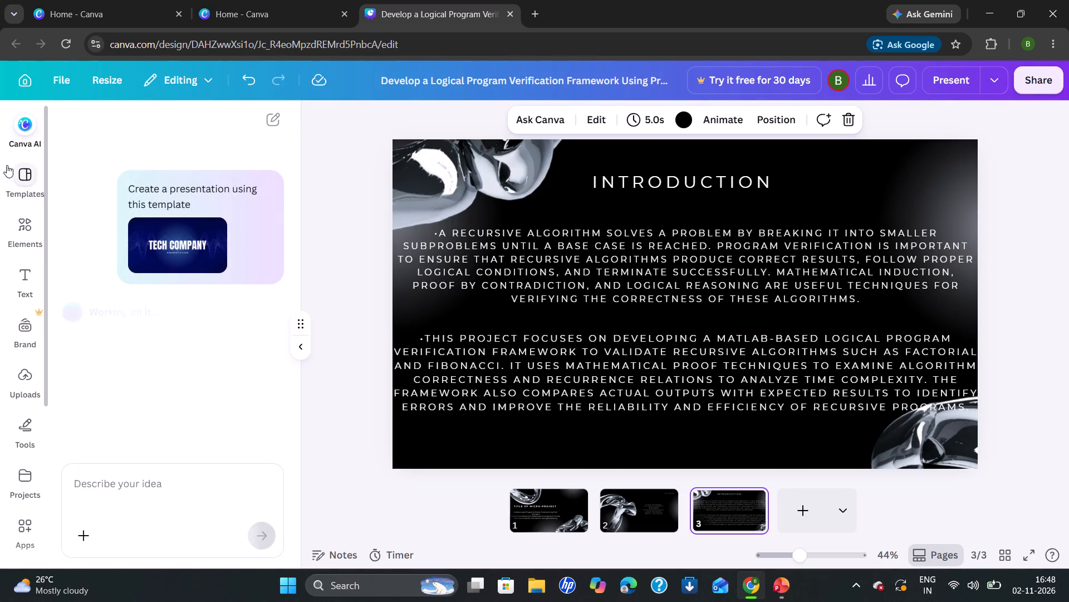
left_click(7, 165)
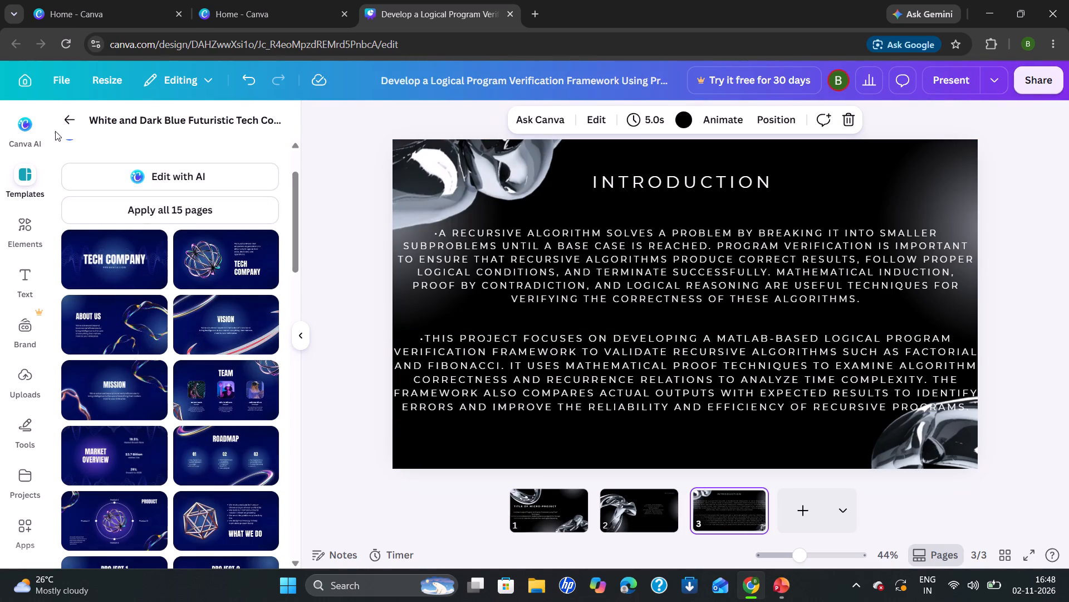
Reopen the page layouts of the recently used Black and Grey 3D Shapes Tech Company template.
left_click(66, 130)
left_click(66, 130)
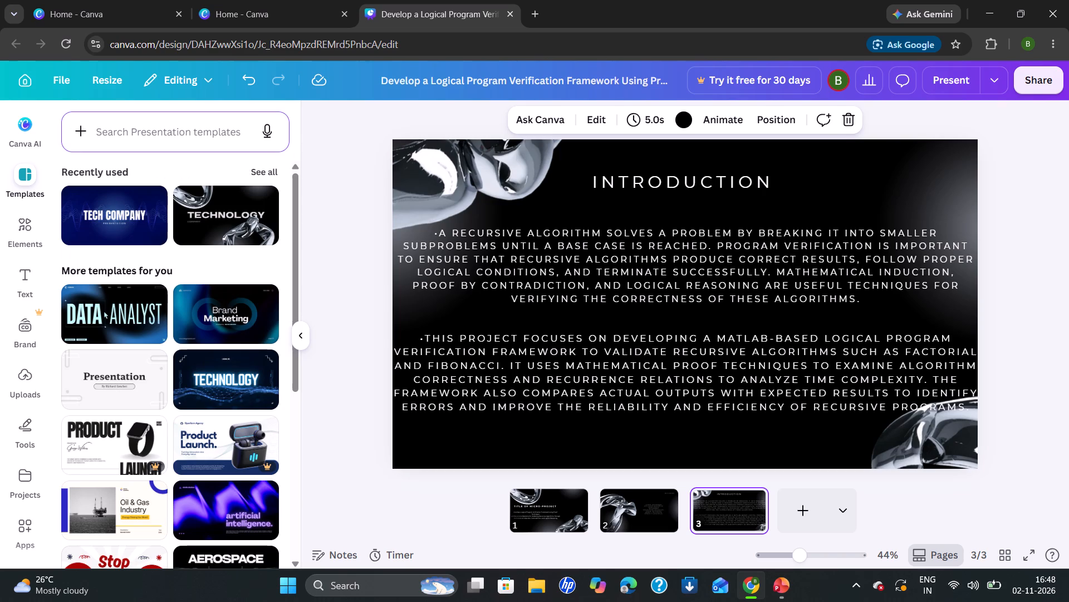
left_click(72, 113)
left_click(230, 224)
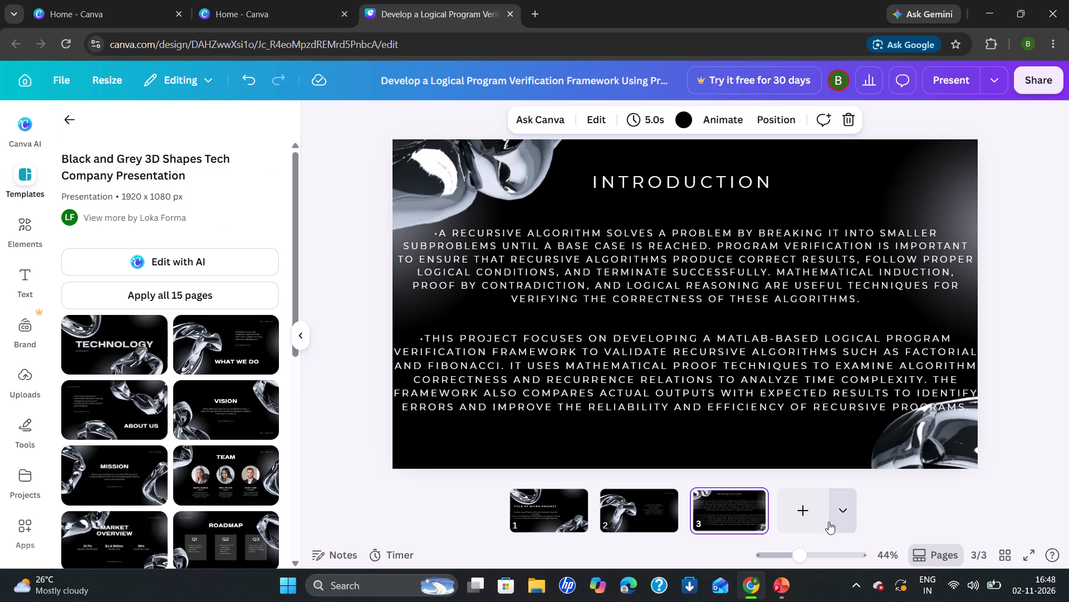
Add a fourth slide and apply the "With good data and the right technology" quote layout to it.
left_click(802, 514)
scroll(219, 457, "down", 3)
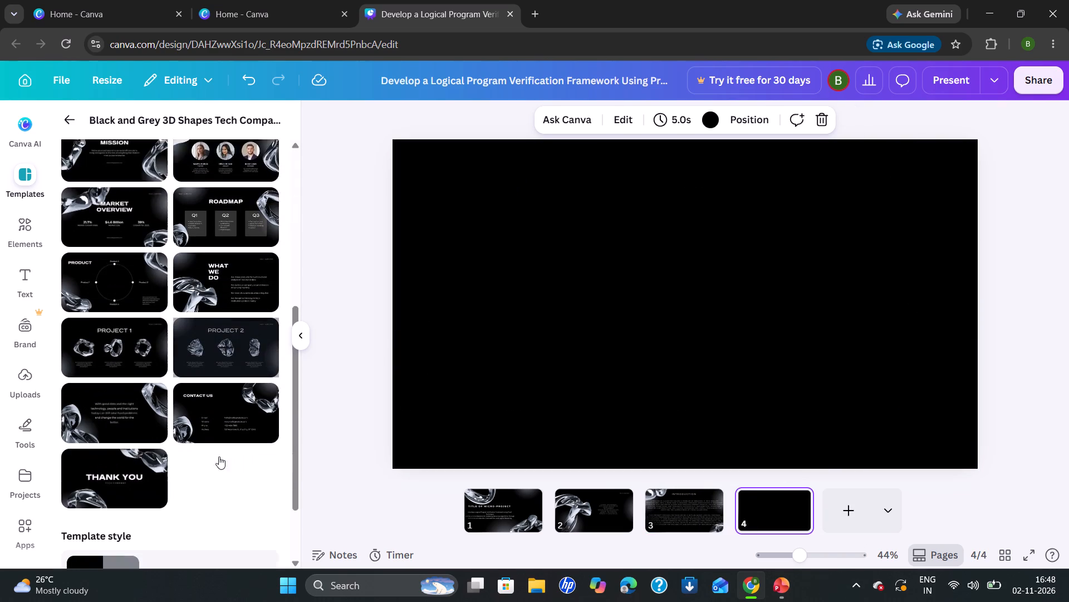
scroll(219, 457, "down", 1)
left_click(97, 342)
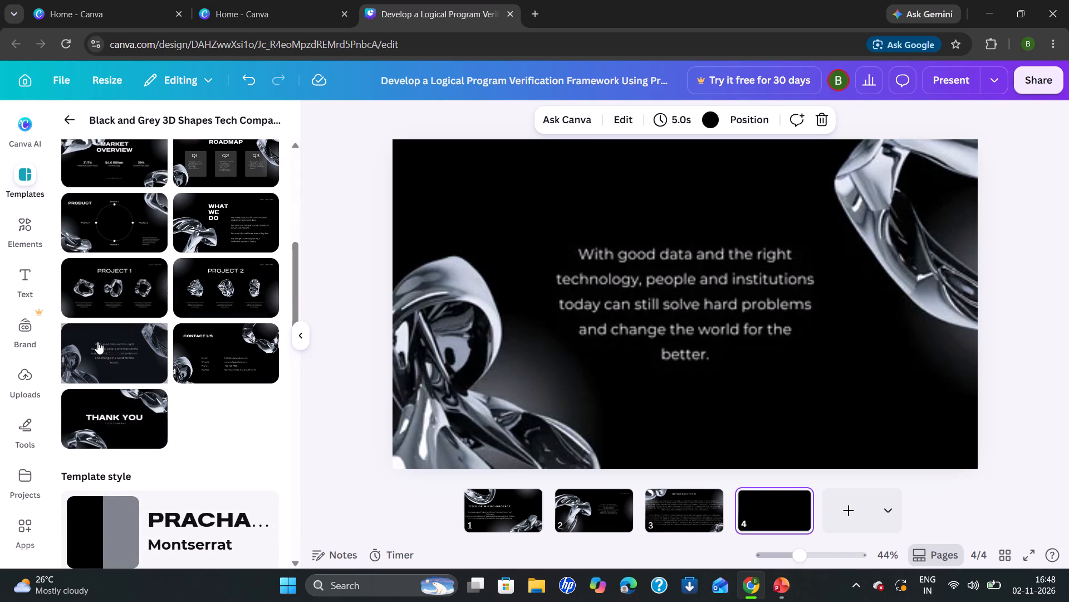
In PowerPoint, copy both paragraphs of the "Problem statement" slide in Presentation1_updated, and return to the Canva design.
left_click(637, 278)
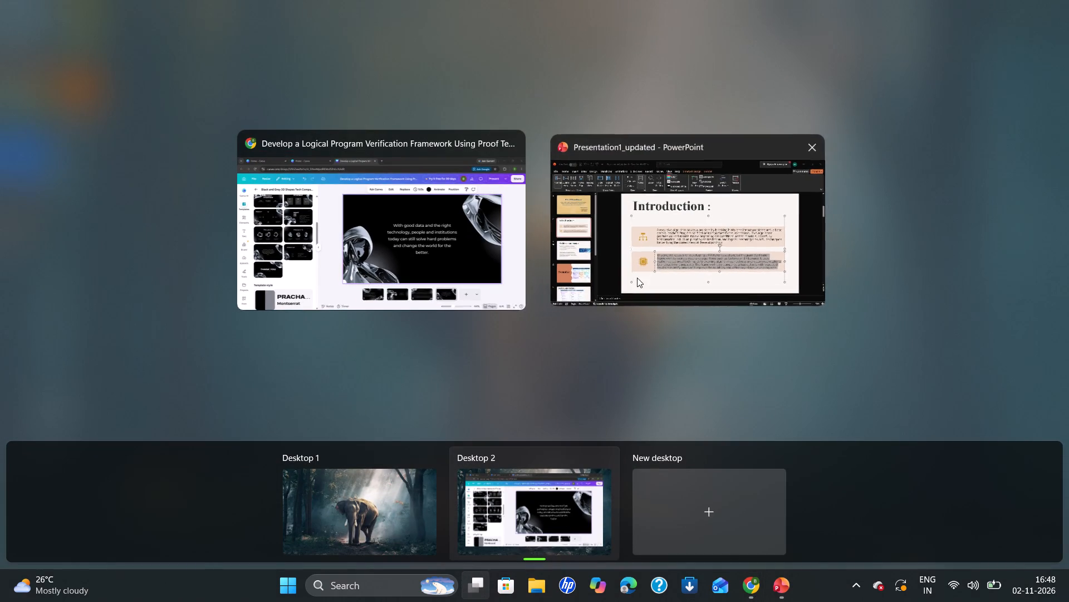
left_click(86, 350)
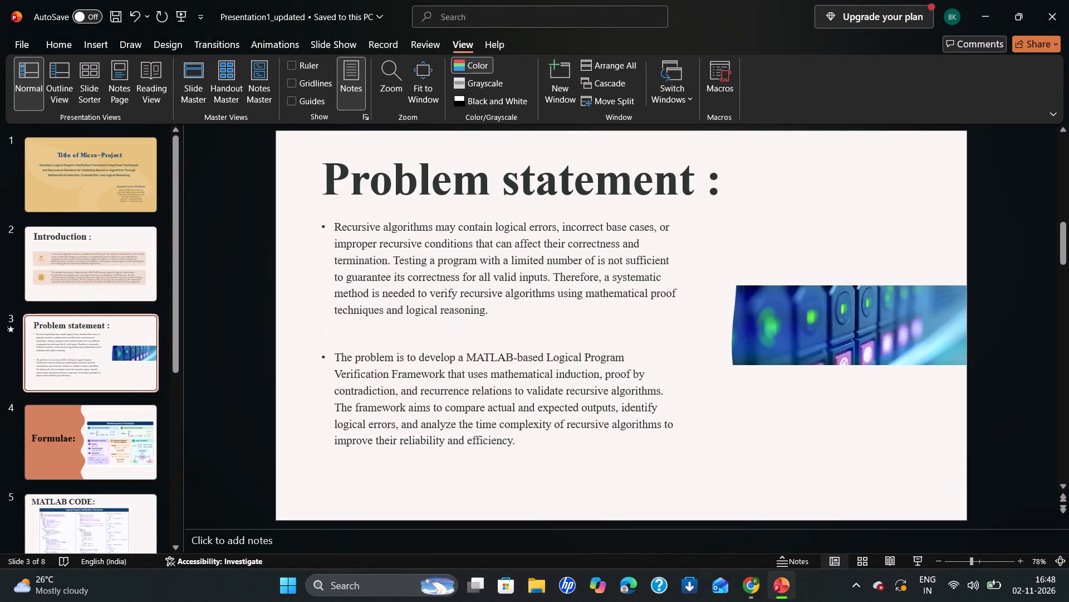
left_click(526, 432)
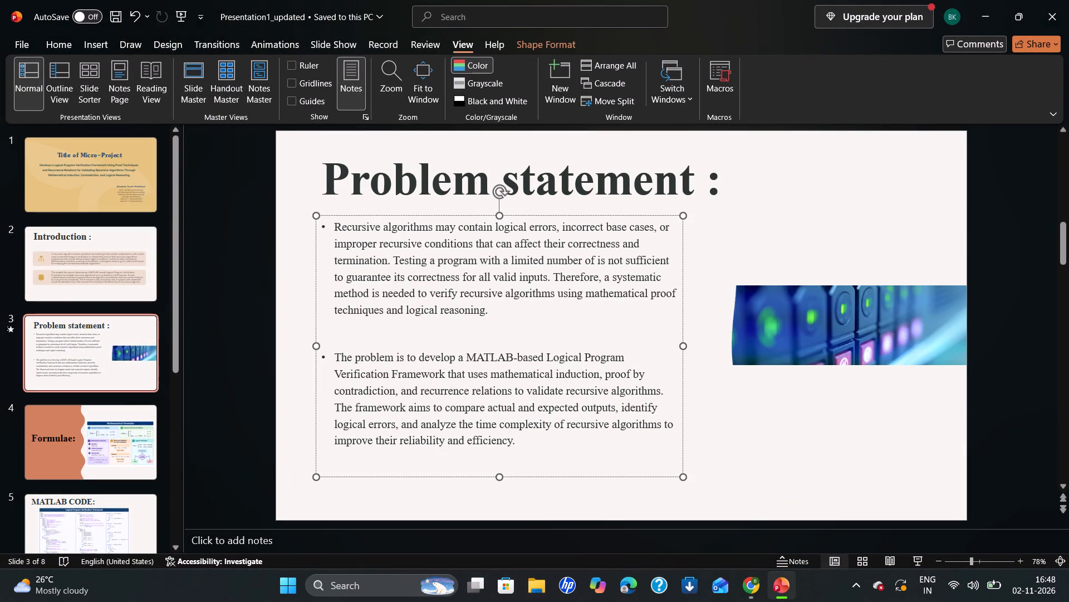
left_click_drag(519, 455, 388, 223)
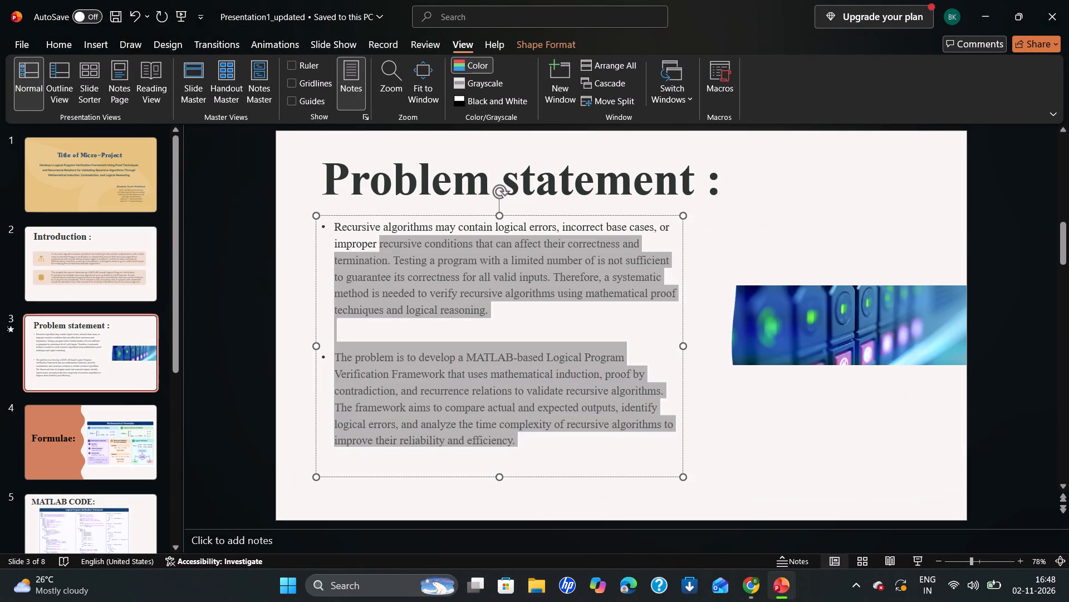
left_click_drag(388, 223, 300, 160)
key("ctrl+c")
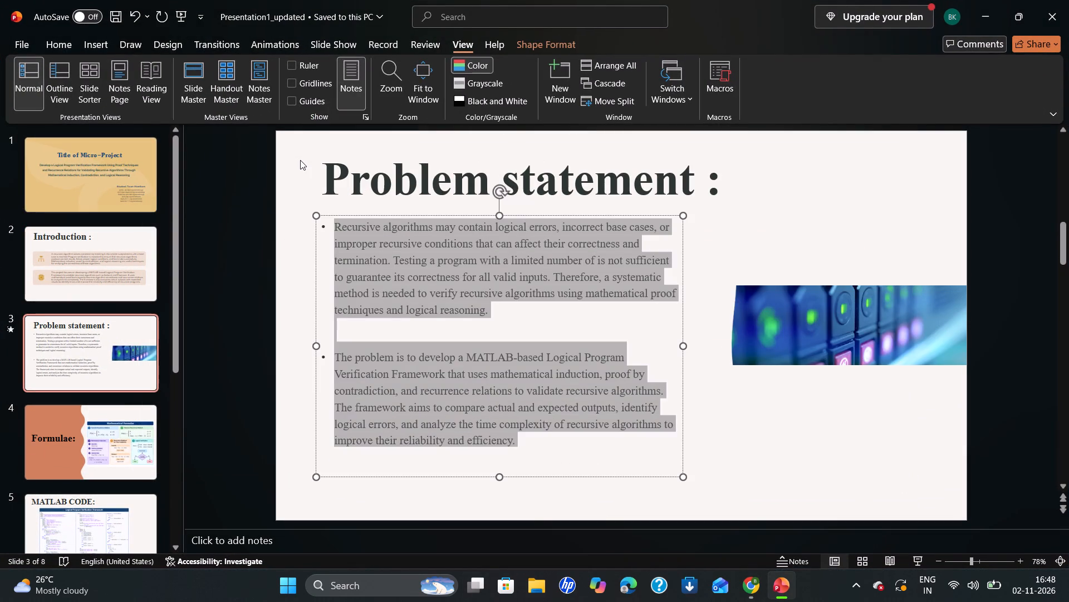
left_click(667, 252)
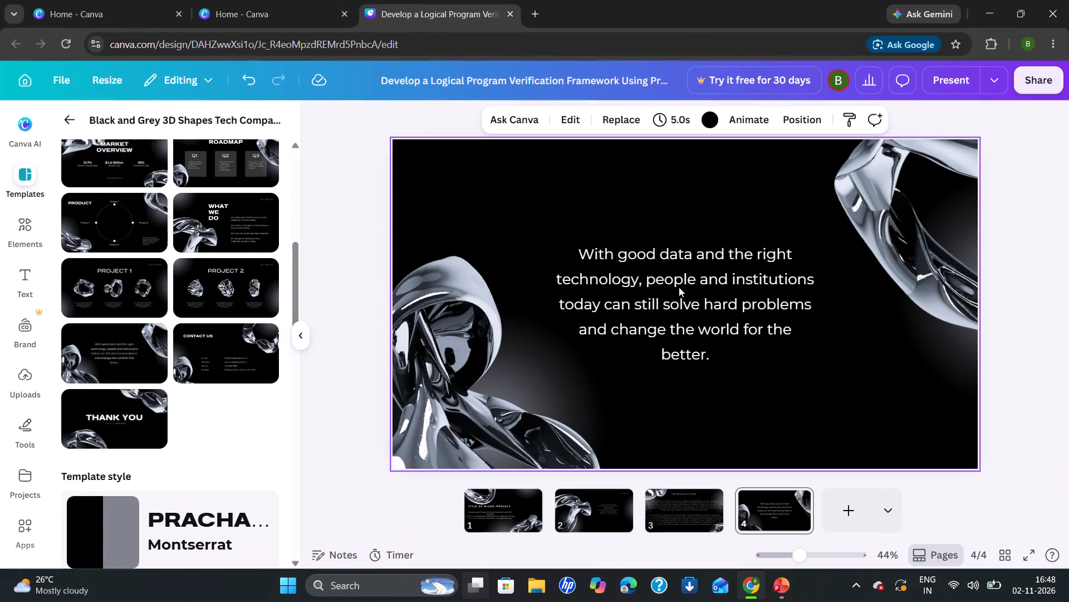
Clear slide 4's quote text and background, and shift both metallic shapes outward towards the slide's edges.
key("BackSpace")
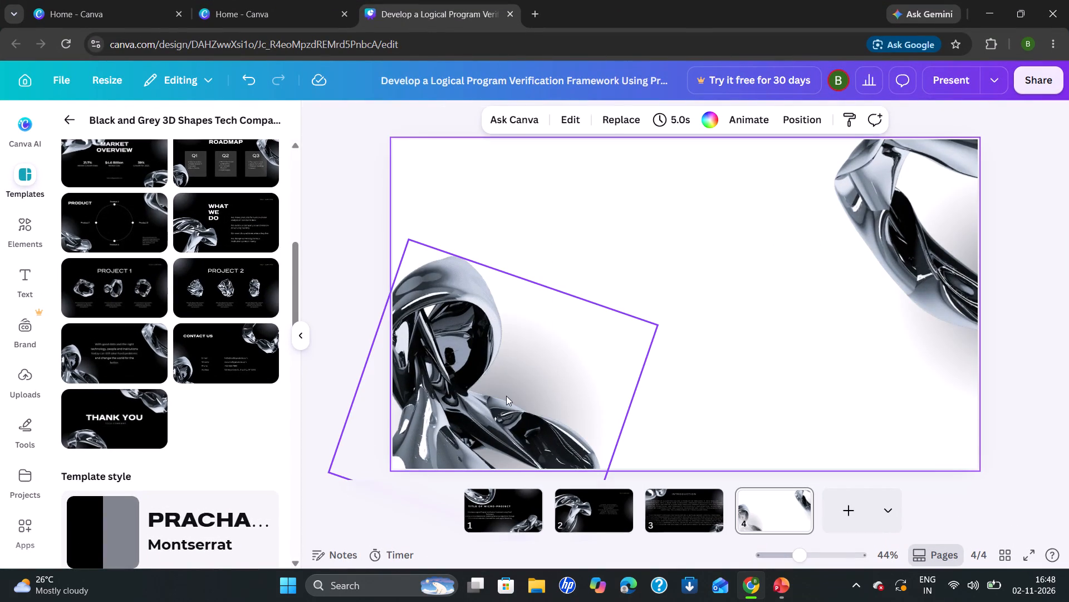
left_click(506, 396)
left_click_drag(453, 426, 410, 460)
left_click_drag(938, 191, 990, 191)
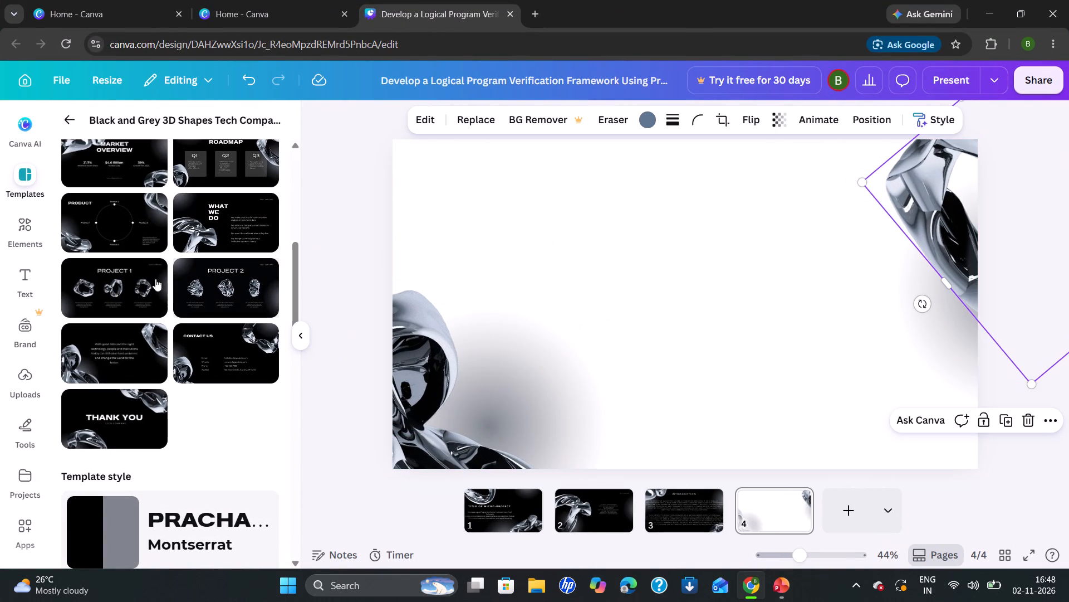
Reapply the "With good data" quote layout to slide 4 and delete only its quote text, keeping the black background.
left_click(115, 344)
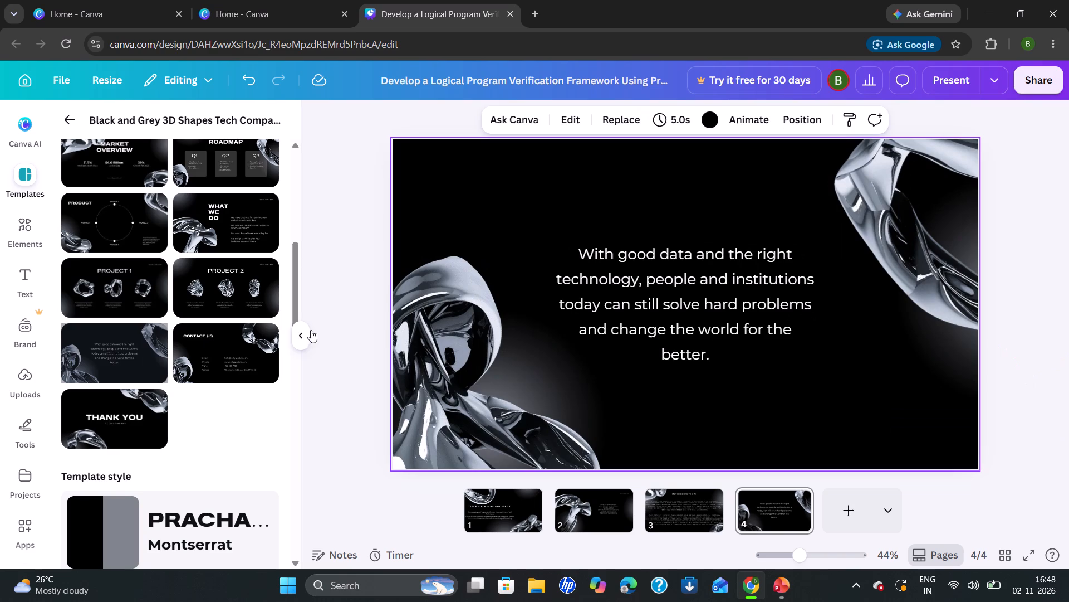
left_click(669, 317)
key("BackSpace")
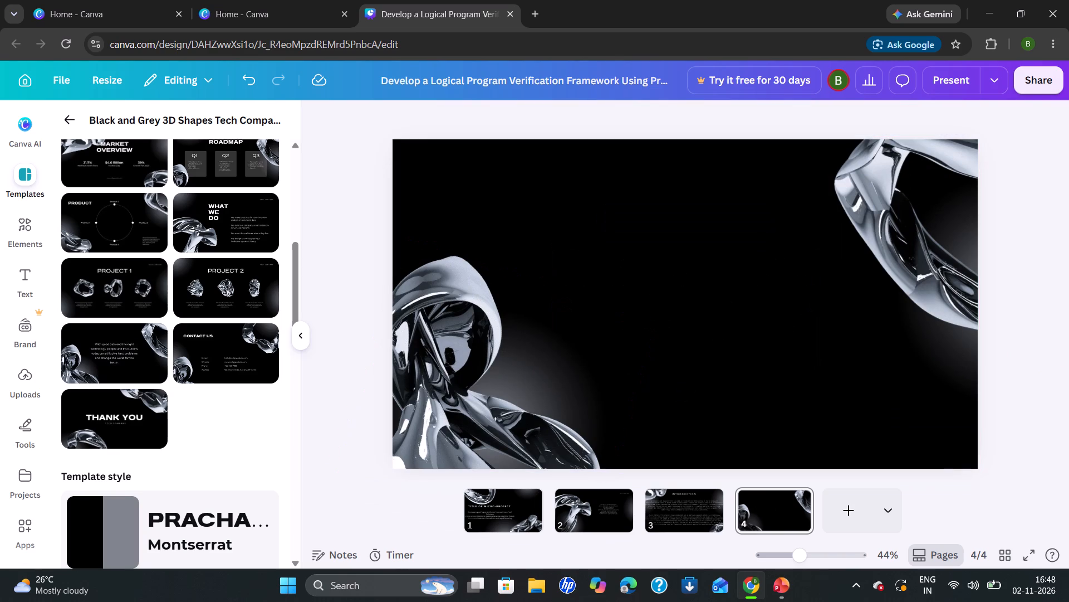
Move slide 4's lower-left metallic shape further down and its upper-right shape further up, freeing the middle for text.
left_click_drag(477, 407, 437, 445)
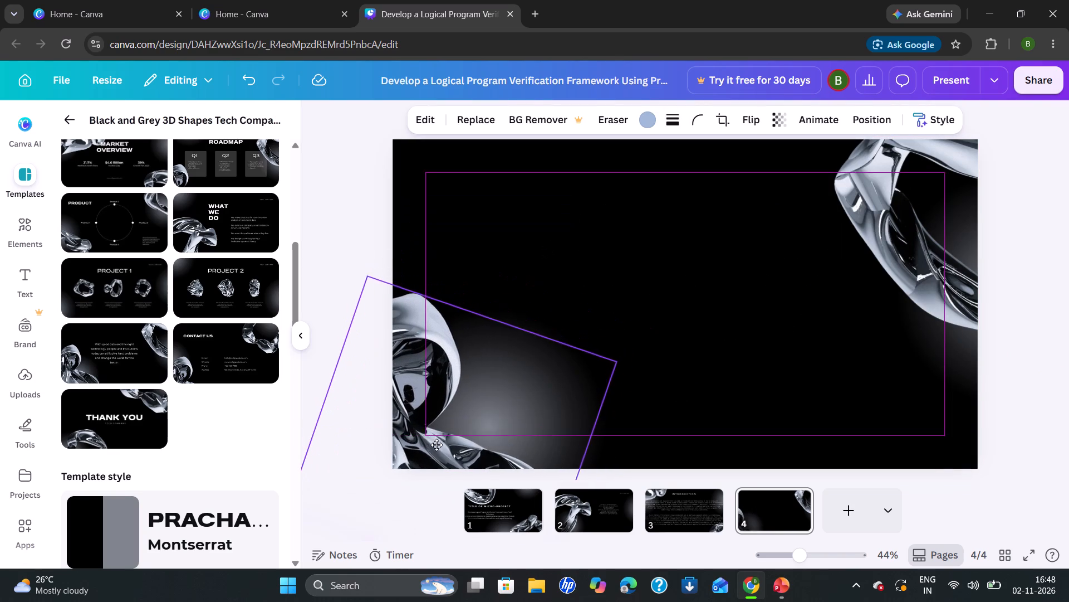
left_click_drag(437, 445, 455, 559)
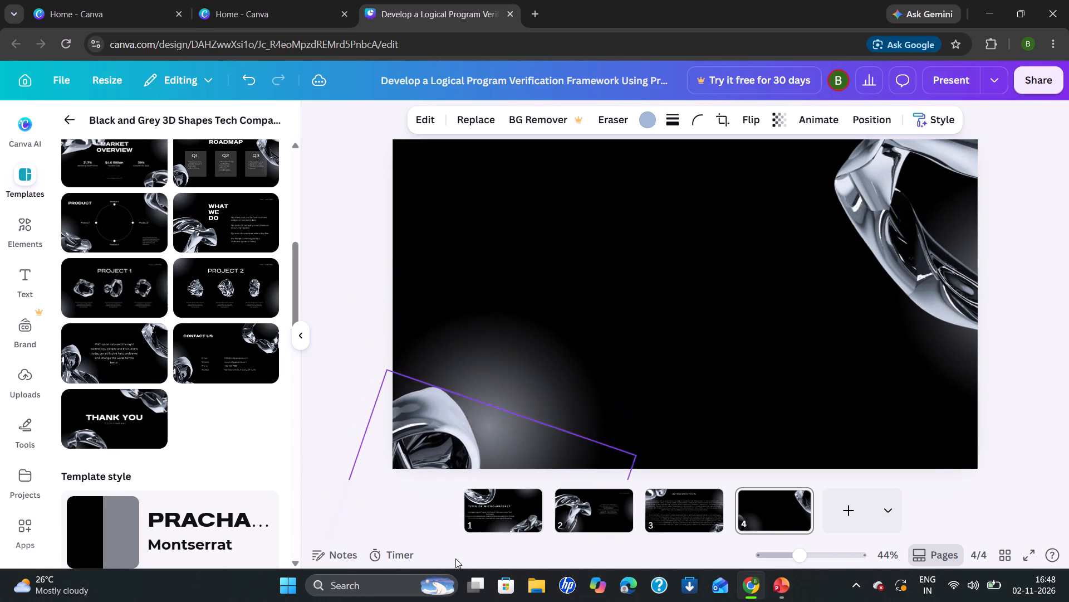
left_click_drag(455, 559, 459, 527)
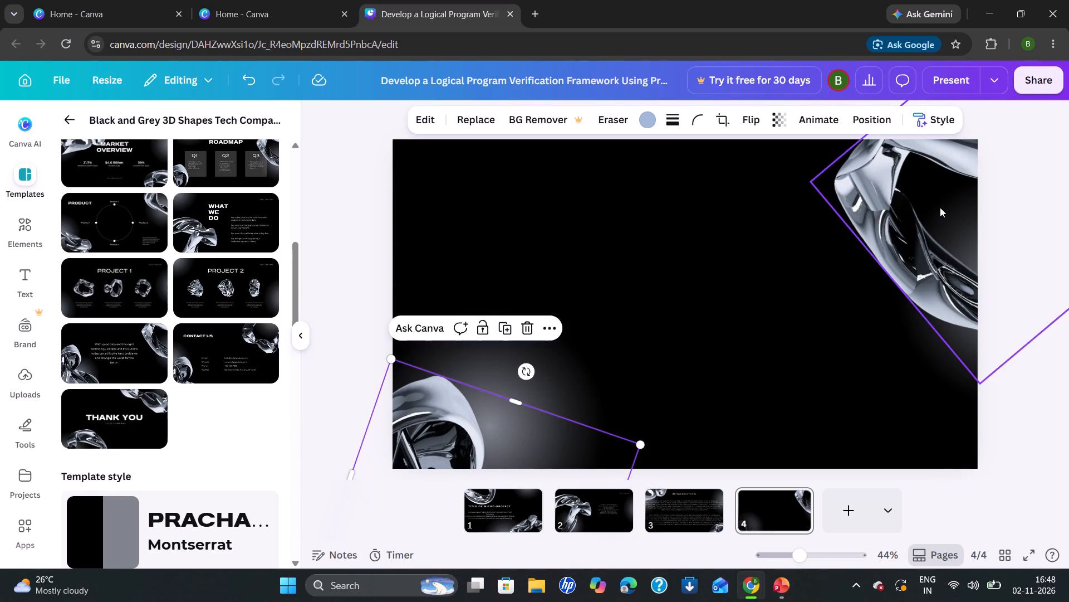
left_click_drag(940, 207, 889, 249)
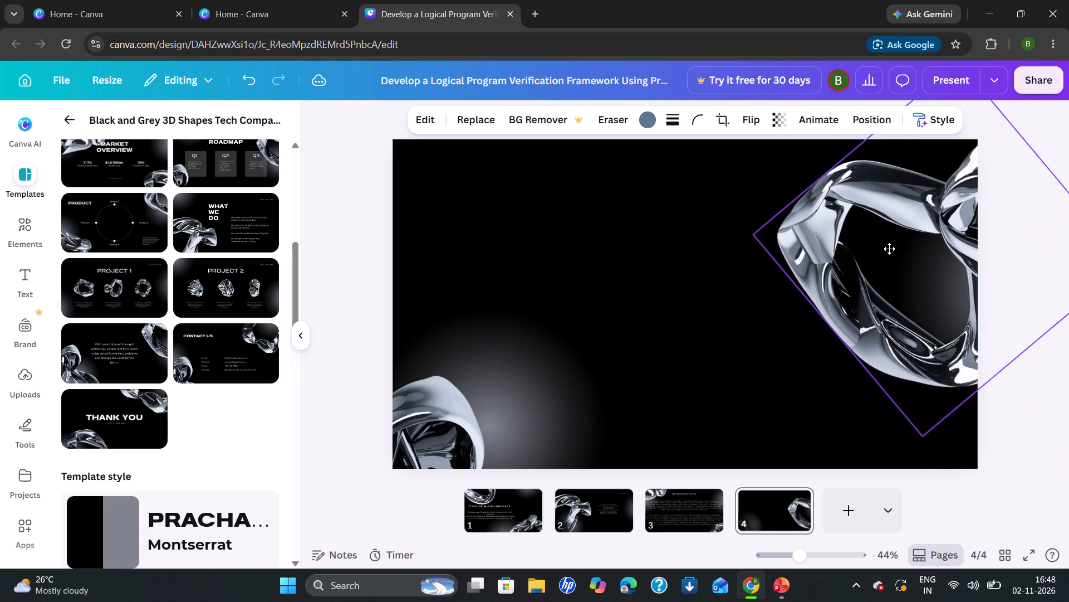
left_click_drag(889, 249, 923, 162)
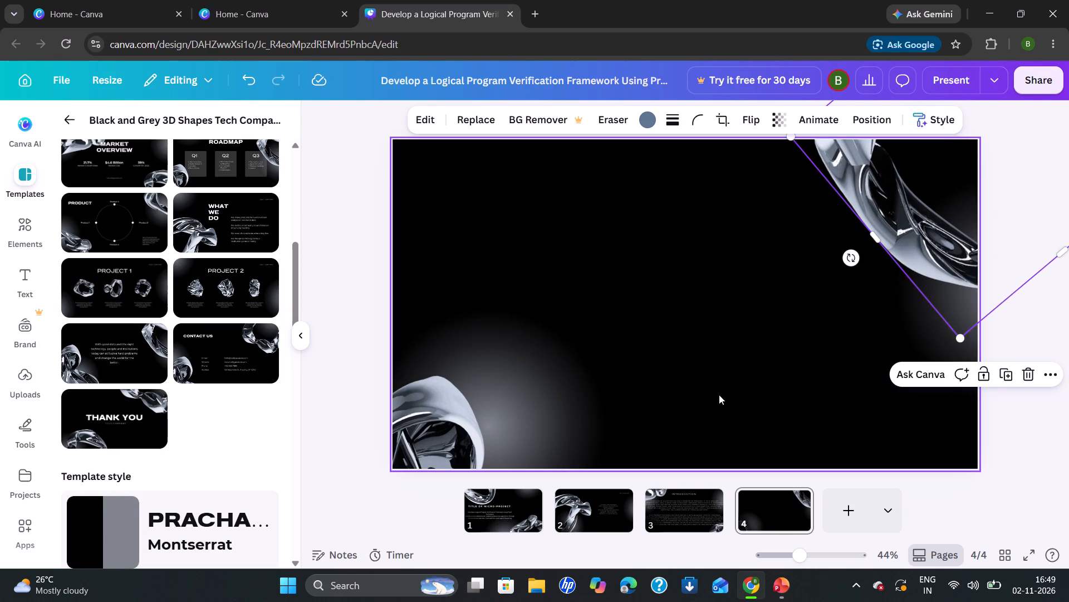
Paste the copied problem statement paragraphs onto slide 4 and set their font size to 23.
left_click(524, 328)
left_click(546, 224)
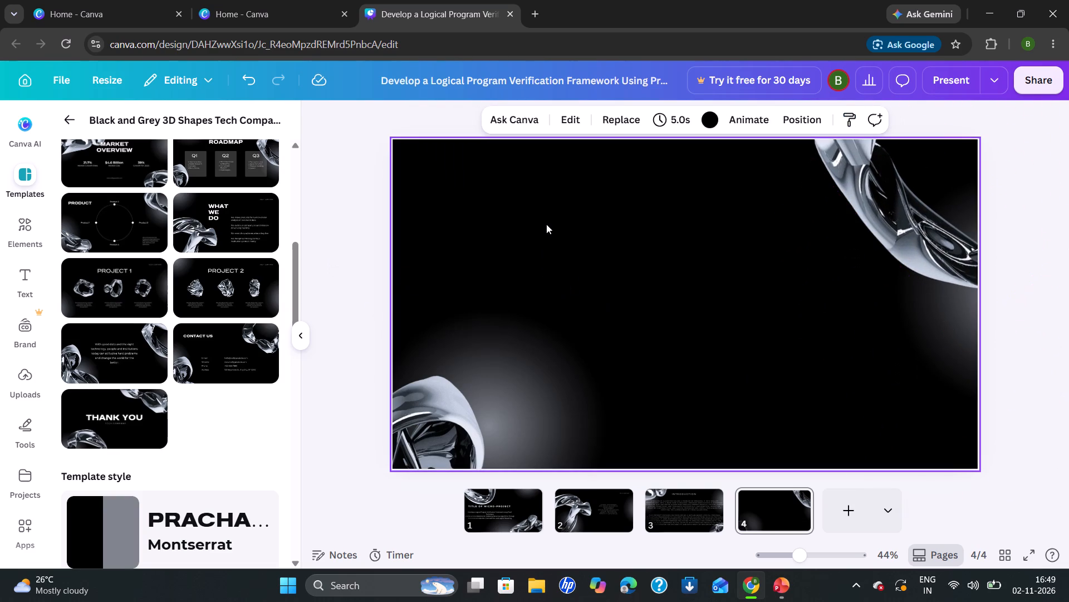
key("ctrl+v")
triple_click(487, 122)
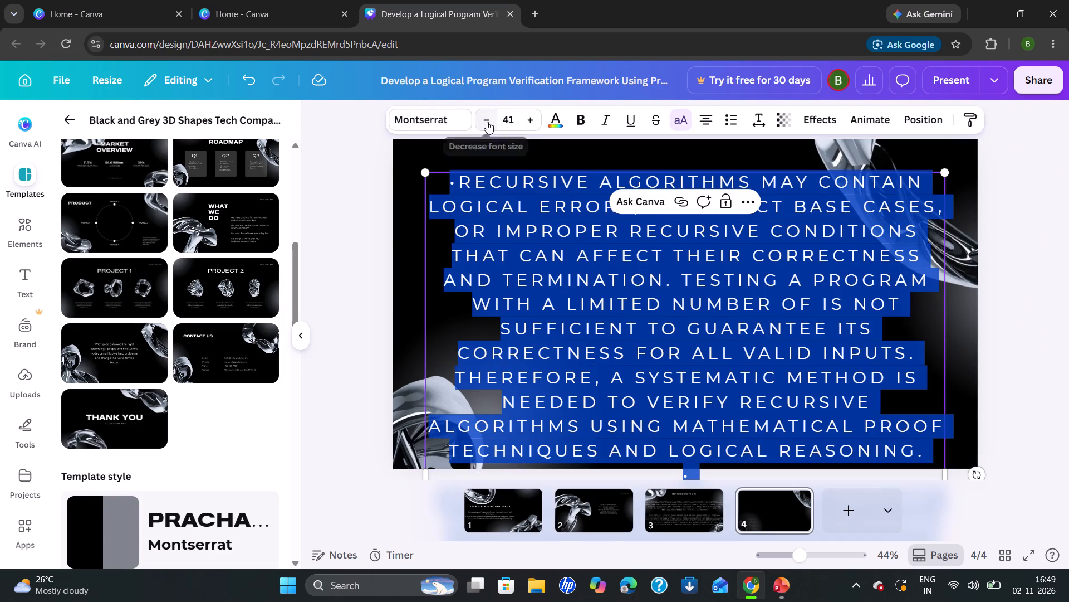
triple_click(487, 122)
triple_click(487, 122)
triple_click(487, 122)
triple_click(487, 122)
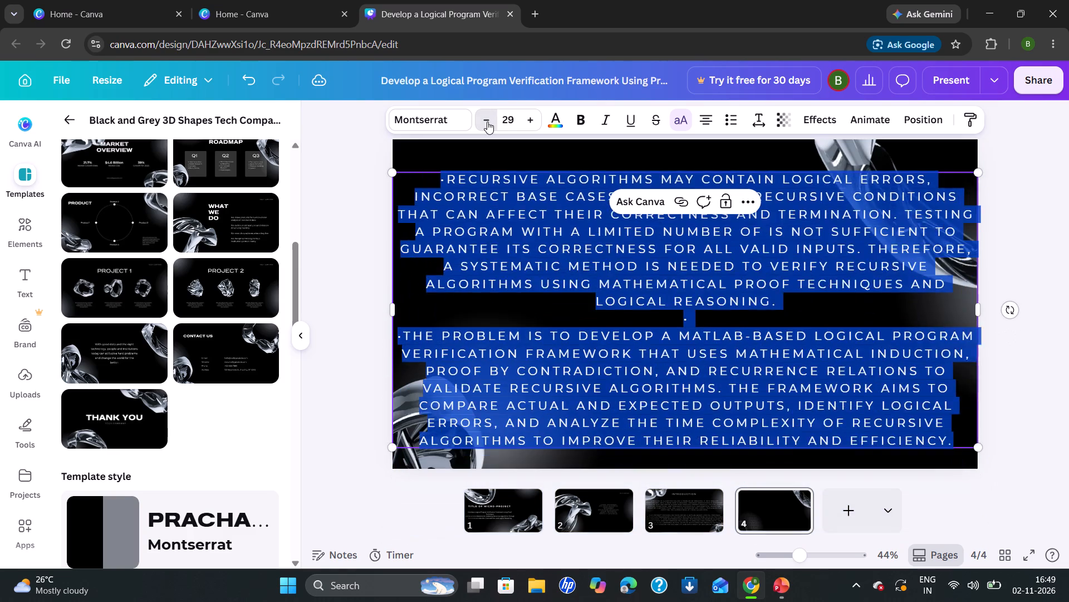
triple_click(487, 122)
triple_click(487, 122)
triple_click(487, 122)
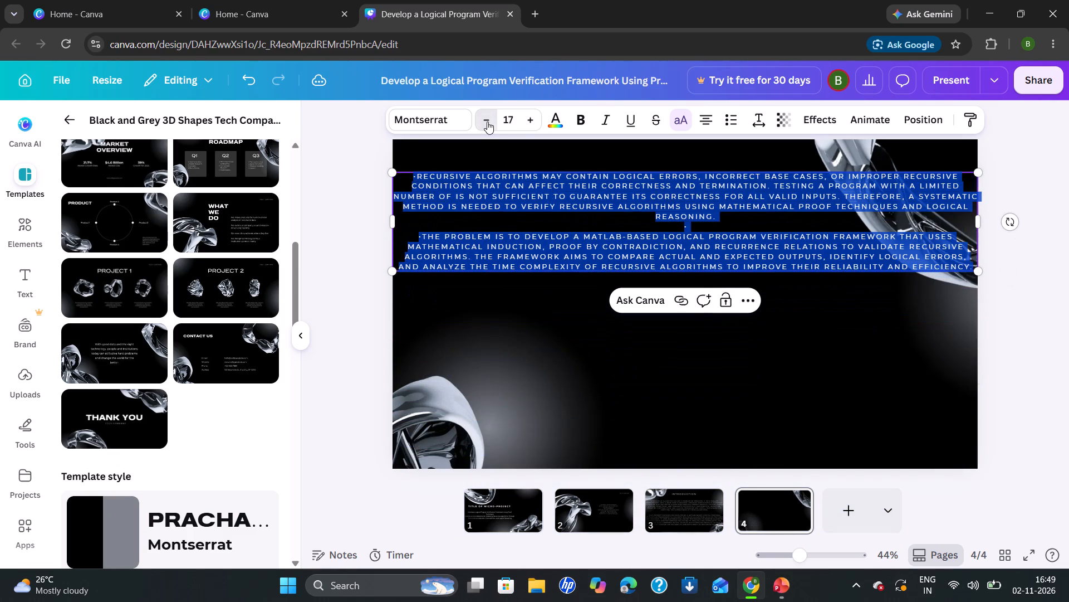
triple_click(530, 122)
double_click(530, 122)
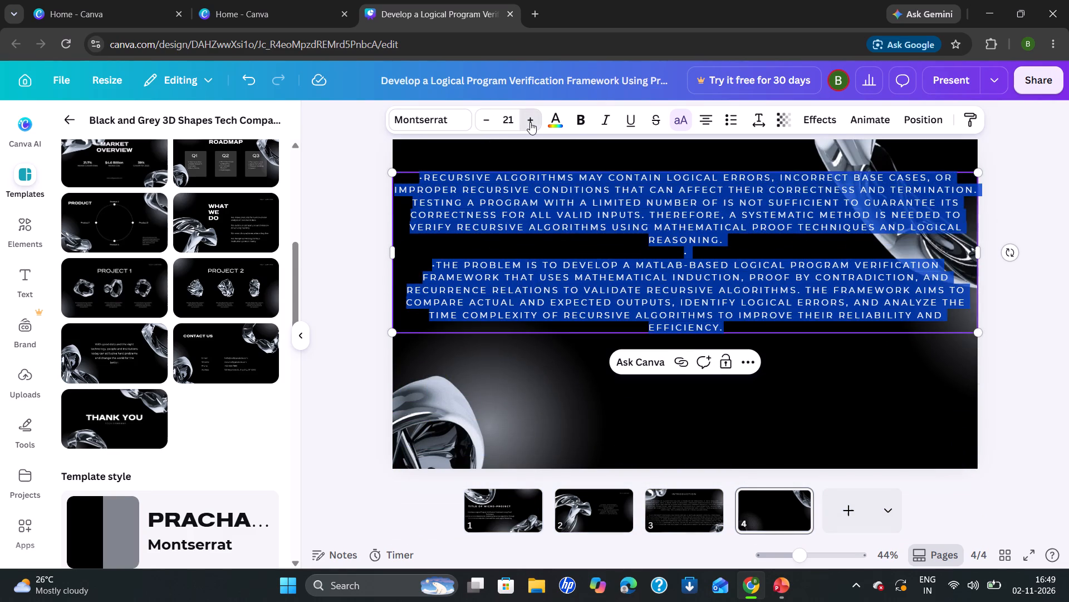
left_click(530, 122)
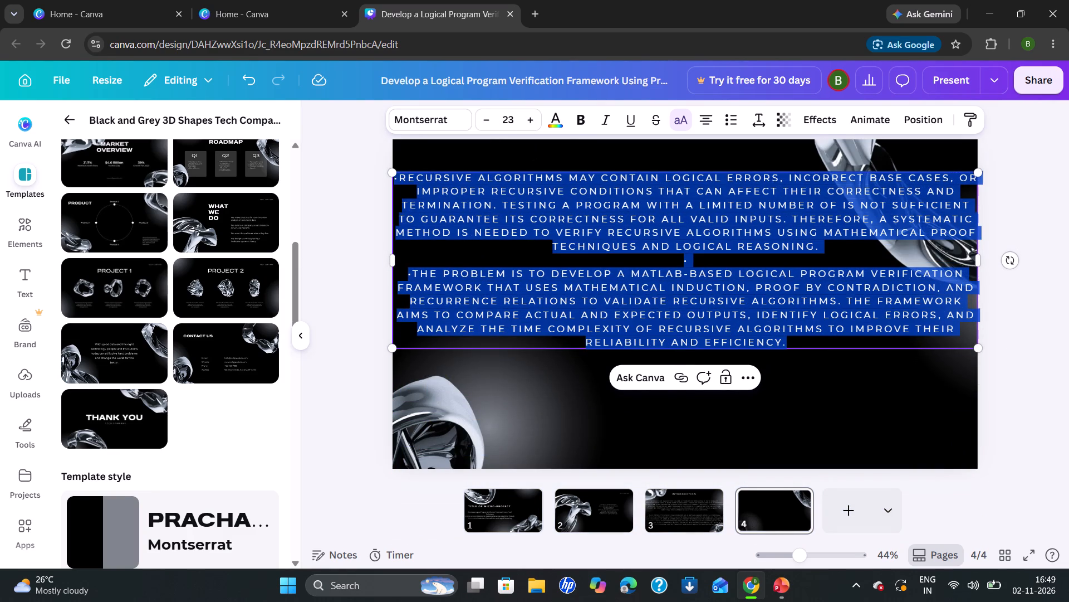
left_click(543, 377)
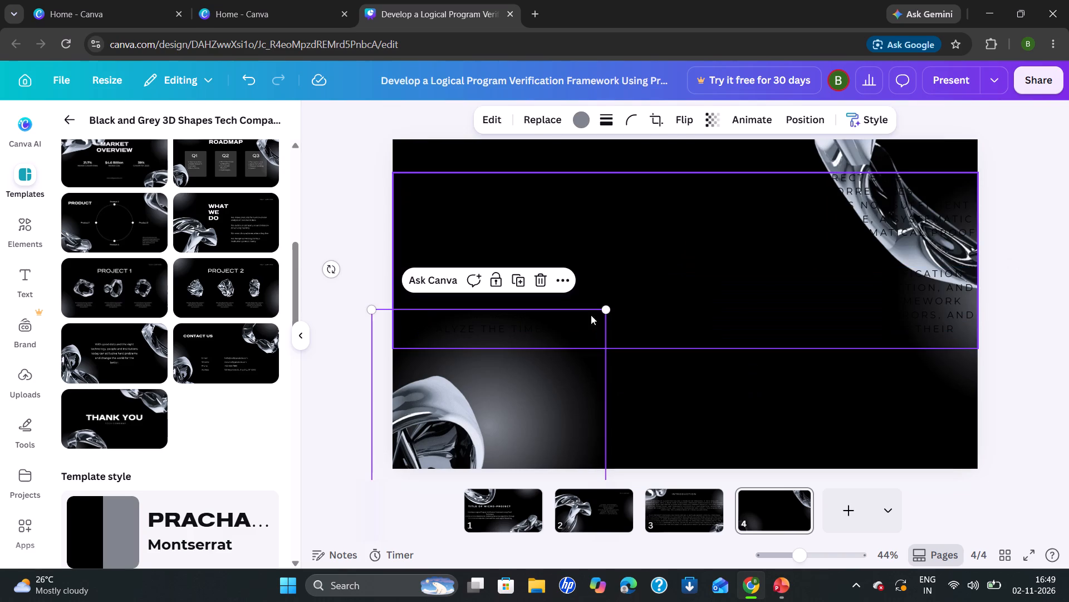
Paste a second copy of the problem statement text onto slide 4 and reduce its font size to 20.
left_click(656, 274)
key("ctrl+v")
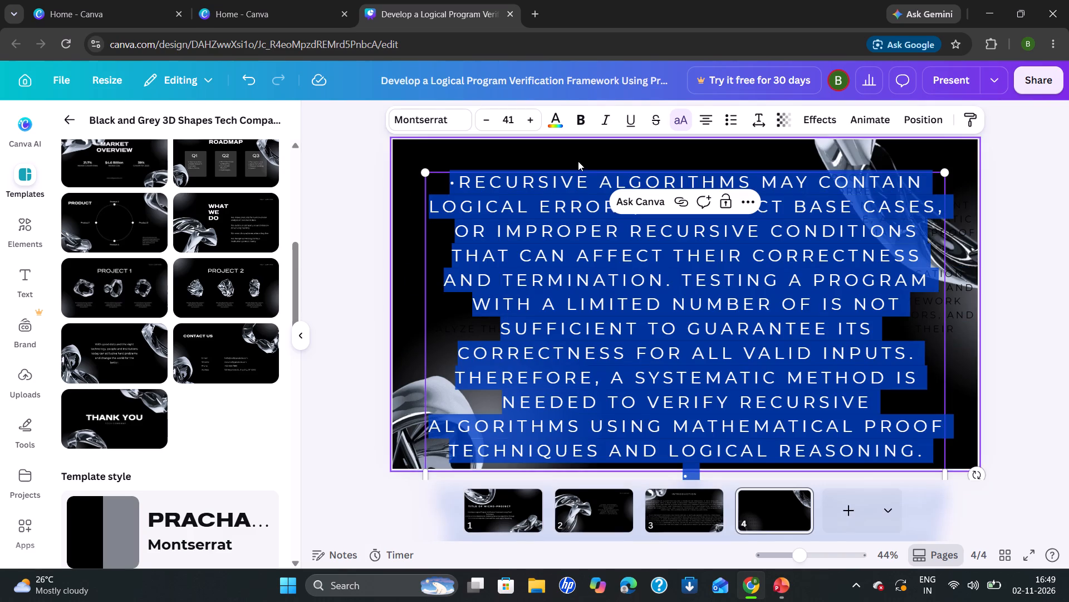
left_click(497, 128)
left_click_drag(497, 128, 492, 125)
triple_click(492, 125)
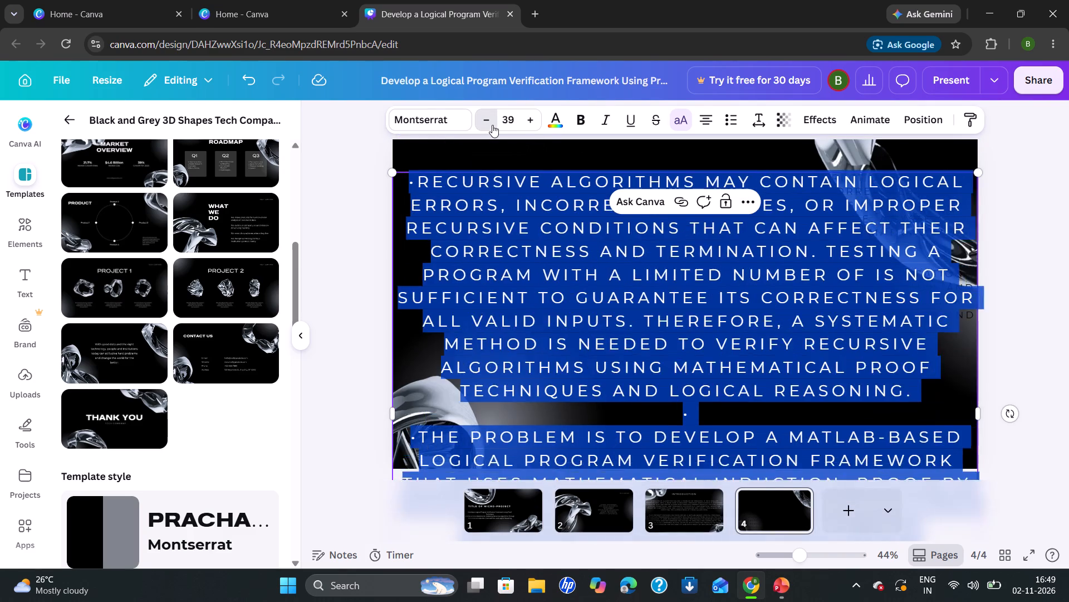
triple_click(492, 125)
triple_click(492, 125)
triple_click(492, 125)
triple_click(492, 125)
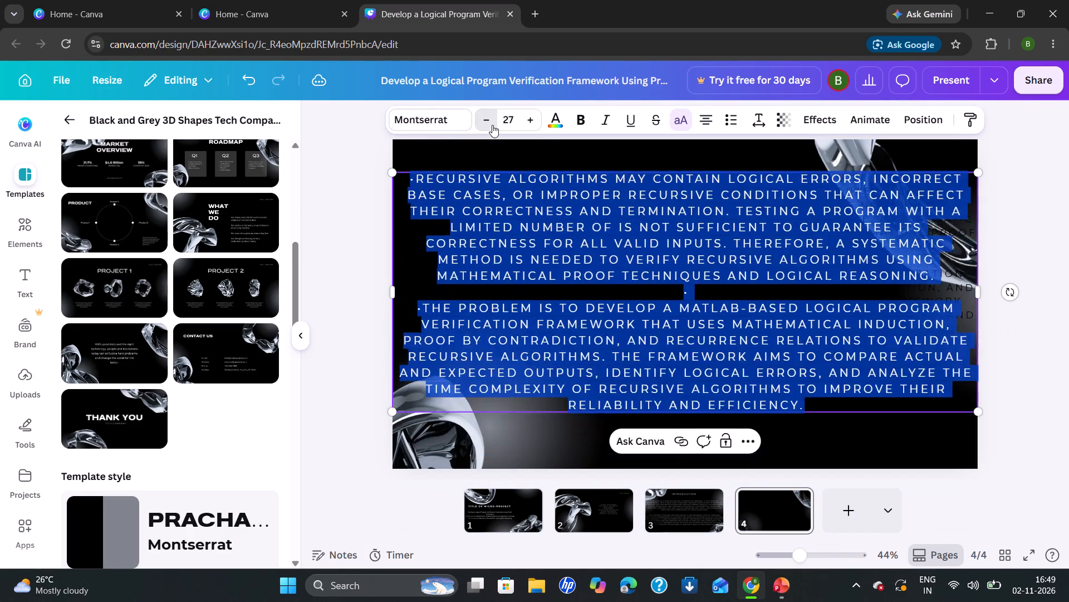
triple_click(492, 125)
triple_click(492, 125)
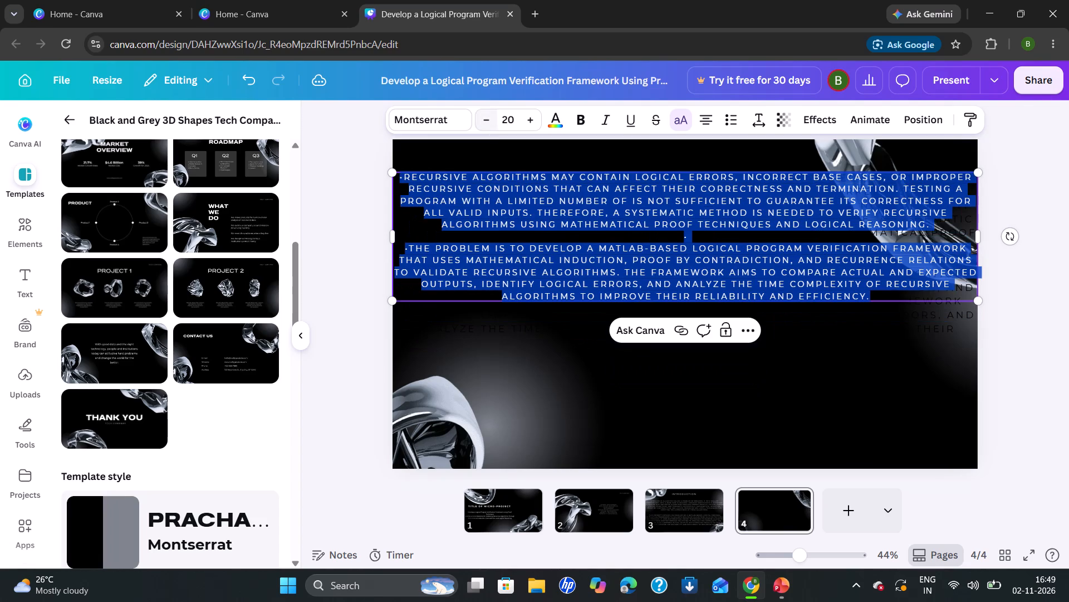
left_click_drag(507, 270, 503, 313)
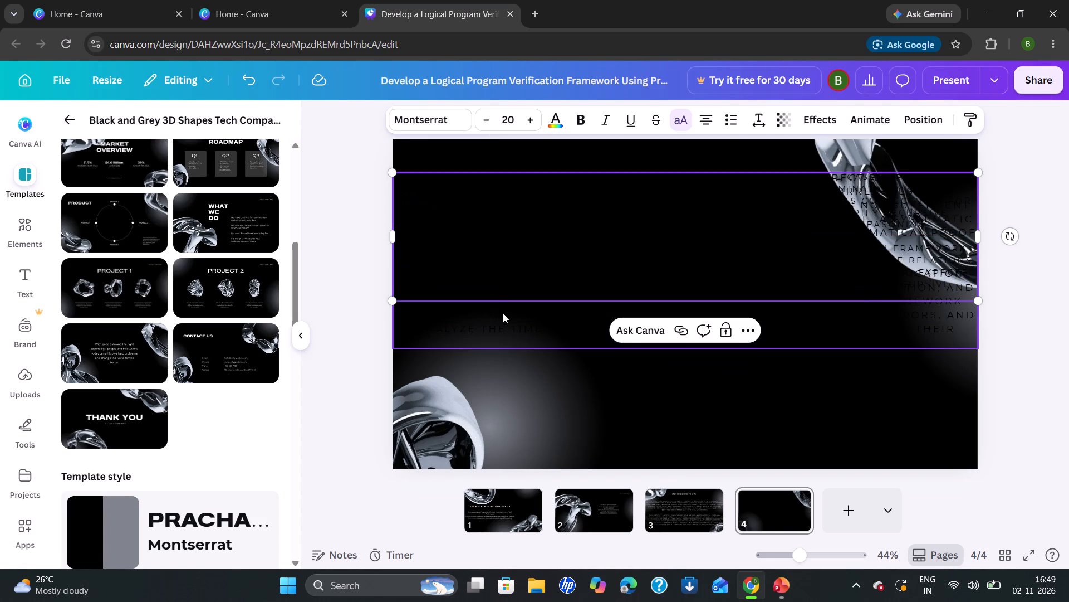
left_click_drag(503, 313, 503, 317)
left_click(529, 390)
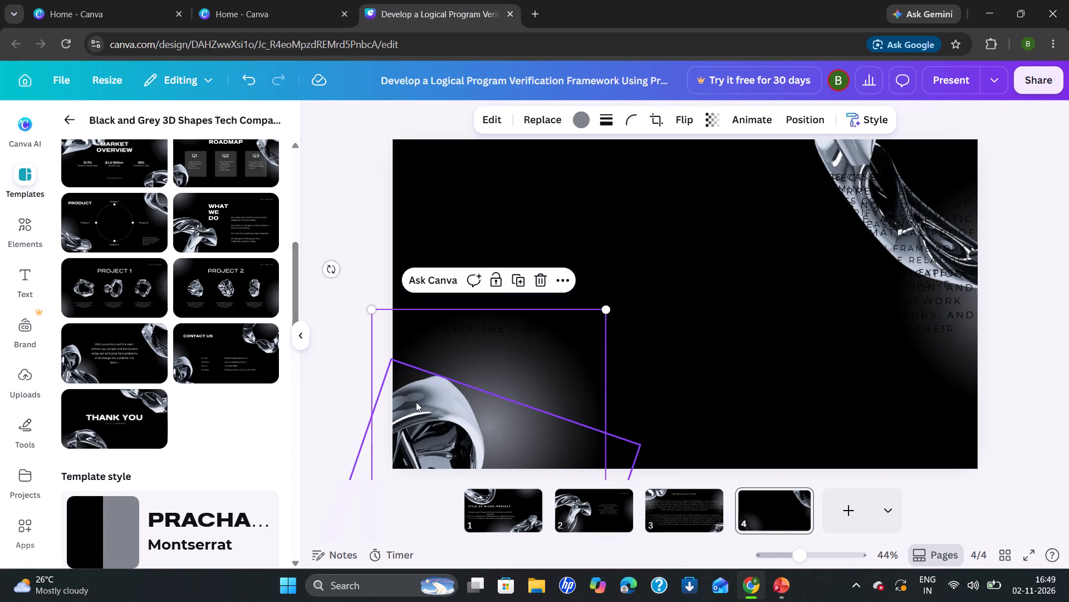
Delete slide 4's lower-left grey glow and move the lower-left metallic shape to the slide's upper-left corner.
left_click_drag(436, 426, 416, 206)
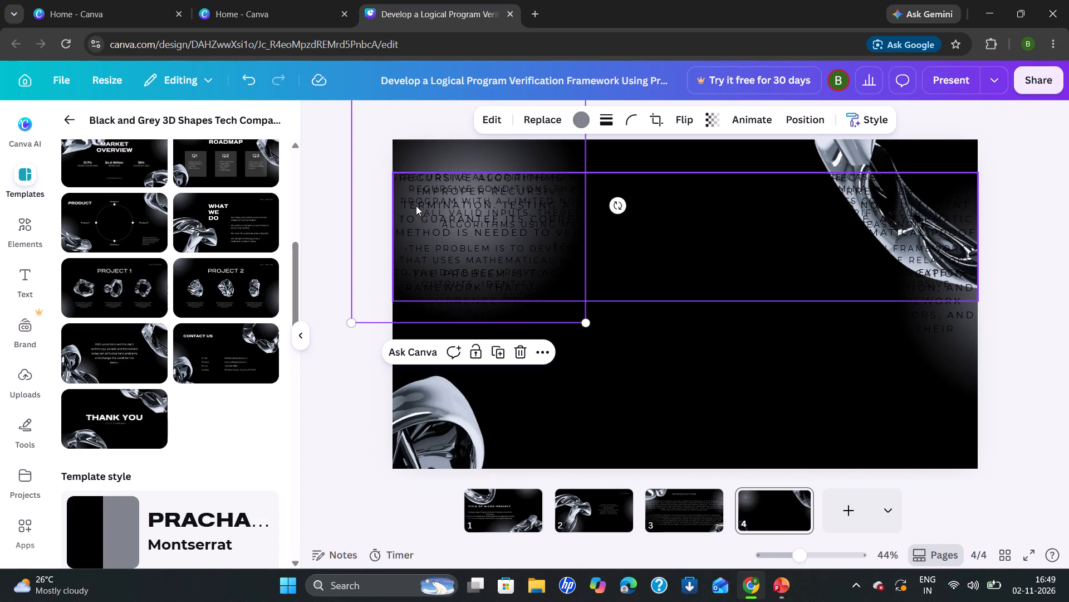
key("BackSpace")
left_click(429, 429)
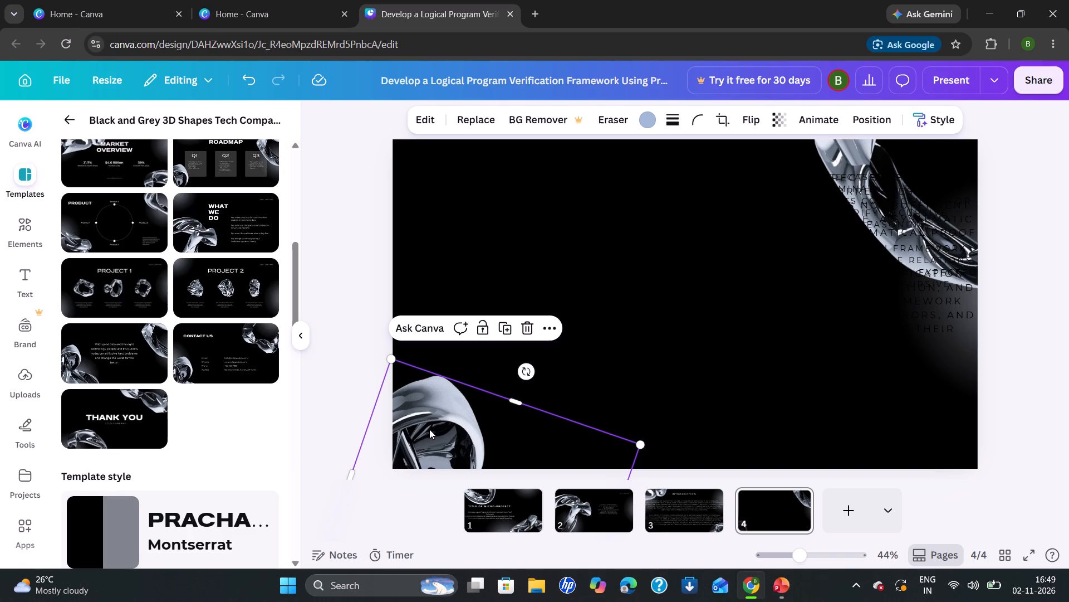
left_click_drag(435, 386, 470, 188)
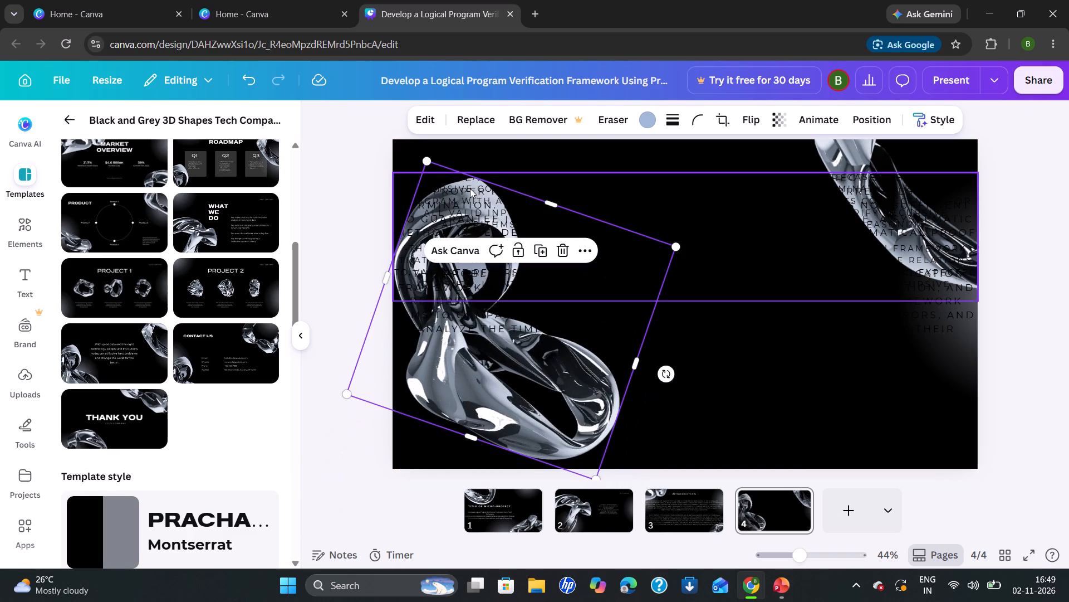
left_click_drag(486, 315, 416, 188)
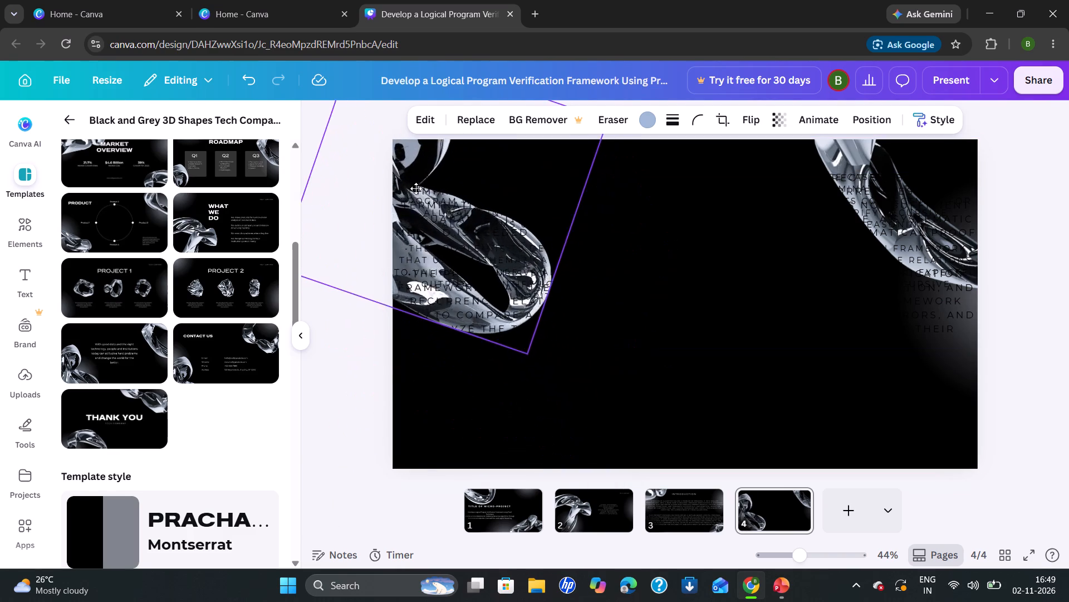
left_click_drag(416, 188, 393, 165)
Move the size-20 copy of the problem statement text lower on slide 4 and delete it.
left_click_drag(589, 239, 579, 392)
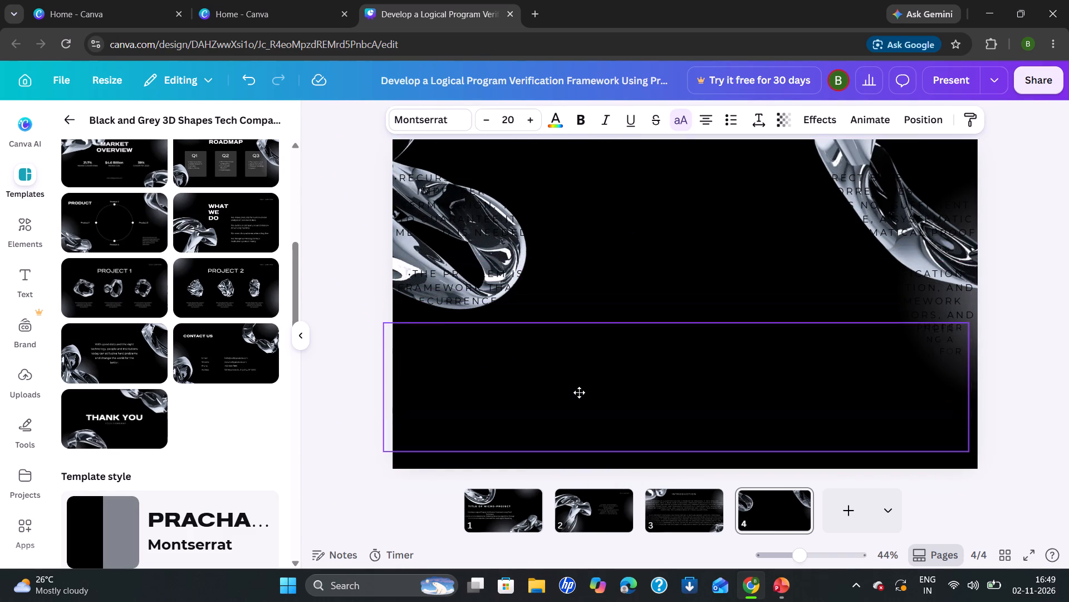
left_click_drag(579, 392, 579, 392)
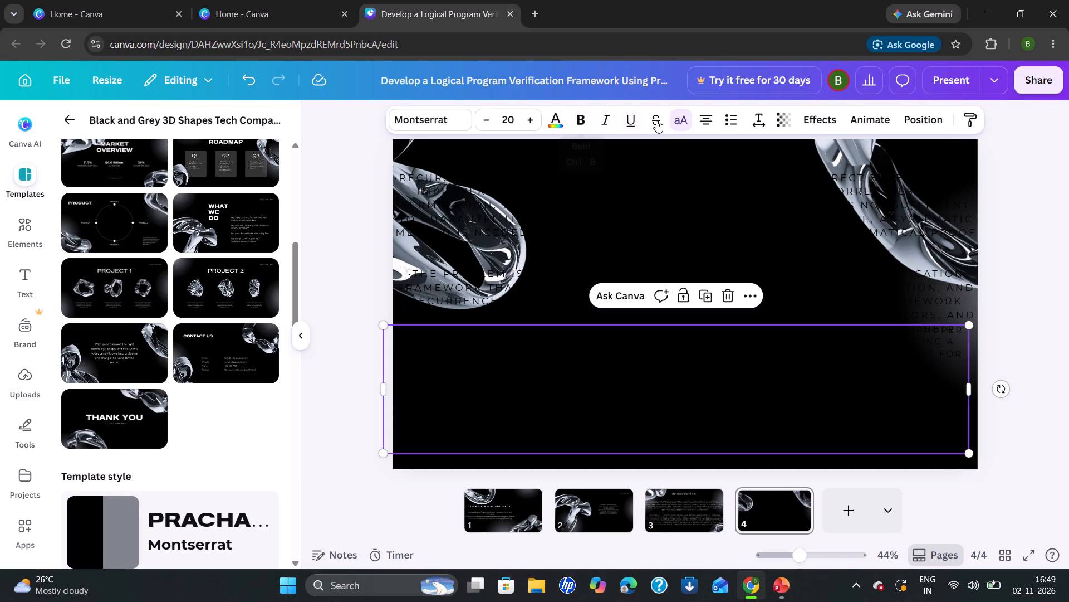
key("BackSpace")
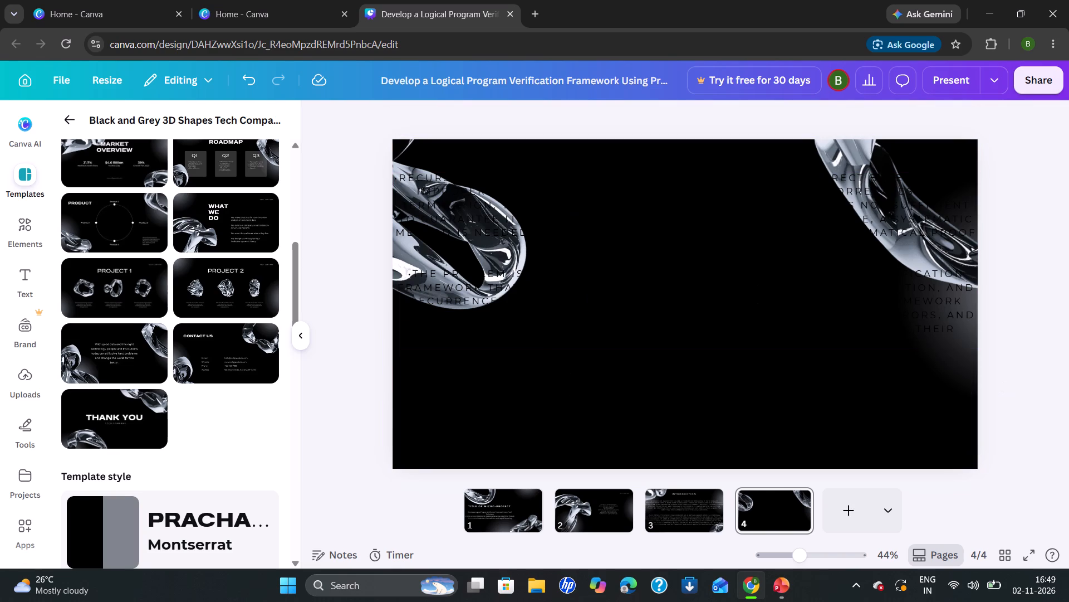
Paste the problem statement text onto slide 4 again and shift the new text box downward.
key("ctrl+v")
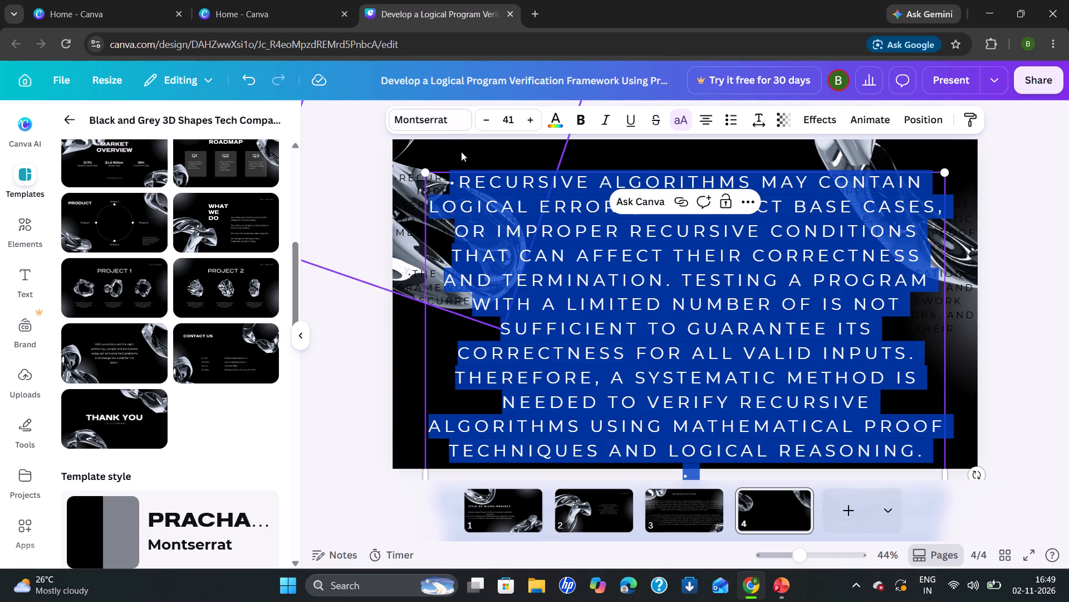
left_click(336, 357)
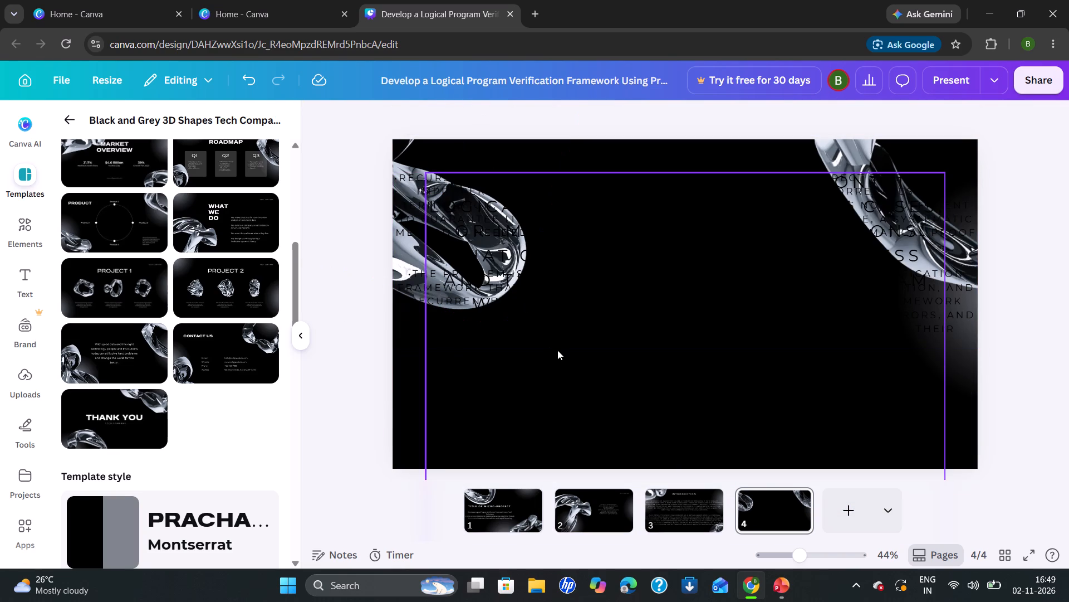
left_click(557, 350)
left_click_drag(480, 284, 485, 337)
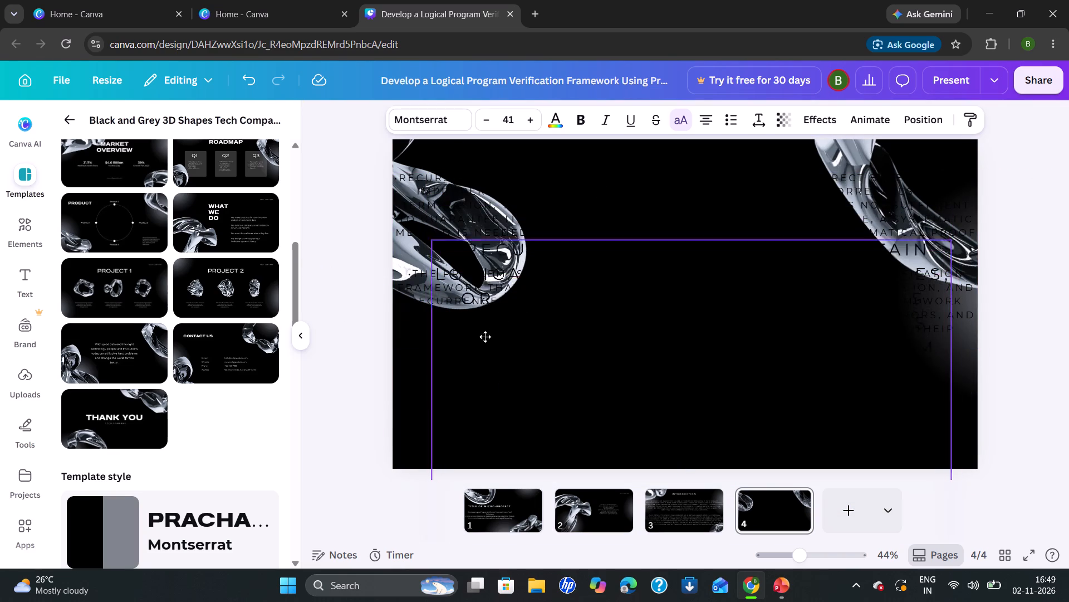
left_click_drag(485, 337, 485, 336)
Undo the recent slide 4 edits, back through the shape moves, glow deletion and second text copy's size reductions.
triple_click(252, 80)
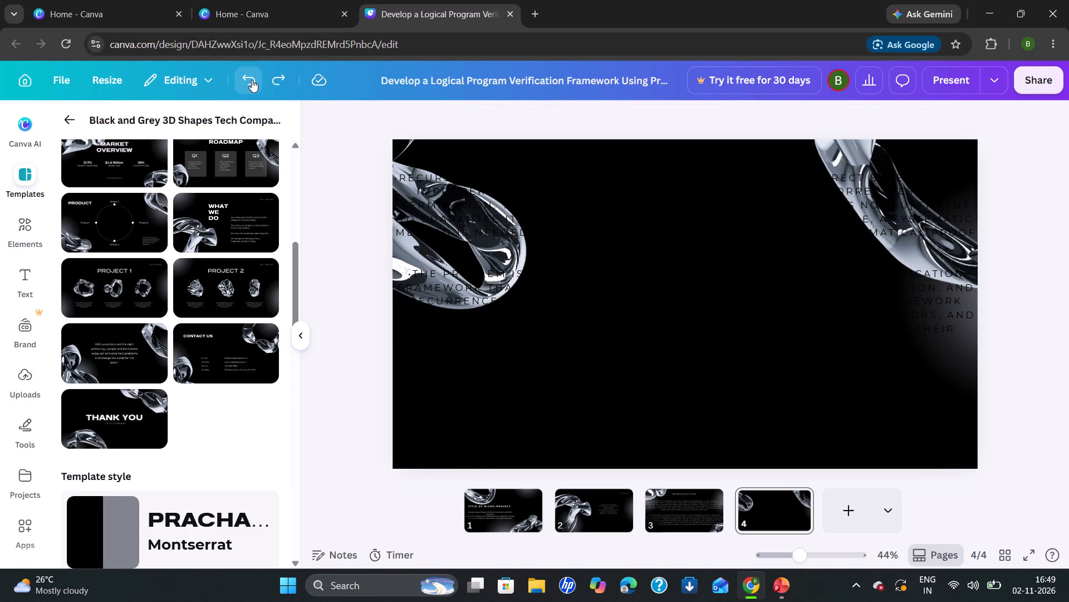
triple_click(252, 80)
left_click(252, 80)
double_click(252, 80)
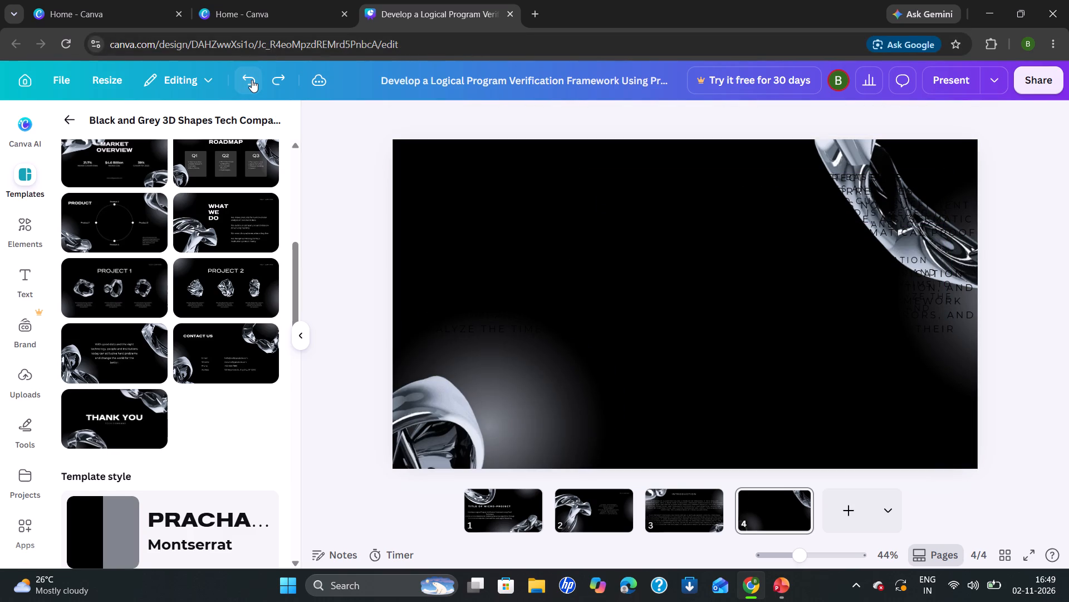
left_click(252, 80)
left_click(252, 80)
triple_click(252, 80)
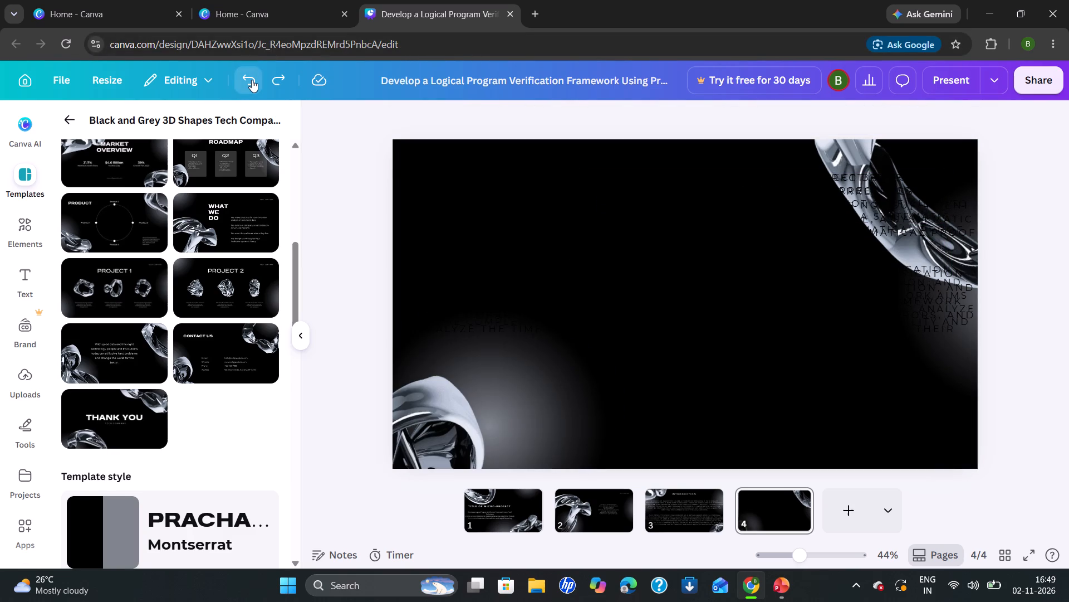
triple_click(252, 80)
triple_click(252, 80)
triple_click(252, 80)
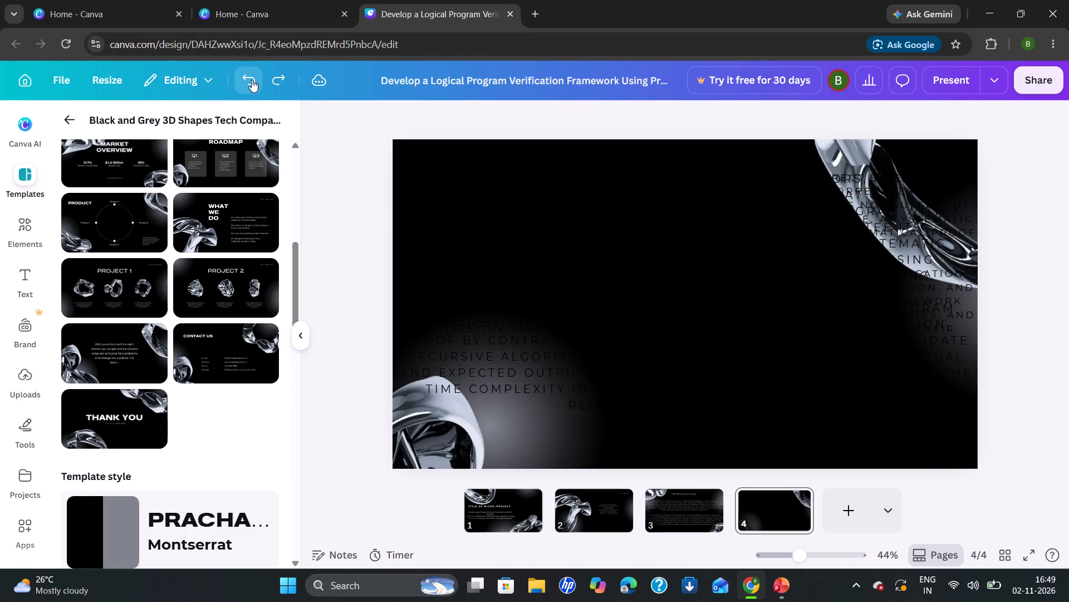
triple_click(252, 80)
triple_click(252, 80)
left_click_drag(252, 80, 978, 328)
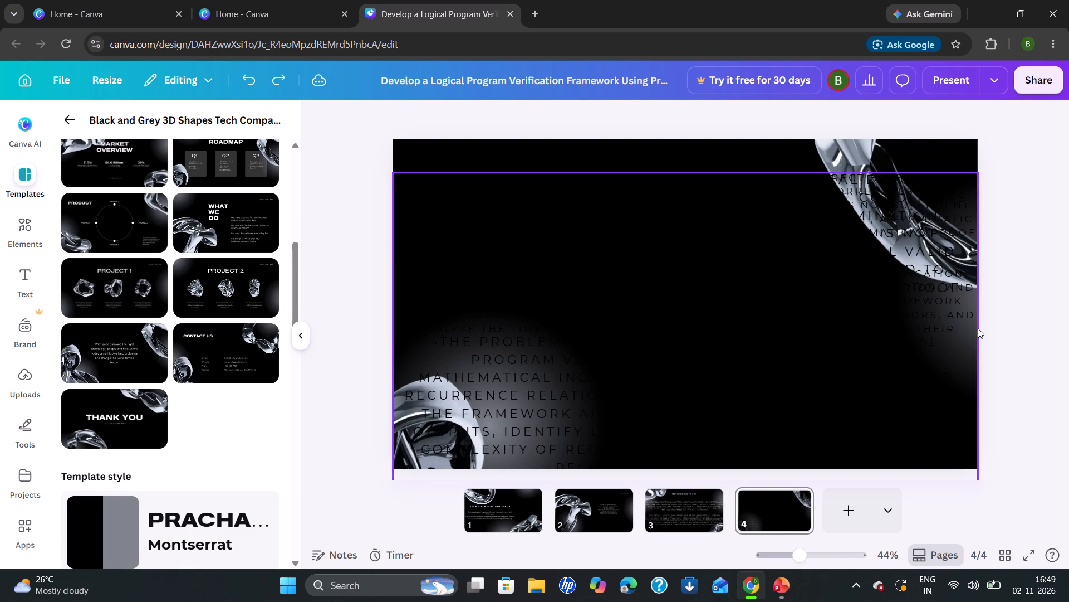
Delete slide 4 from the presentation.
left_click(779, 499)
key("BackSpace")
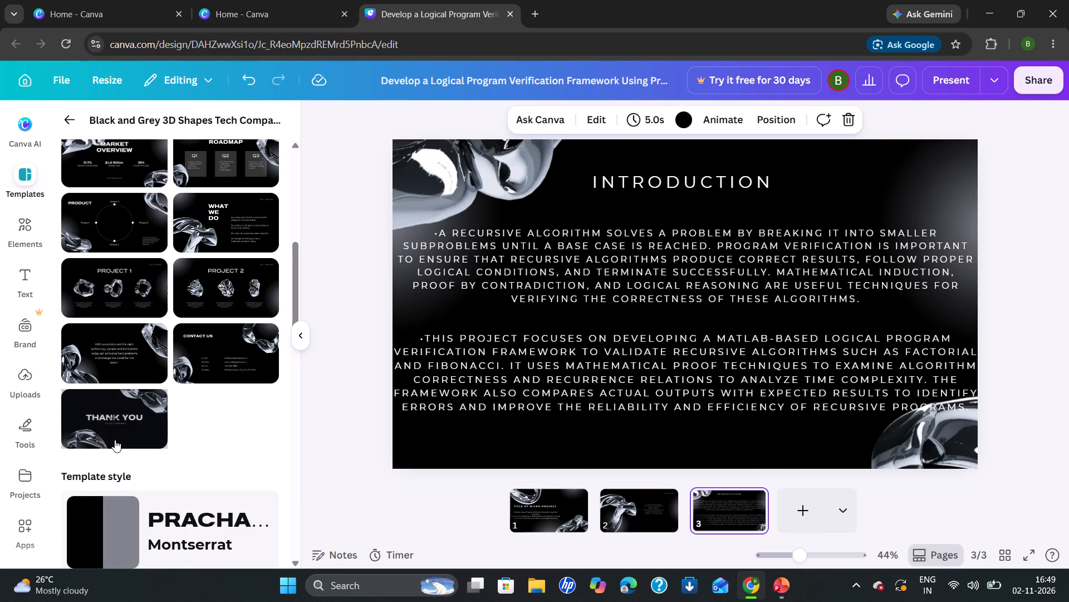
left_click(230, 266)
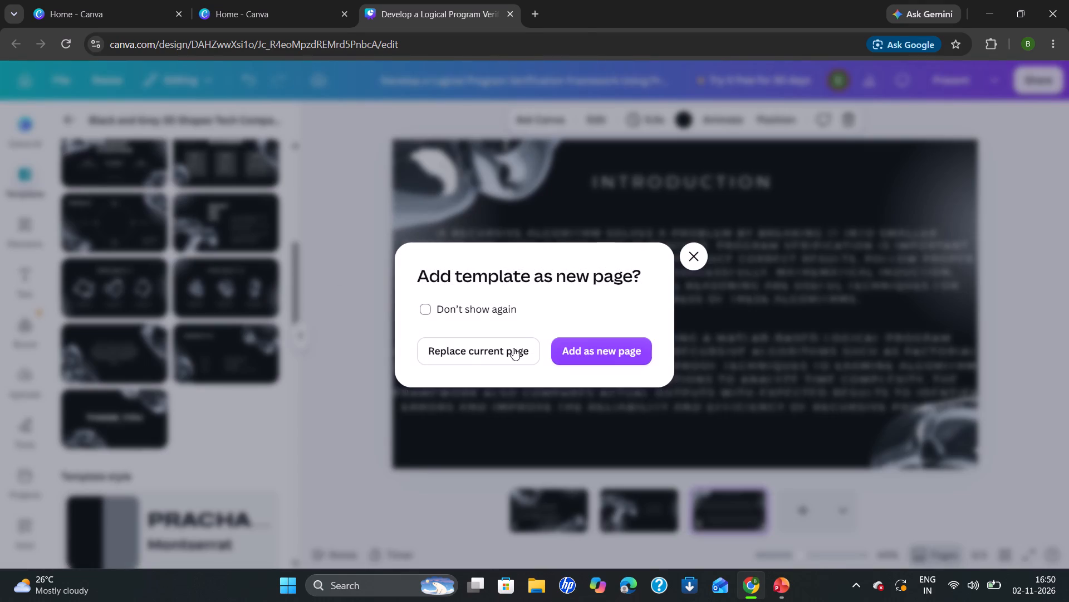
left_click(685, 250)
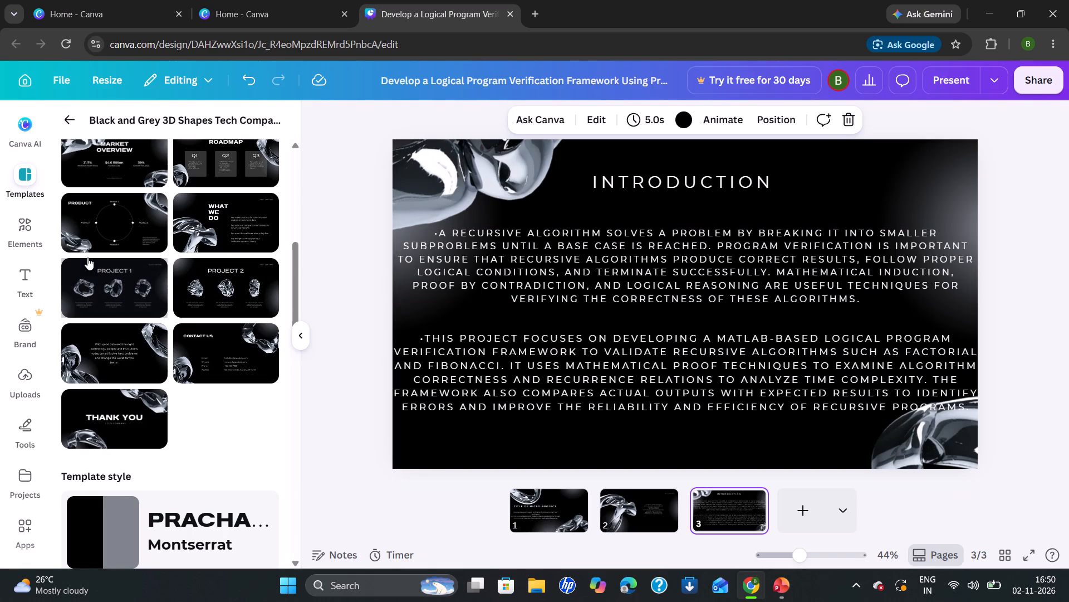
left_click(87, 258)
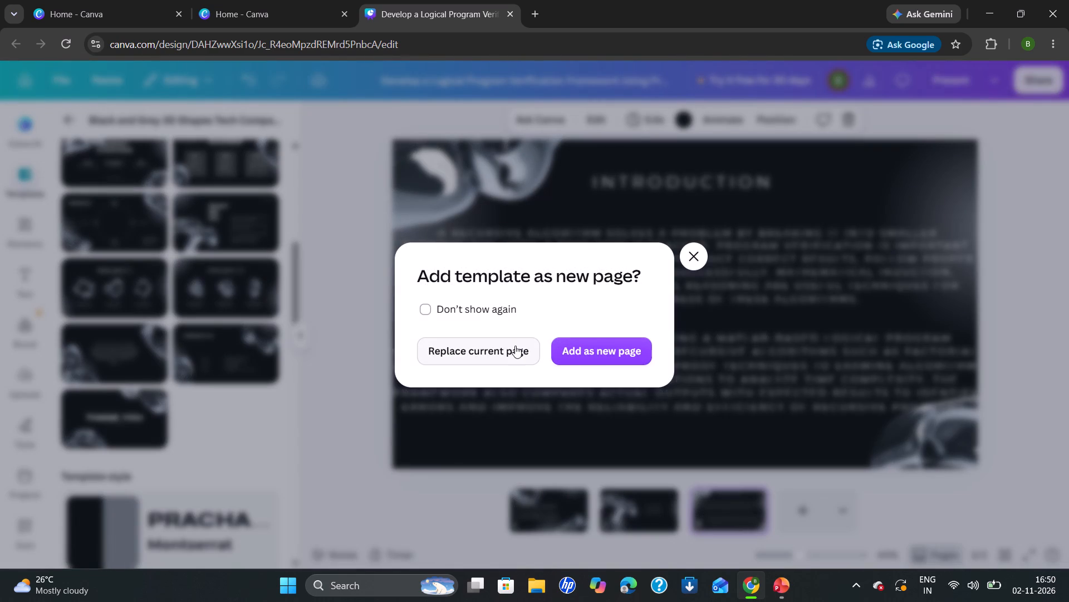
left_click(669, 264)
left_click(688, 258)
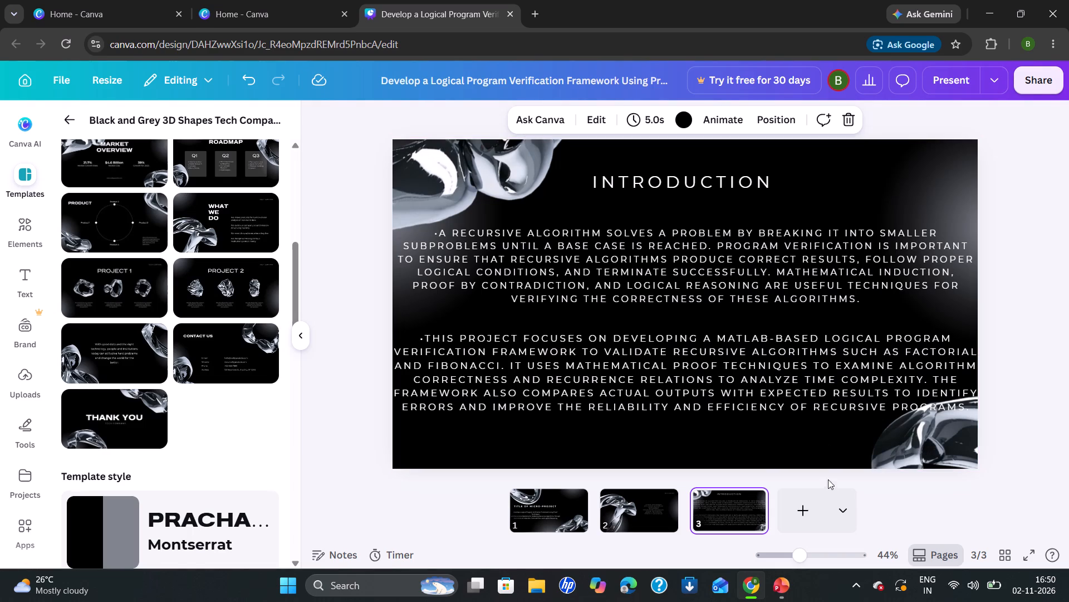
Add a blank page after the Introduction slide and apply the template's "Product" circle-diagram layout to it.
left_click(791, 508)
left_click(126, 211)
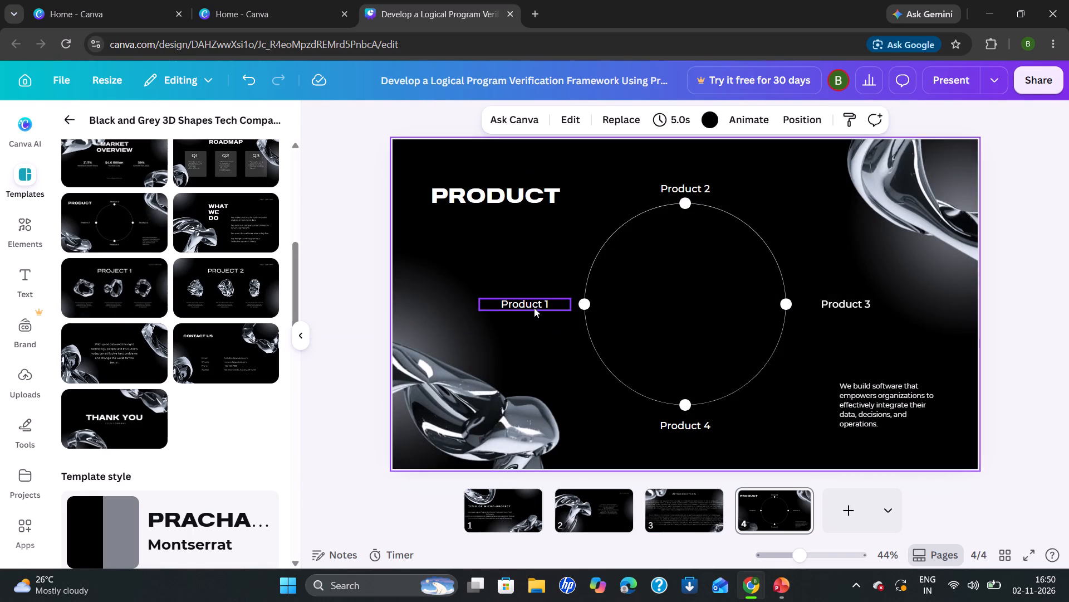
Delete the "PRODUCT" heading, the large circle and the Product 1, Product 2 and Product 3 labels from slide 4.
left_click(533, 308)
key("BackSpace")
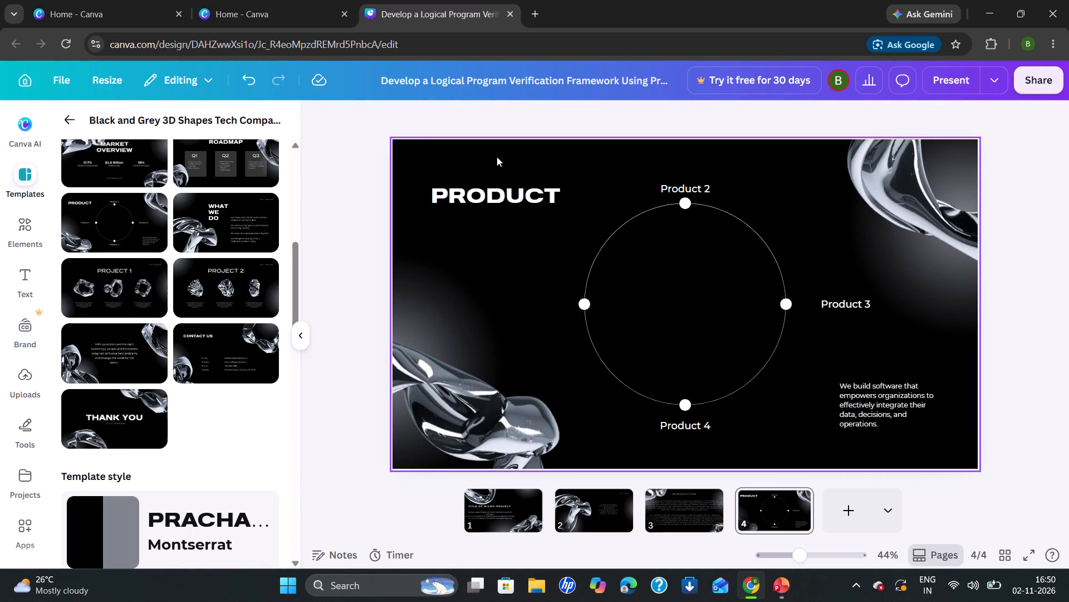
left_click(512, 195)
key("BackSpace")
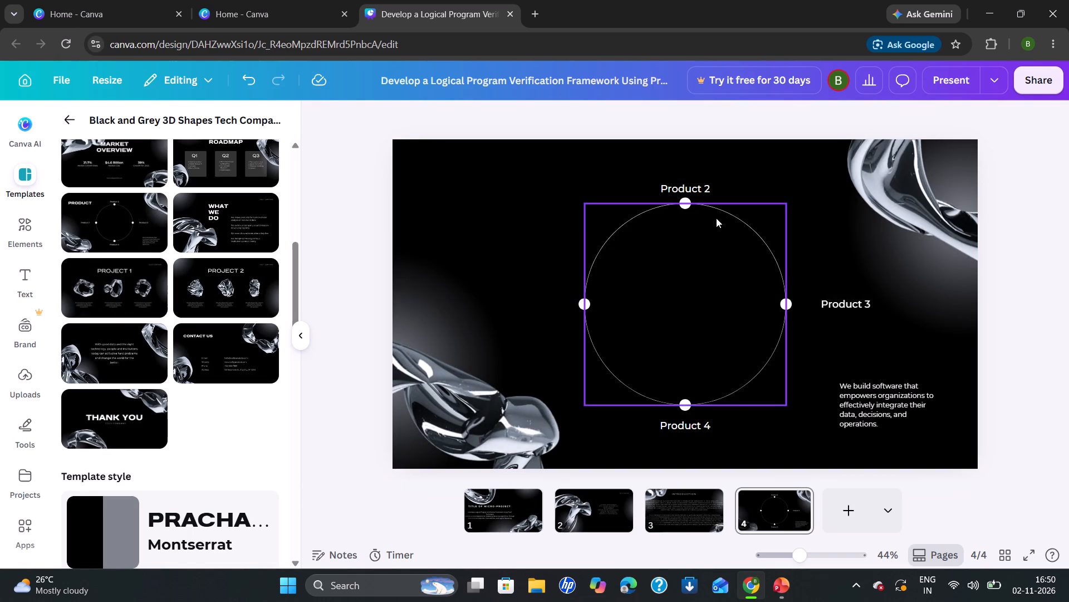
left_click(716, 218)
key("backslash")
key("BackSpace")
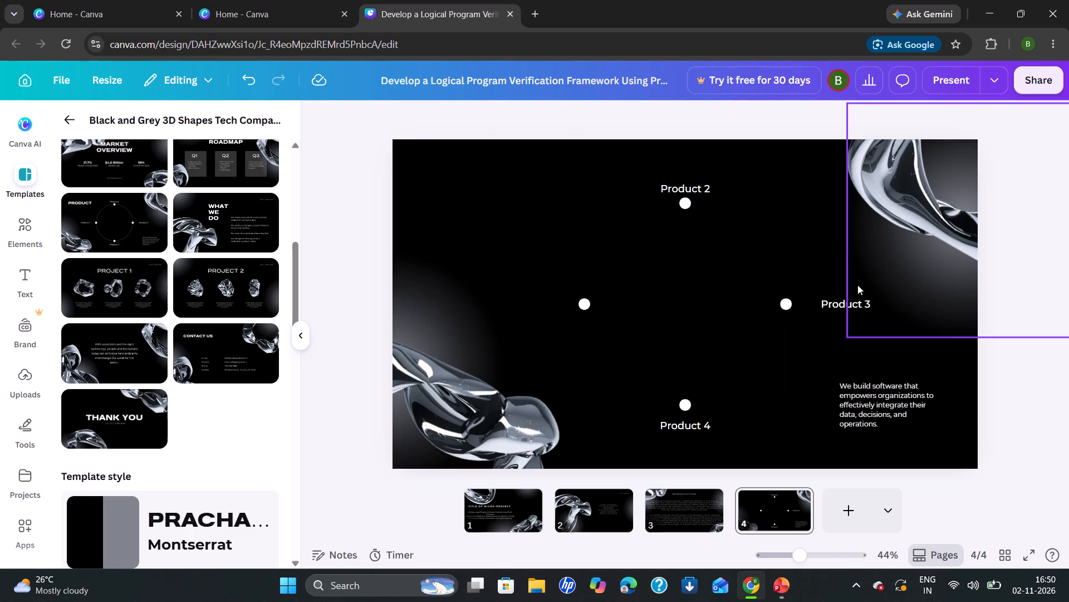
left_click(844, 303)
key("BackSpace")
left_click(708, 192)
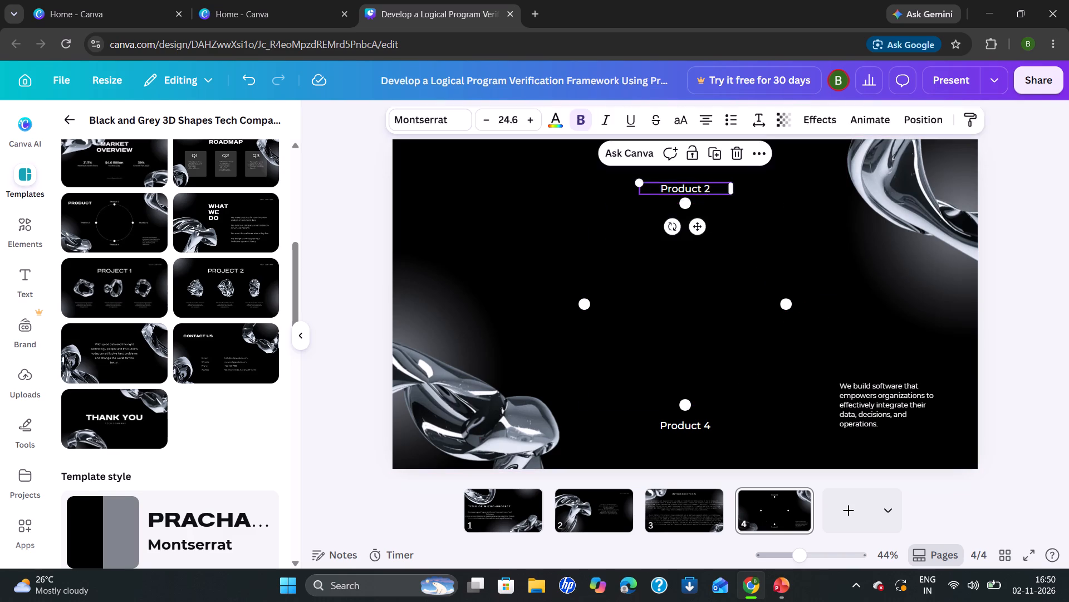
key("BackSpace")
Delete the four white dots, the Product 4 label and the description paragraph, leaving only the glass shapes on slide 4.
left_click(686, 202)
key("BackSpace")
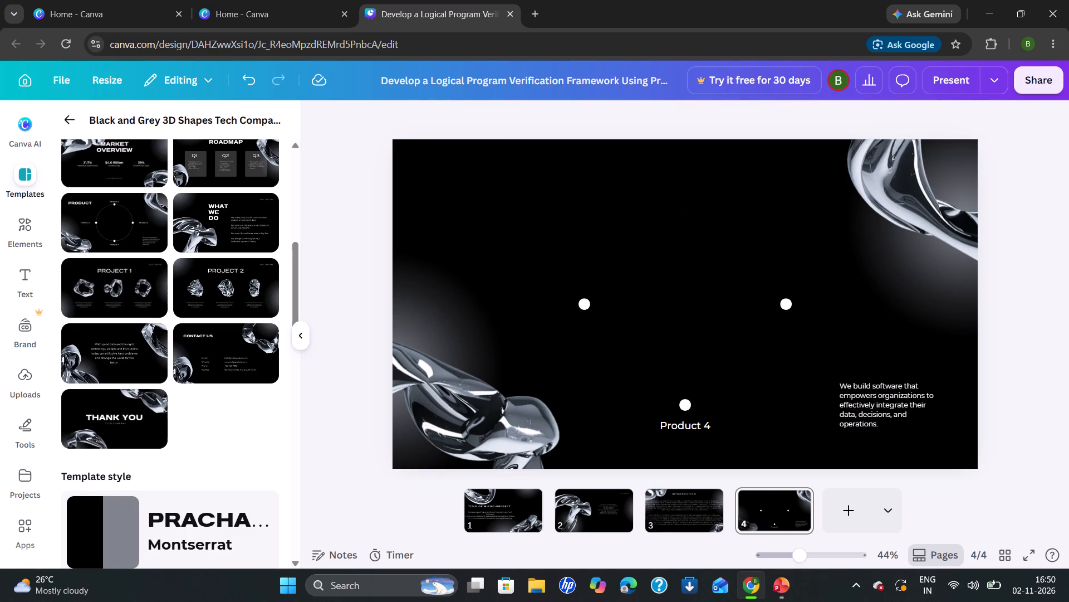
left_click(583, 305)
key("BackSpace")
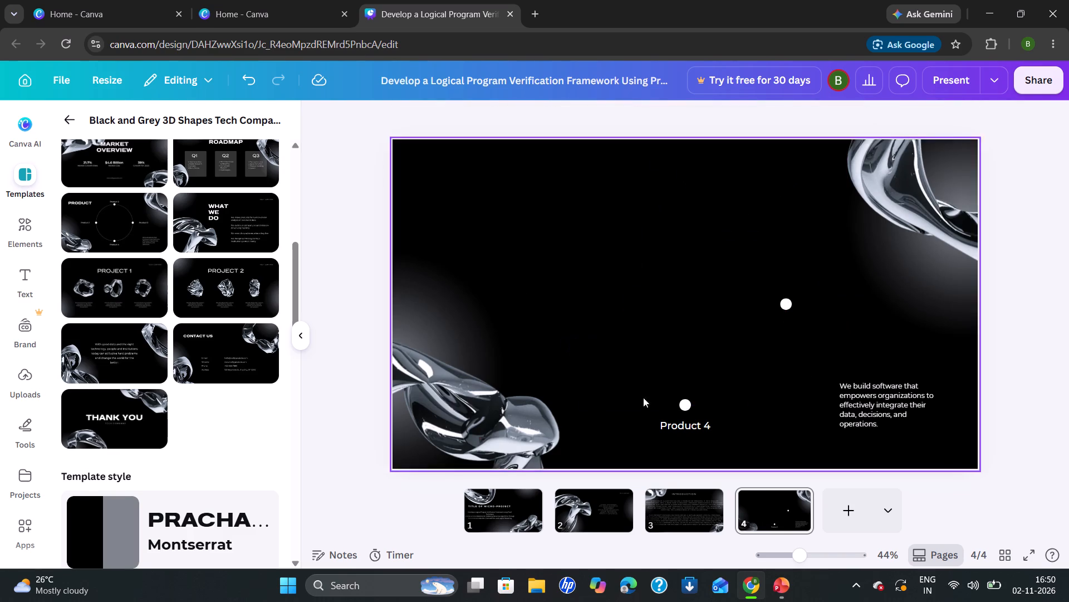
left_click(686, 401)
key("BackSpace")
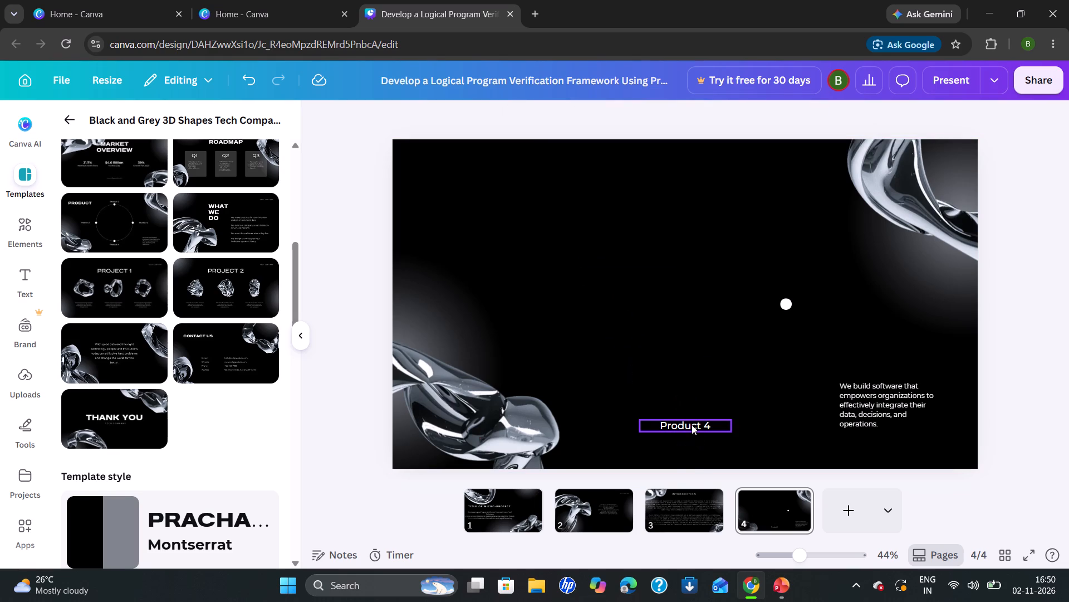
left_click(692, 425)
key("BackSpace")
left_click(788, 298)
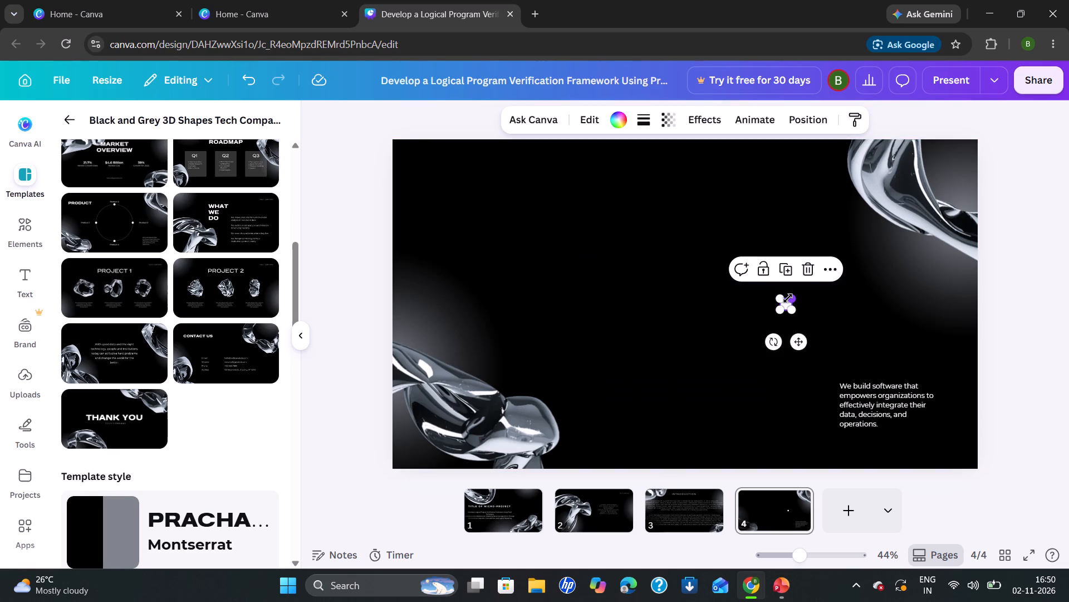
key("BackSpace")
left_click(860, 392)
key("BackSpace")
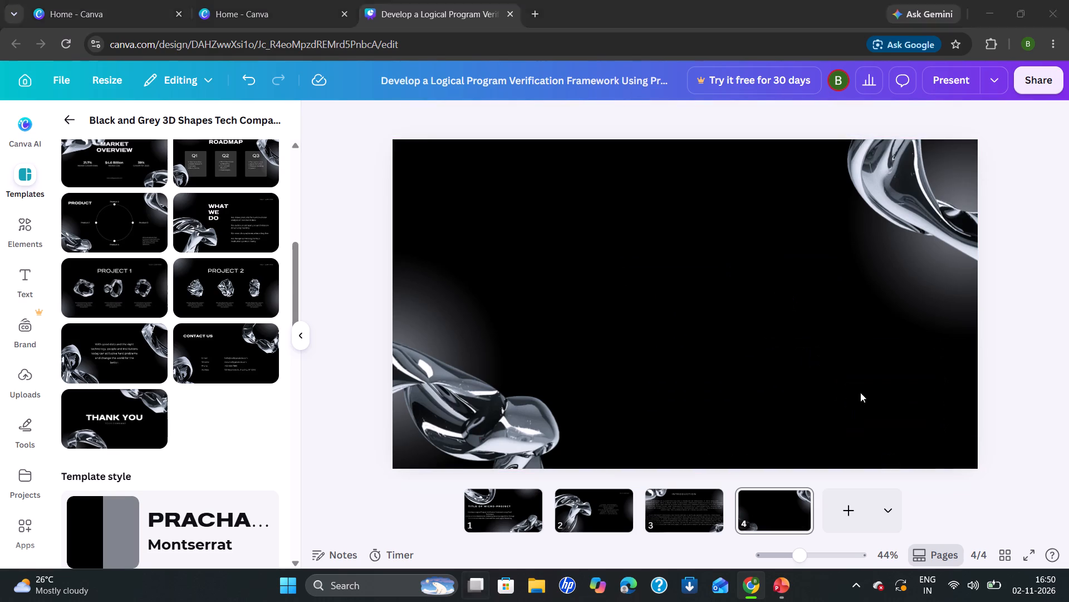
Copy the "Problem statement" heading text from slide 3 of Presentation1_updated in PowerPoint and paste it onto slide 4 in Canva.
left_click(707, 262)
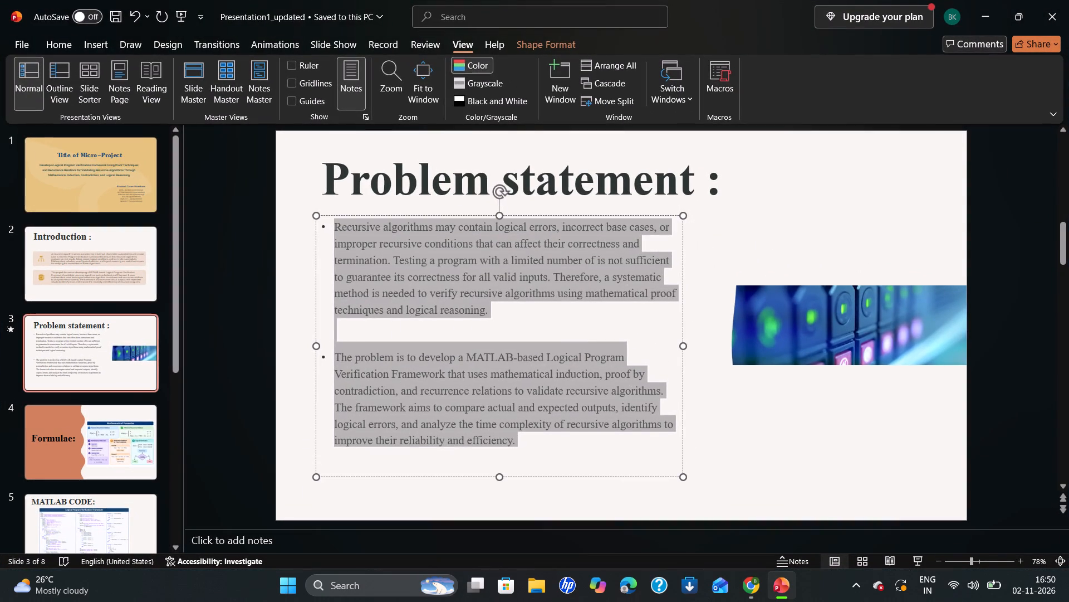
left_click_drag(700, 182, 348, 152)
key("ctrl+c")
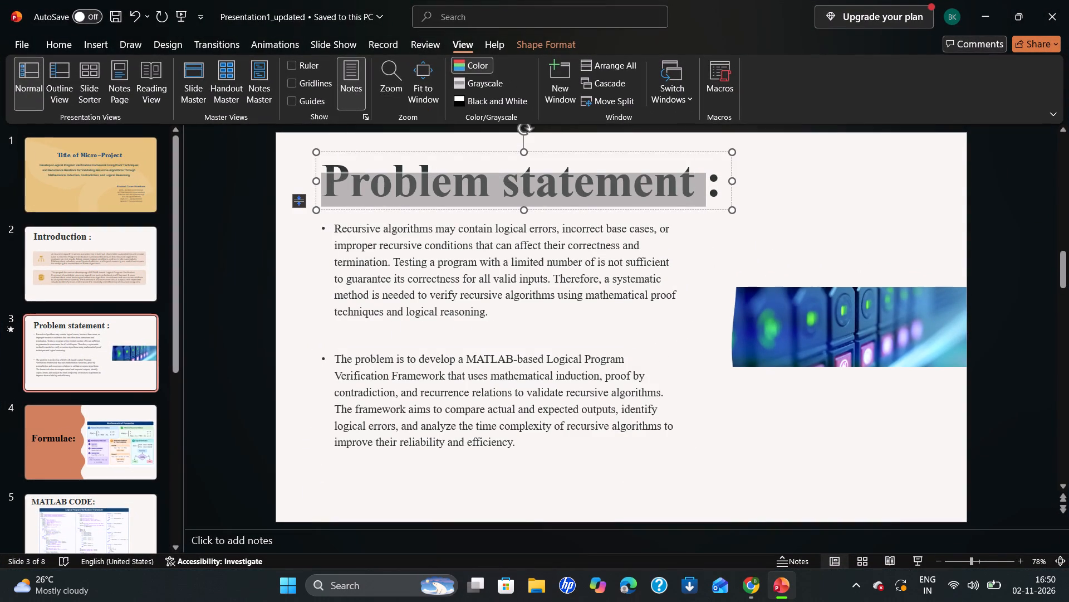
left_click(555, 204)
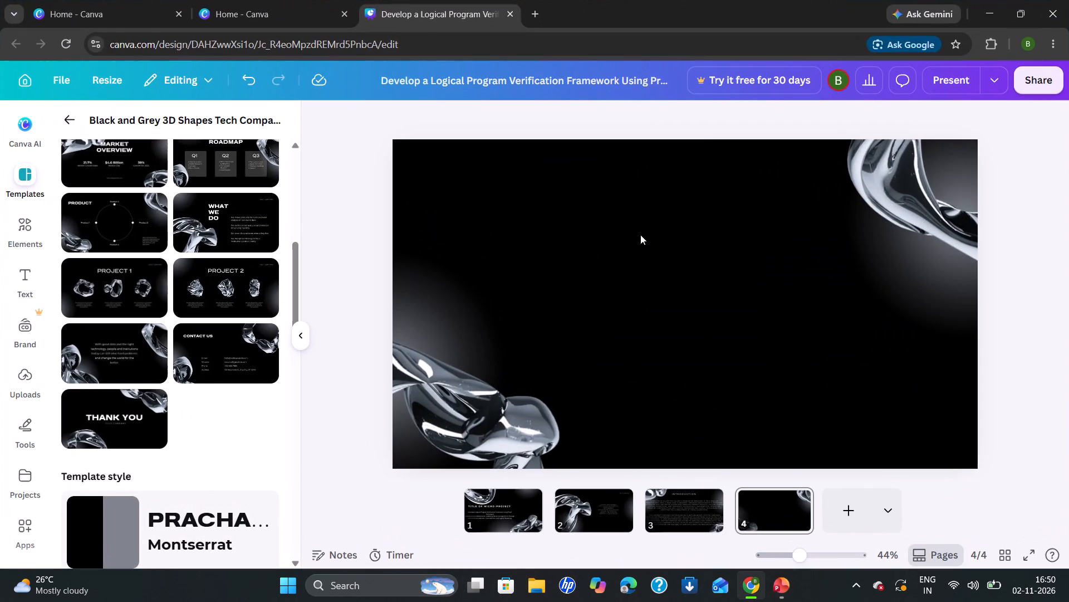
left_click(640, 235)
left_click(522, 215)
left_click(522, 215)
key("ctrl+v")
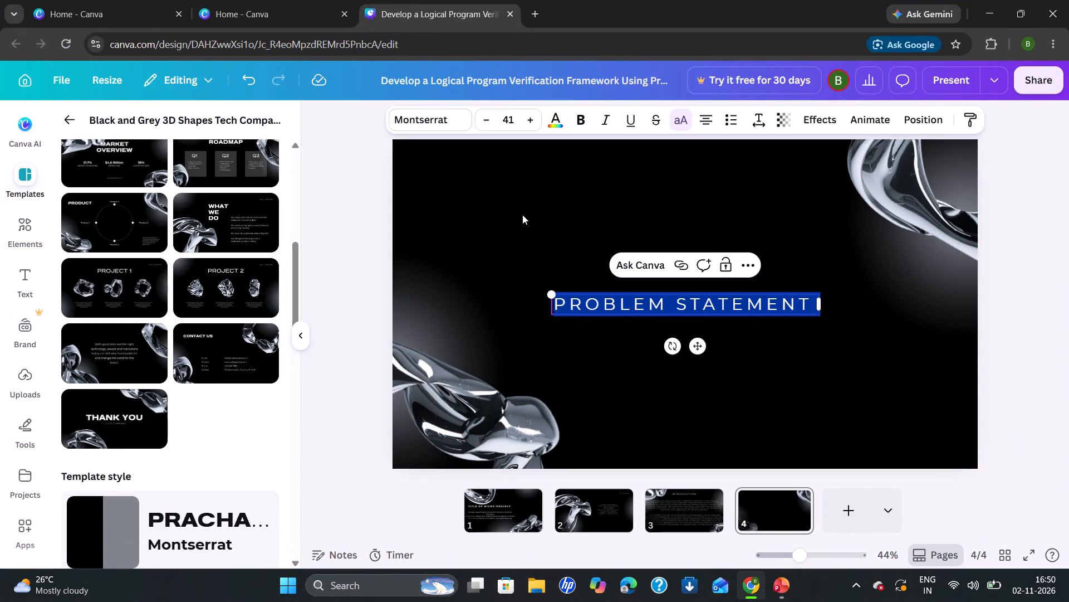
Move the PROBLEM STATEMENT heading to the top-left corner of slide 4.
left_click_drag(576, 294, 491, 251)
left_click(491, 251)
left_click_drag(585, 296, 459, 166)
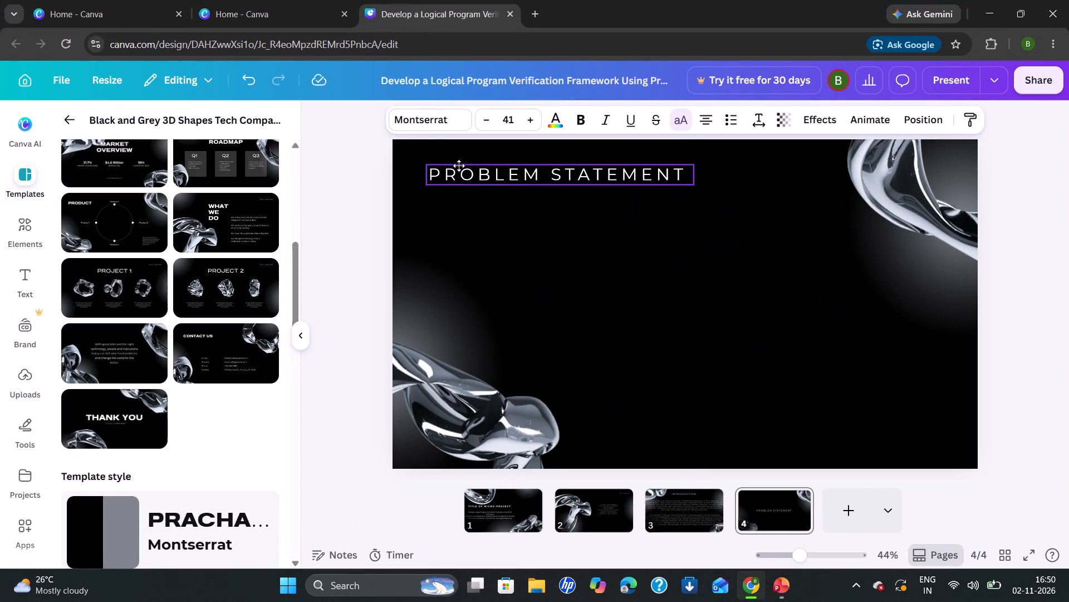
left_click_drag(459, 166, 434, 152)
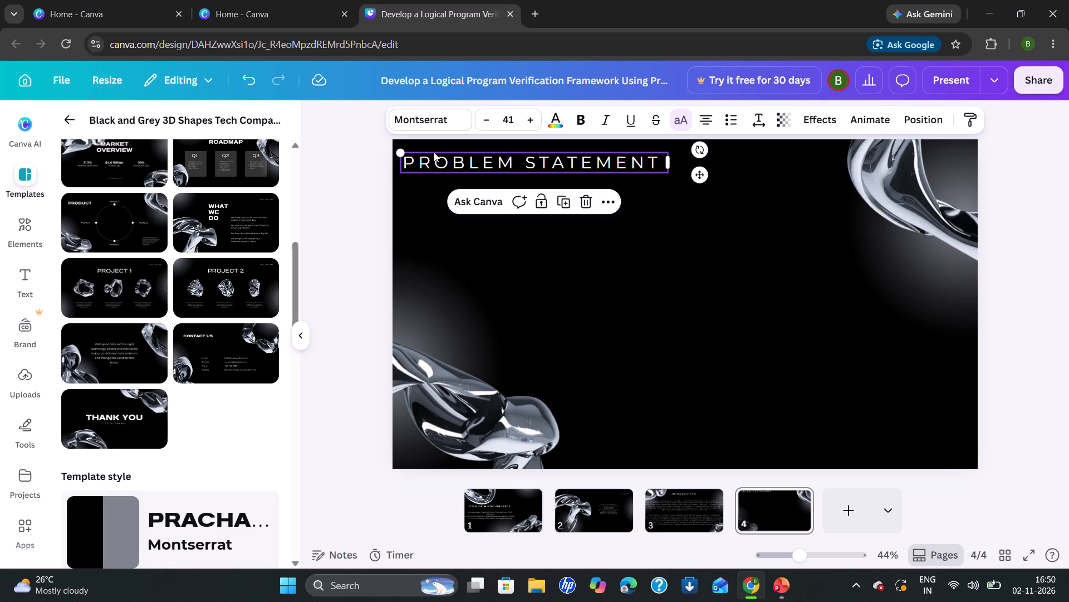
left_click(519, 326)
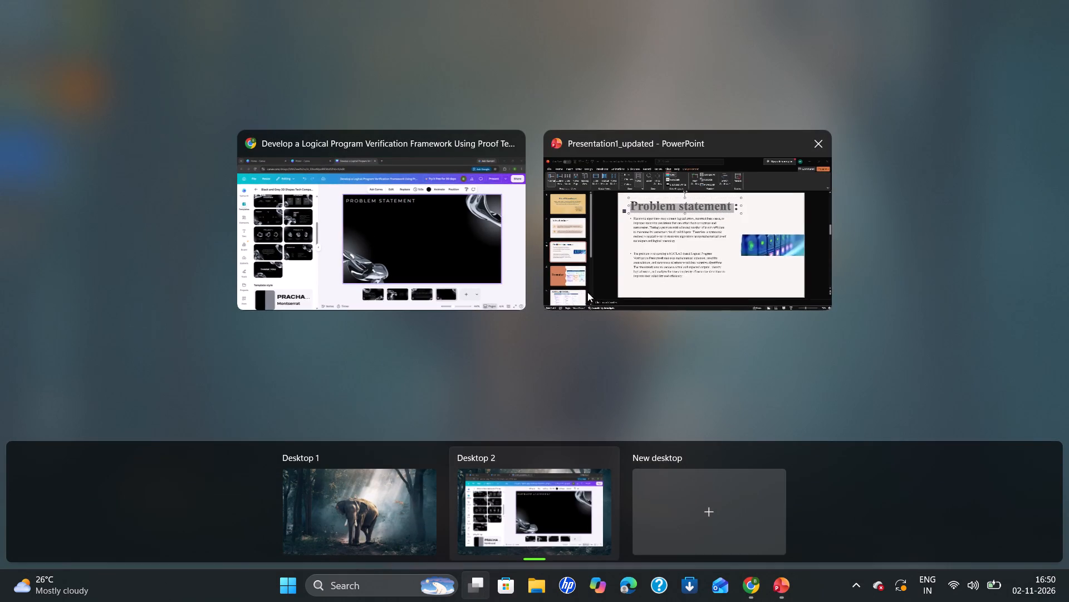
Copy both problem statement paragraphs from Presentation1_updated in PowerPoint and paste them onto slide 4 in Canva.
left_click(679, 268)
left_click_drag(522, 447, 498, 426)
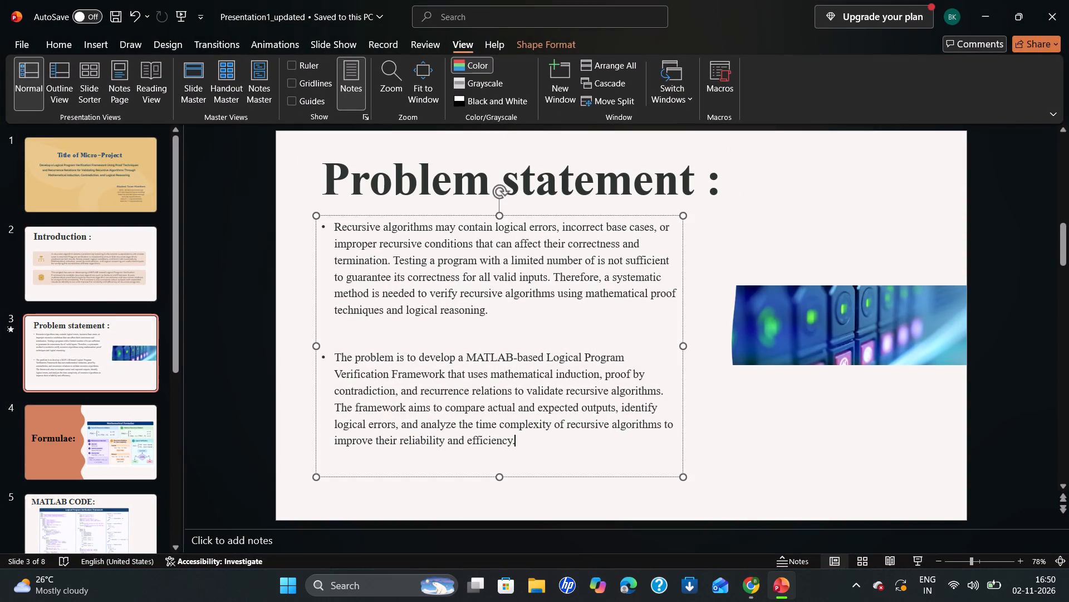
left_click_drag(498, 426, 322, 200)
key("ctrl+c")
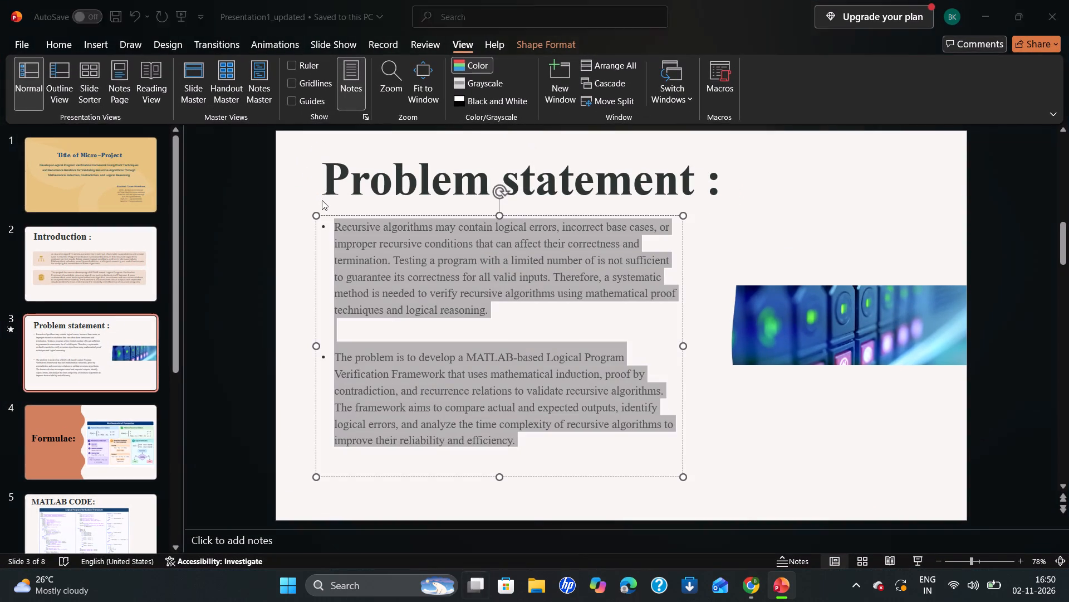
left_click(556, 227)
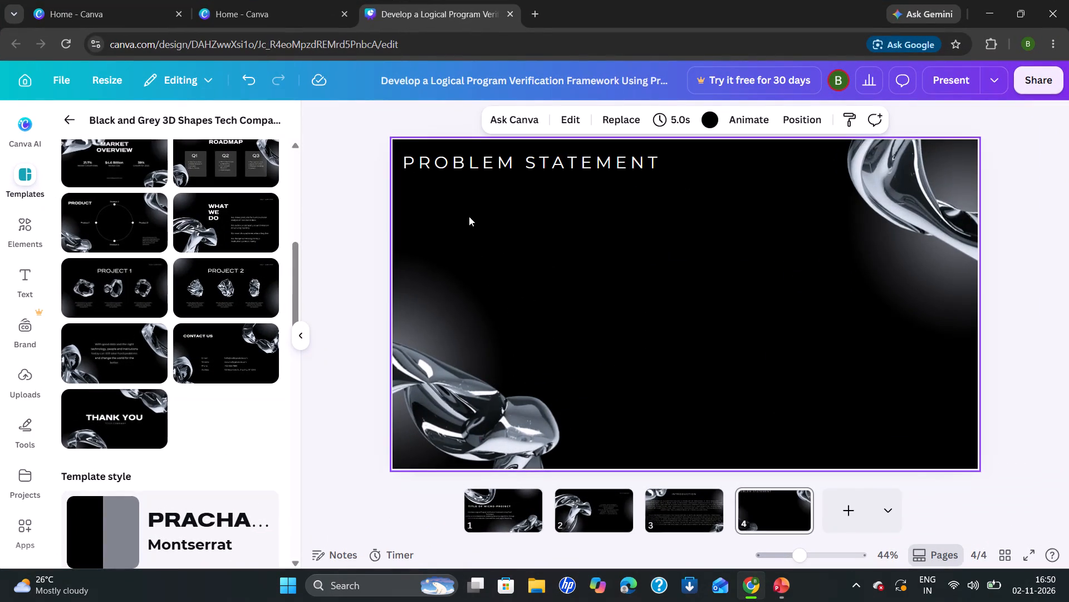
left_click(469, 216)
left_click(465, 234)
key("ctrl+v")
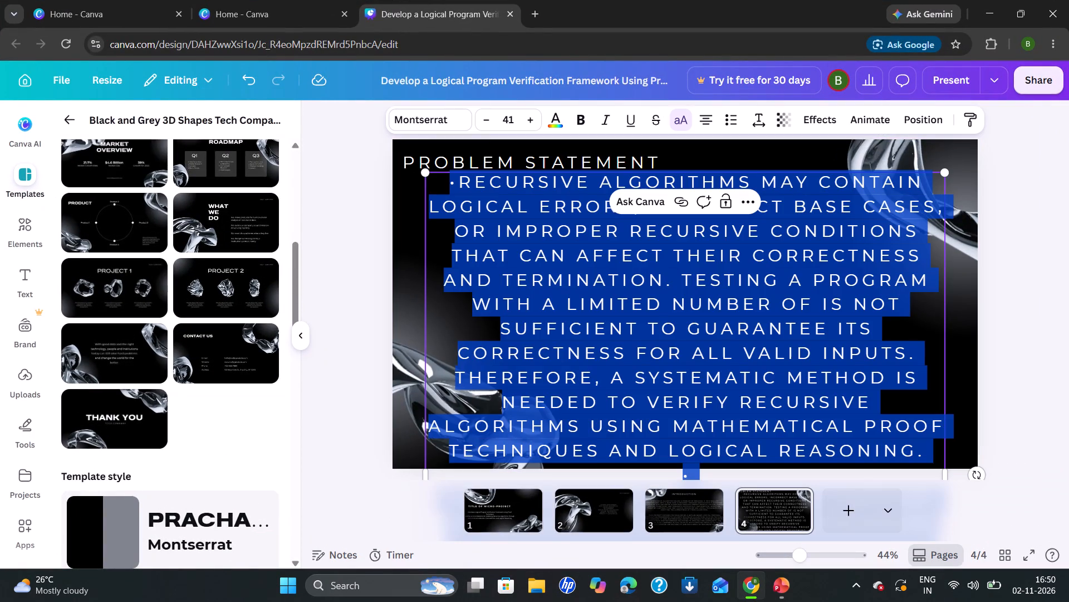
Reduce the pasted problem statement paragraphs to font size 21.
triple_click(486, 118)
triple_click(486, 118)
triple_click(486, 118)
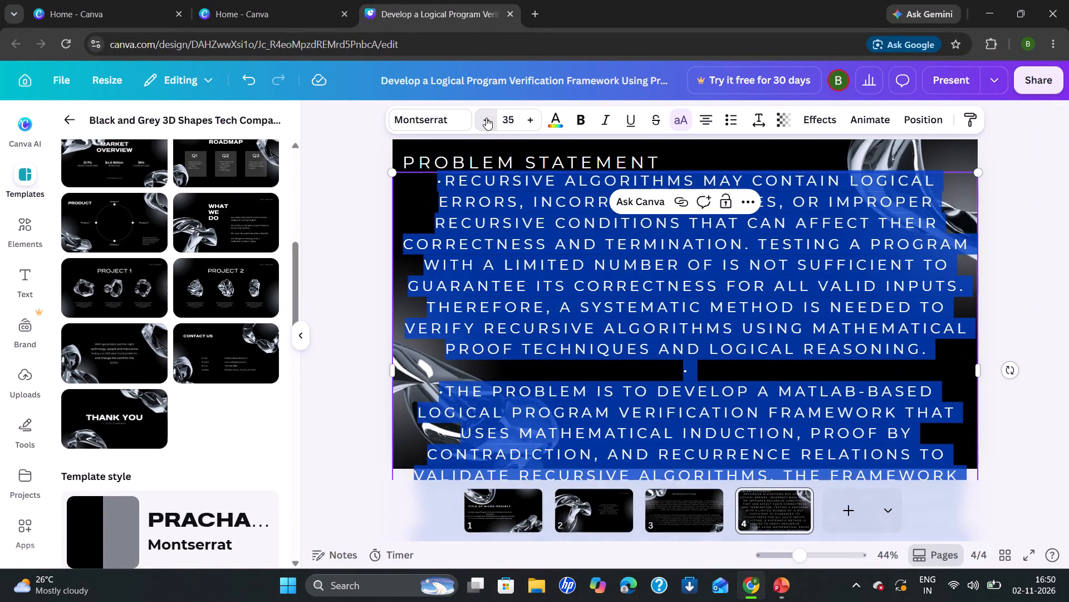
triple_click(486, 118)
triple_click(486, 118)
triple_click(486, 118)
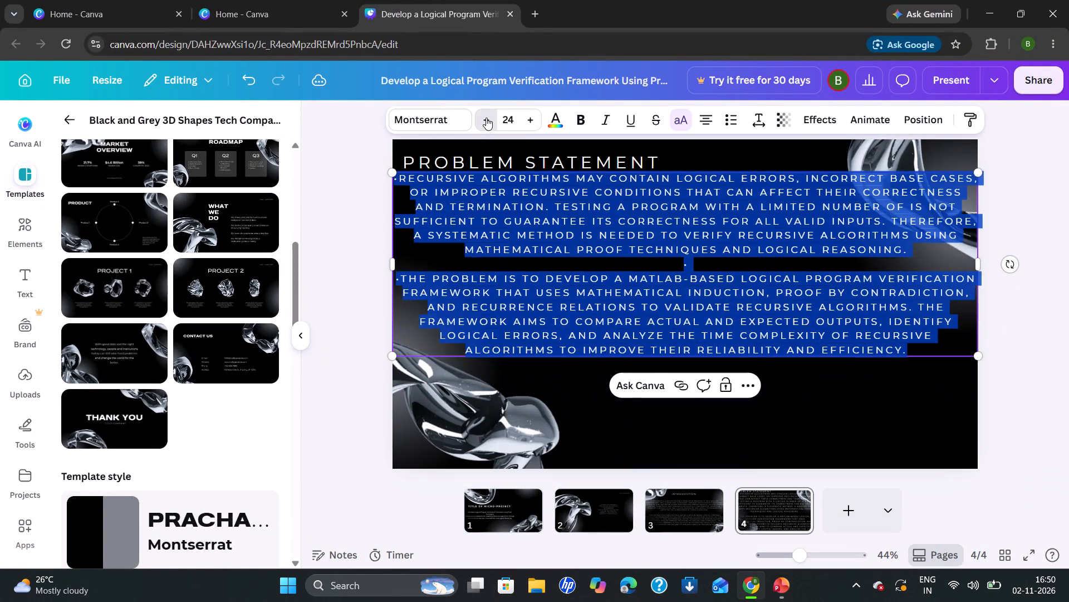
double_click(486, 118)
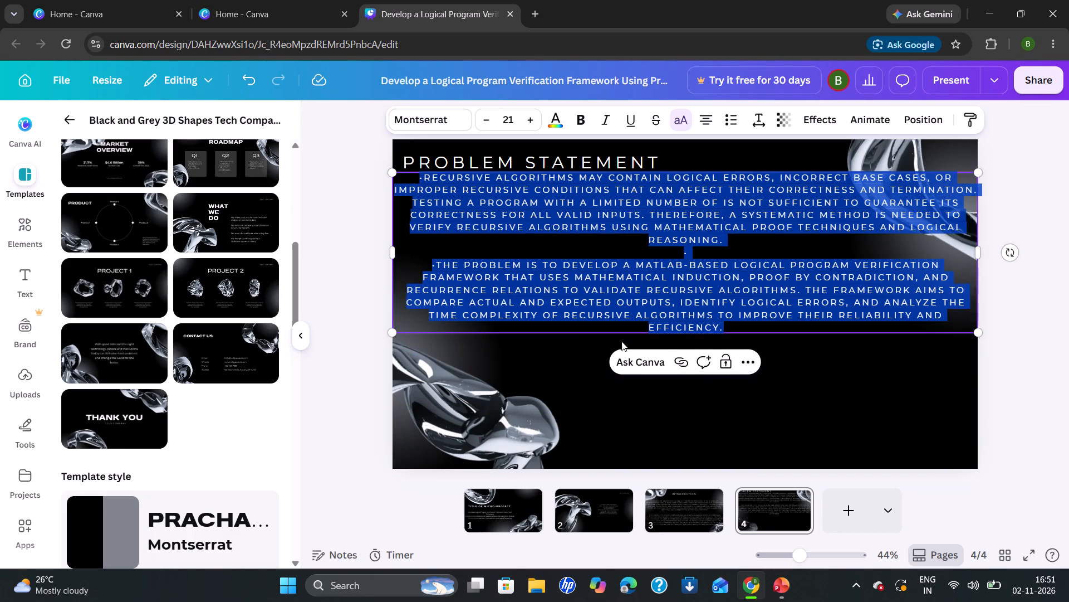
left_click(599, 372)
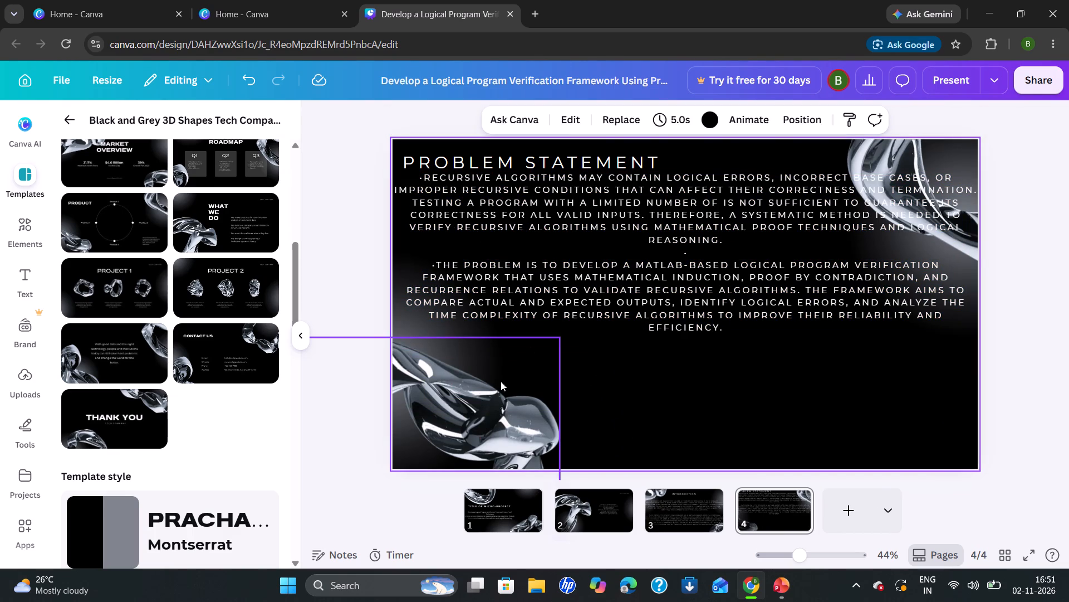
Shift slide 4's lower-left glass shape toward its corner and move the body text down, clear of the heading.
left_click_drag(454, 411, 421, 425)
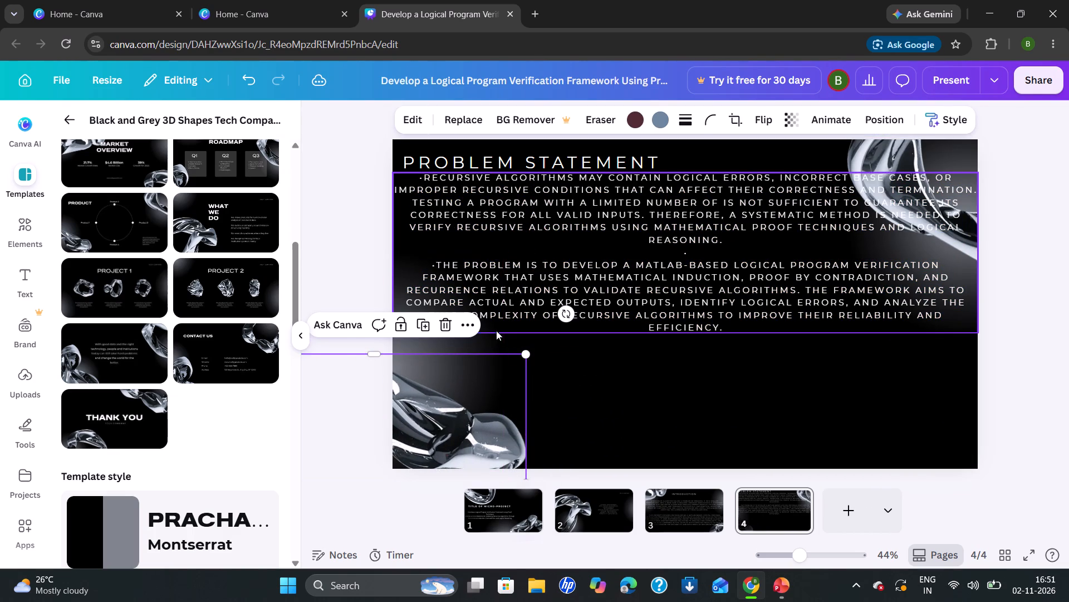
left_click_drag(562, 290, 553, 347)
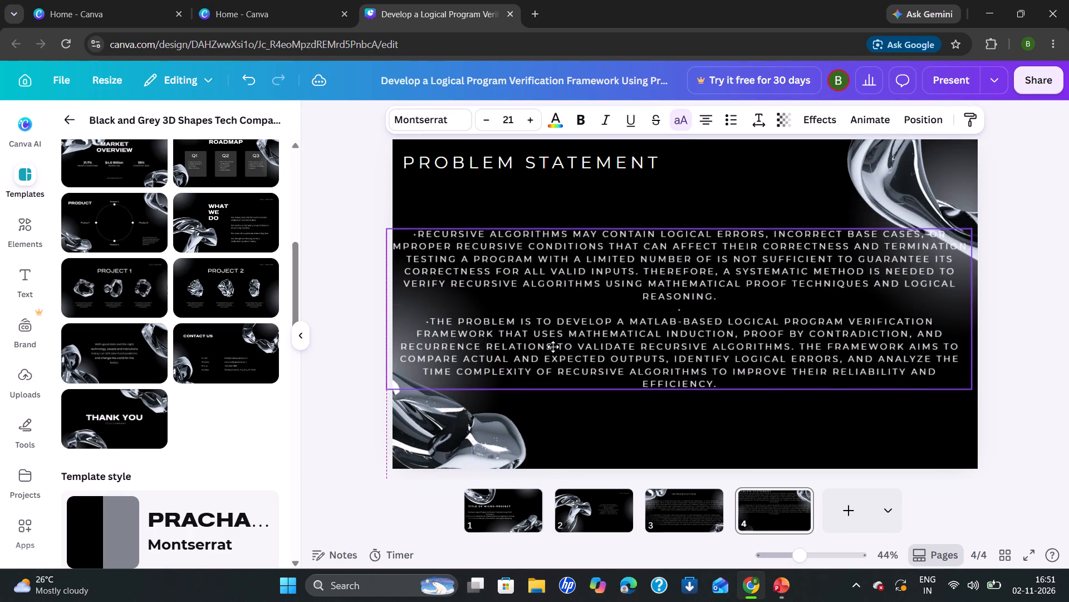
left_click_drag(553, 347, 549, 357)
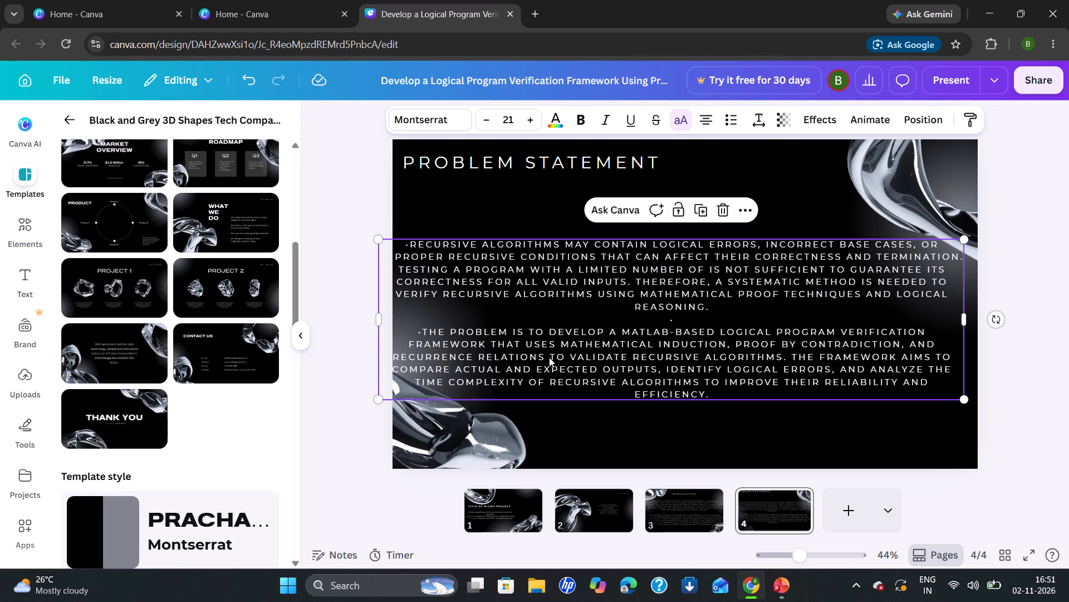
Push the upper-right and lower-left glass shapes further out toward their slide corners, away from the body text.
left_click_drag(939, 211, 943, 205)
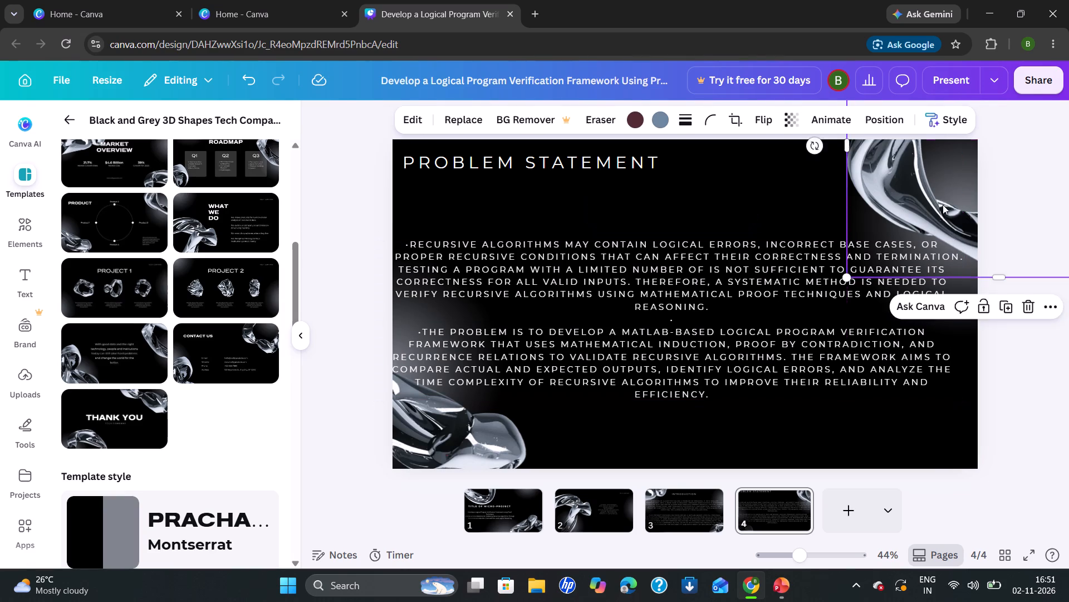
left_click_drag(943, 205, 952, 192)
left_click_drag(481, 419, 476, 429)
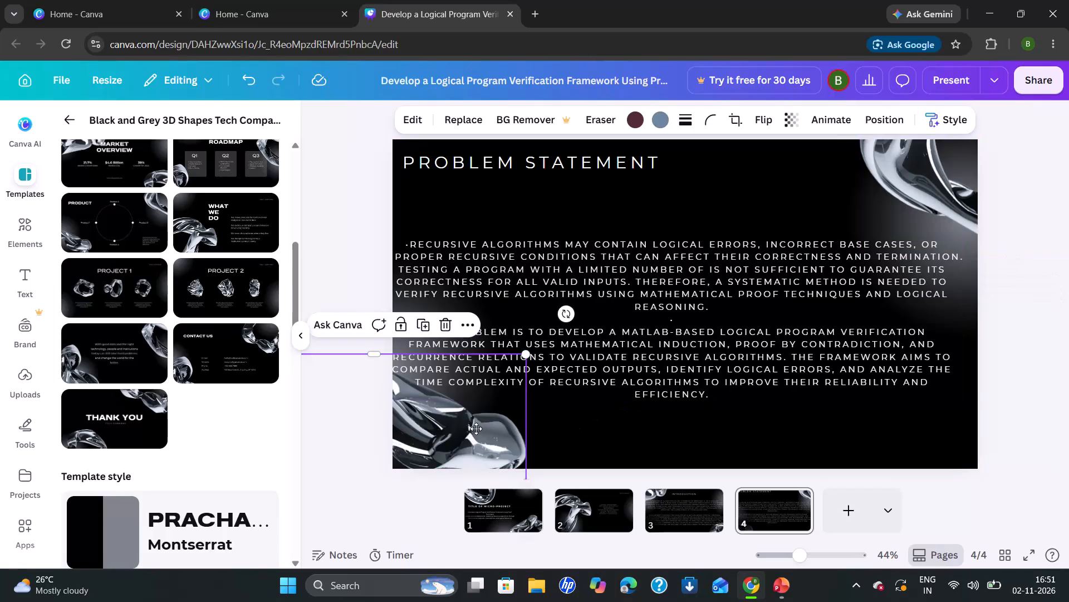
left_click_drag(476, 429, 472, 444)
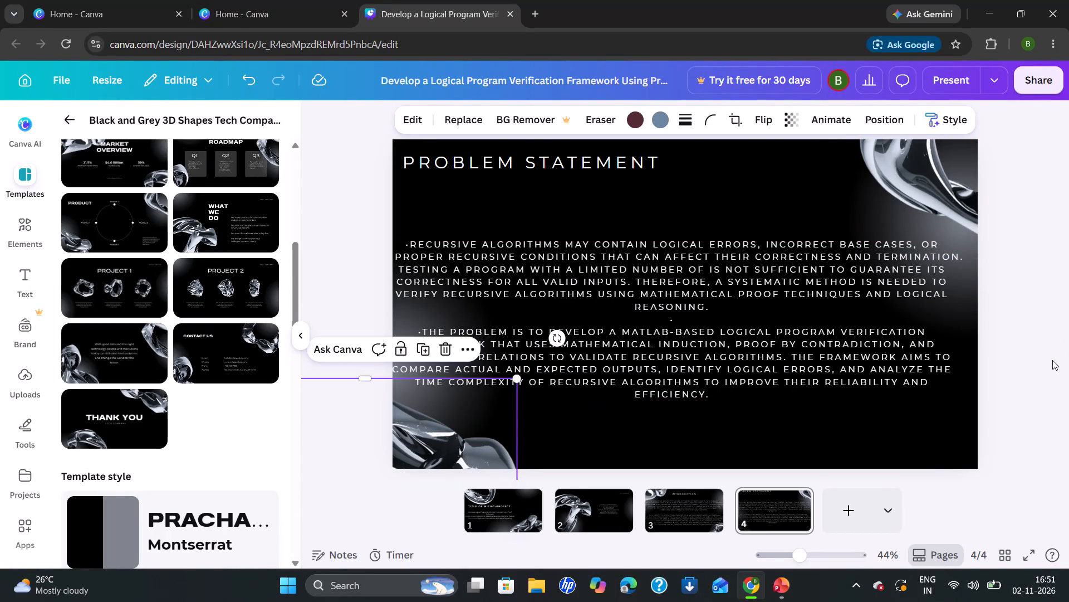
left_click(1052, 360)
Move the PROBLEM STATEMENT heading down to just above the body text, near the slide's left edge.
left_click_drag(597, 159, 590, 200)
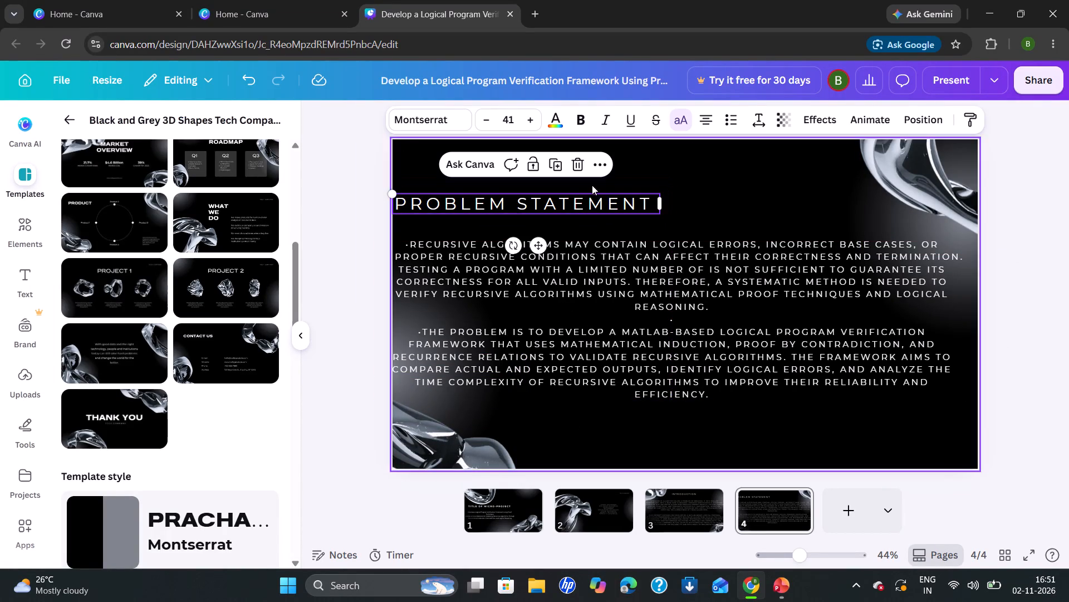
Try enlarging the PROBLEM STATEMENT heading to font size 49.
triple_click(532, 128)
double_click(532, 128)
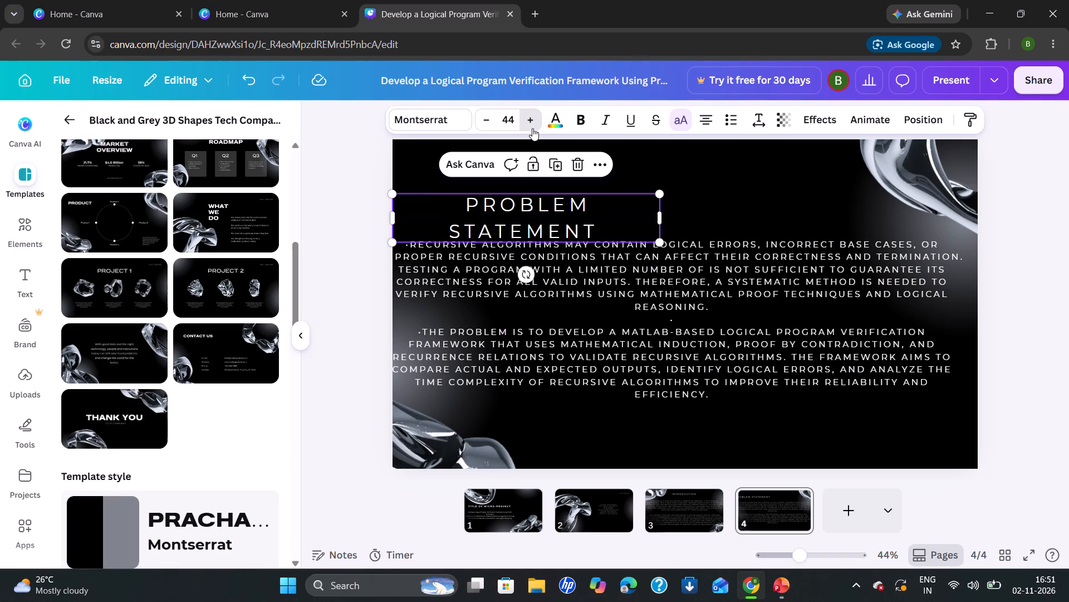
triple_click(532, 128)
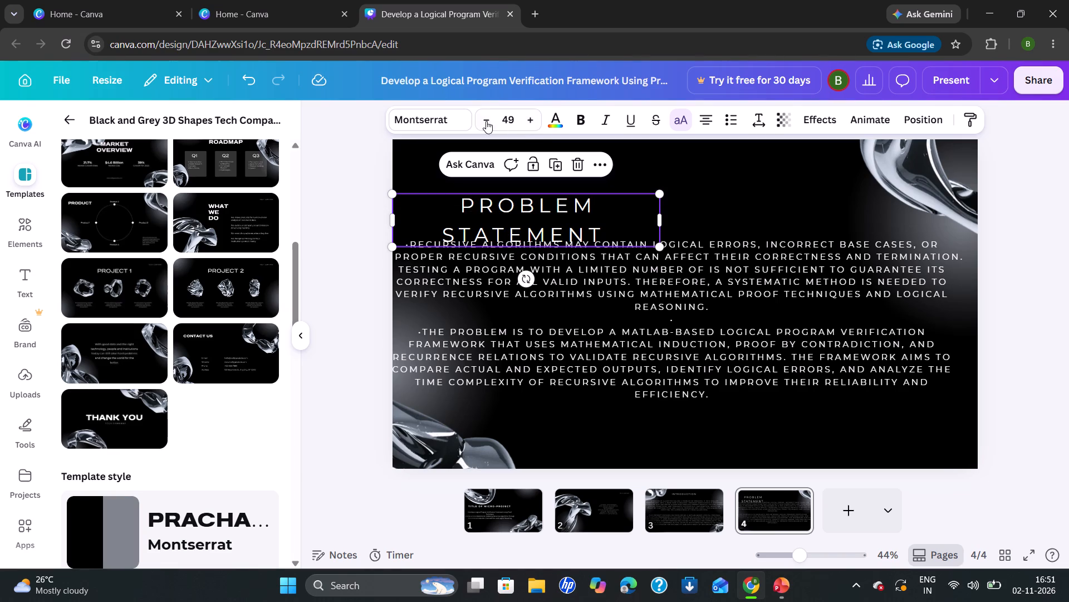
Set the PROBLEM STATEMENT heading's font size to 40.
triple_click(486, 121)
triple_click(486, 121)
triple_click(486, 121)
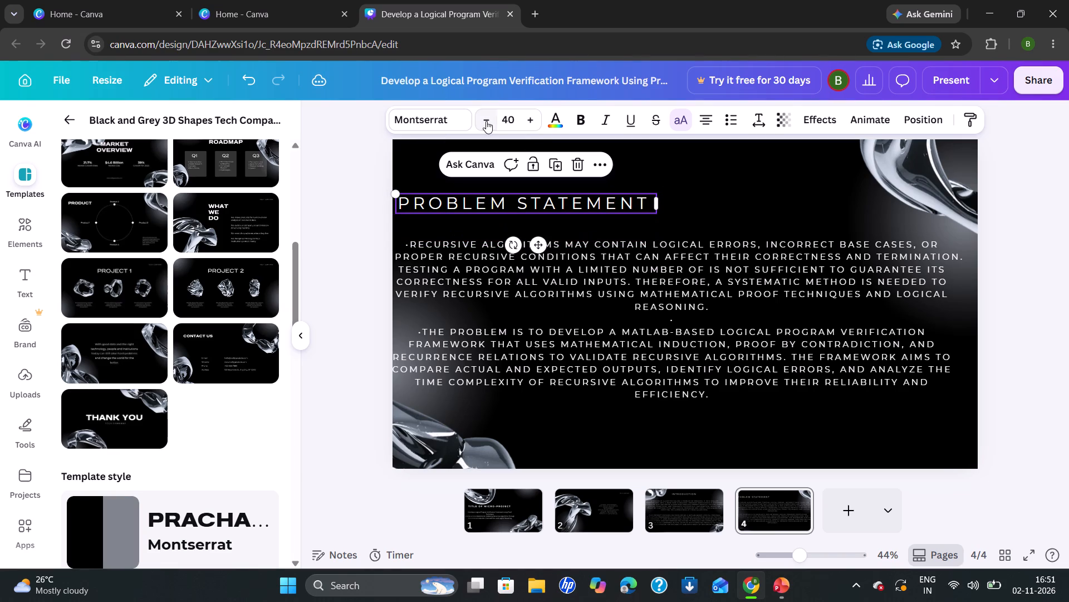
left_click(722, 205)
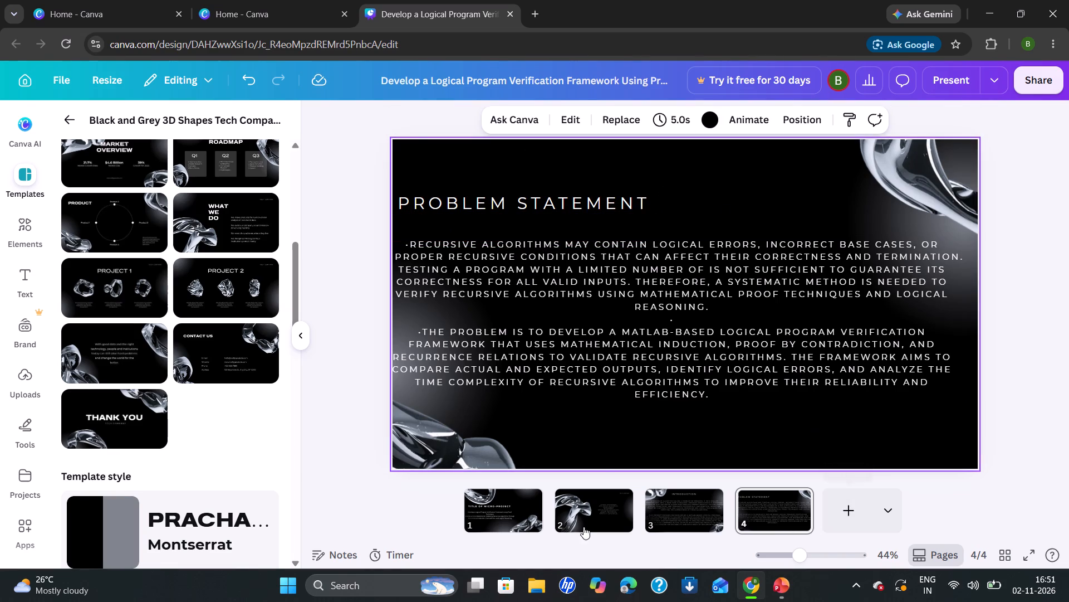
Add a fifth slide after slide 4 and apply the template's MISSION layout, after trying the PRODUCT and MARKET OVERVIEW layouts.
left_click(493, 517)
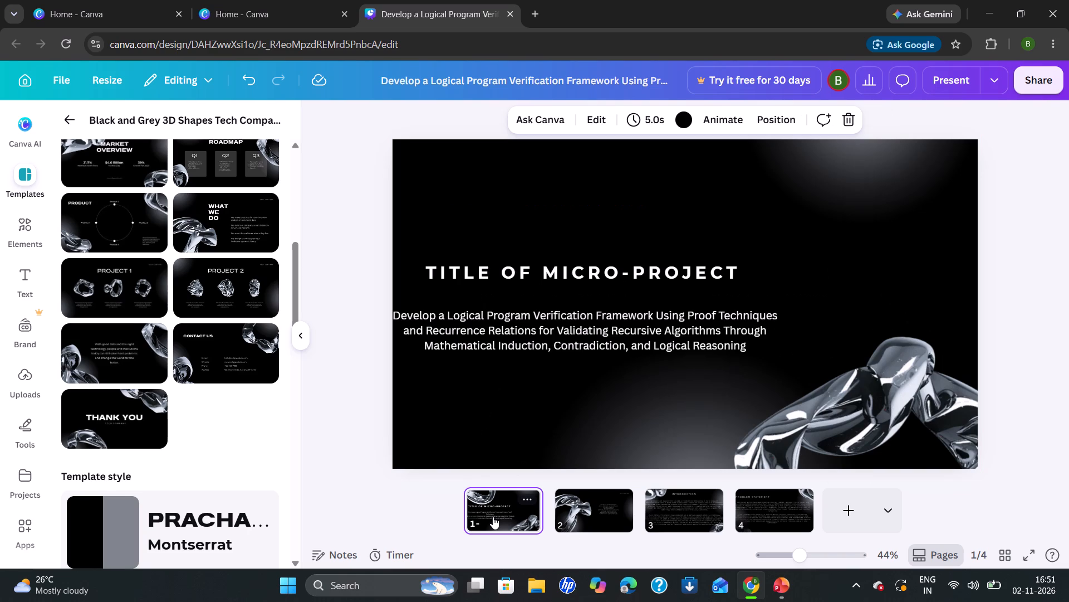
left_click(588, 503)
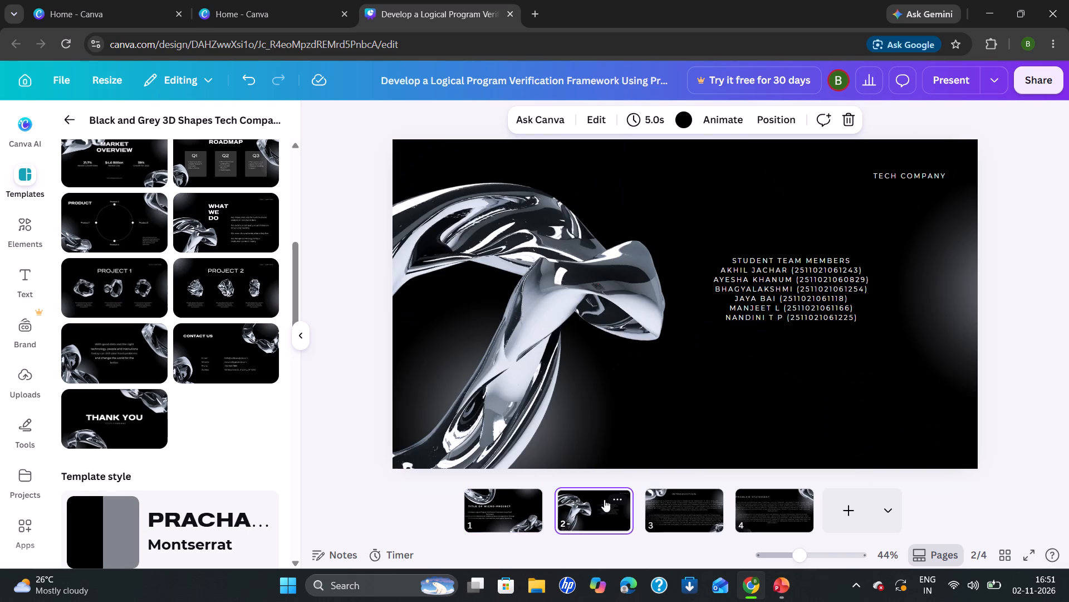
left_click(690, 504)
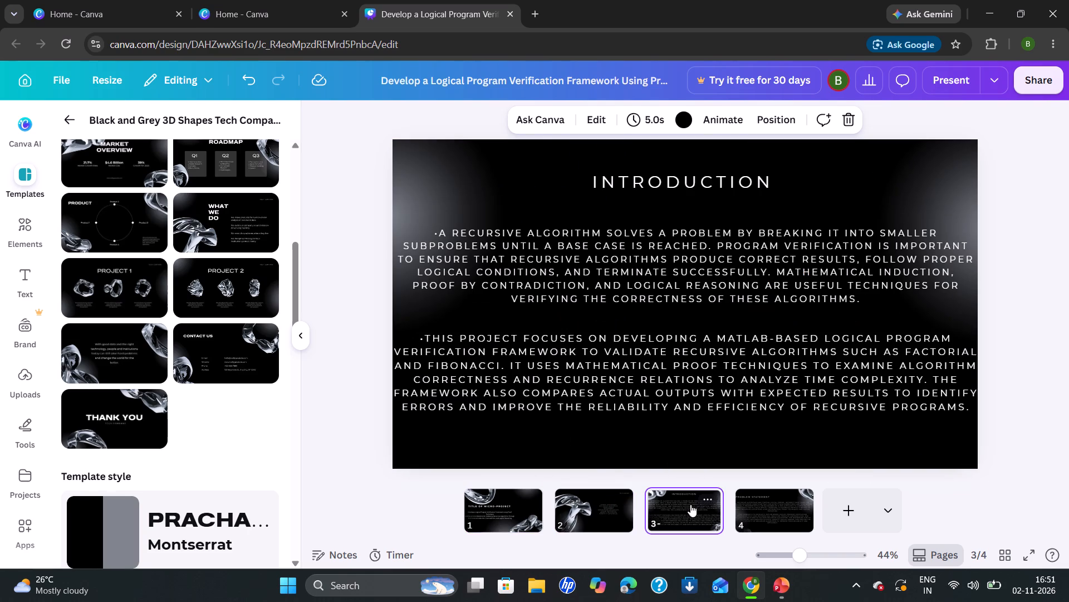
left_click(774, 513)
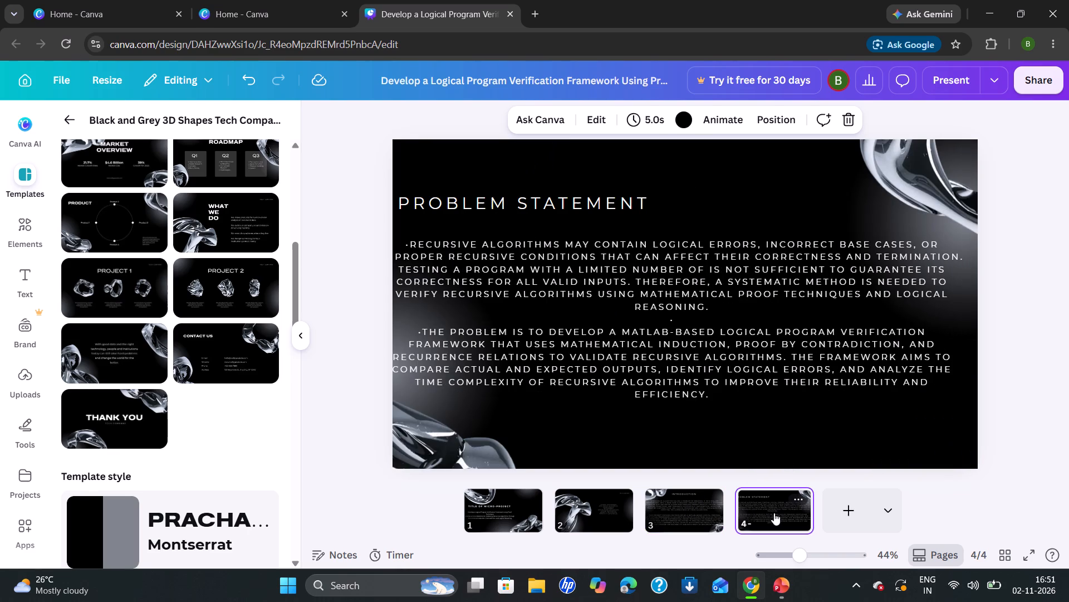
left_click(851, 512)
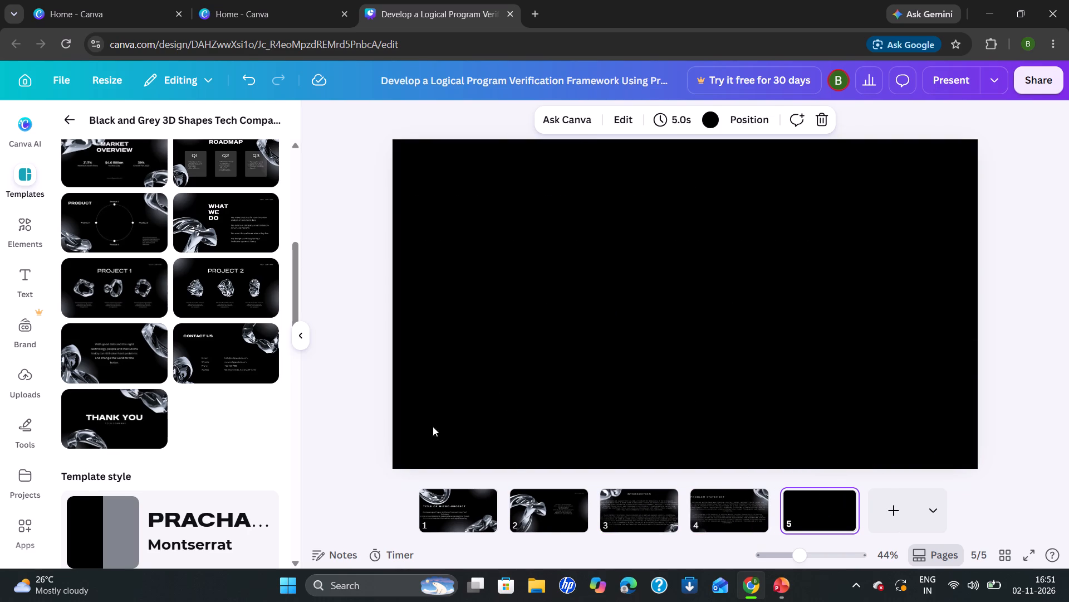
left_click(117, 211)
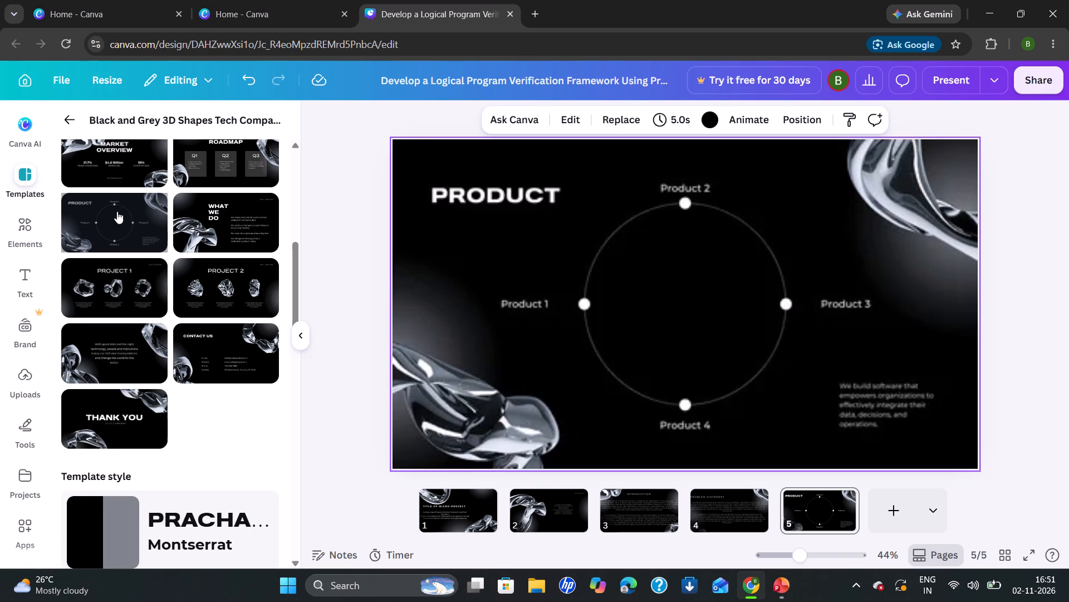
left_click(119, 168)
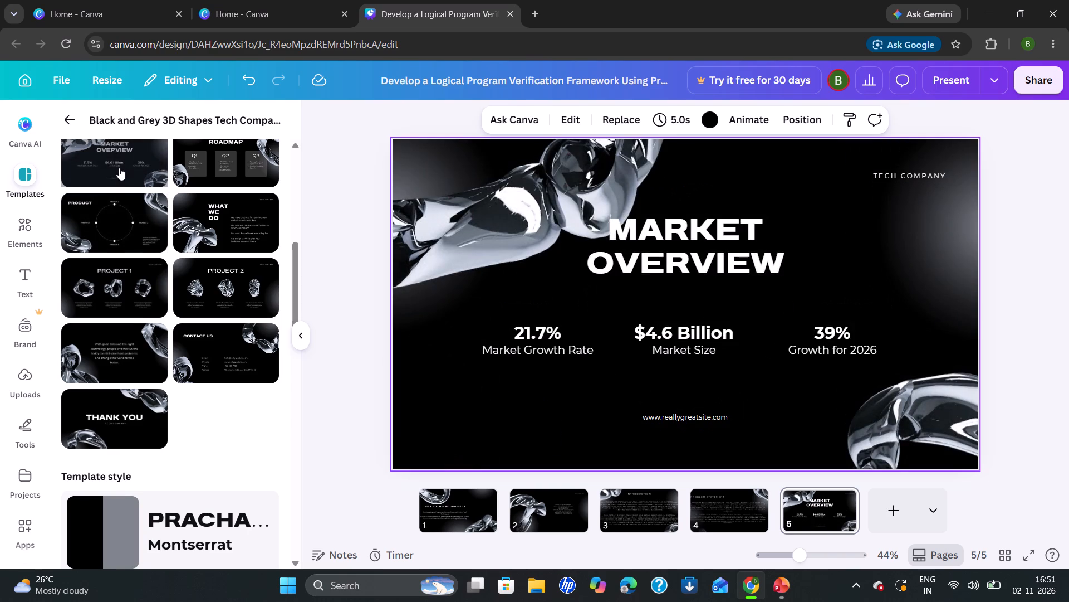
scroll(119, 168, "up", 3)
left_click(128, 202)
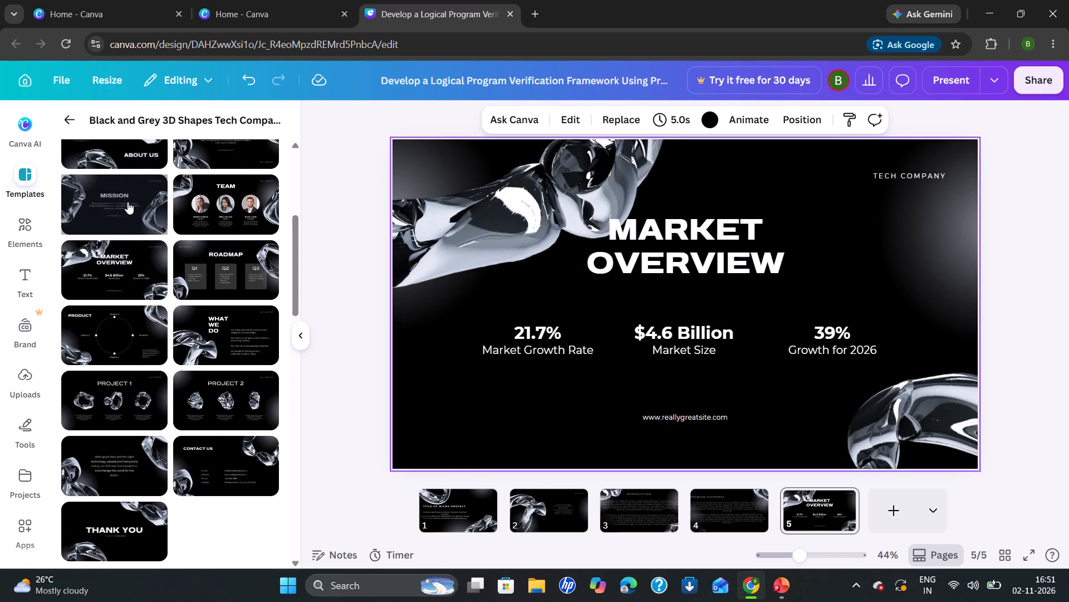
Delete the MISSION heading, the body paragraph and the website address from slide 5.
left_click(673, 269)
key("BackSpace")
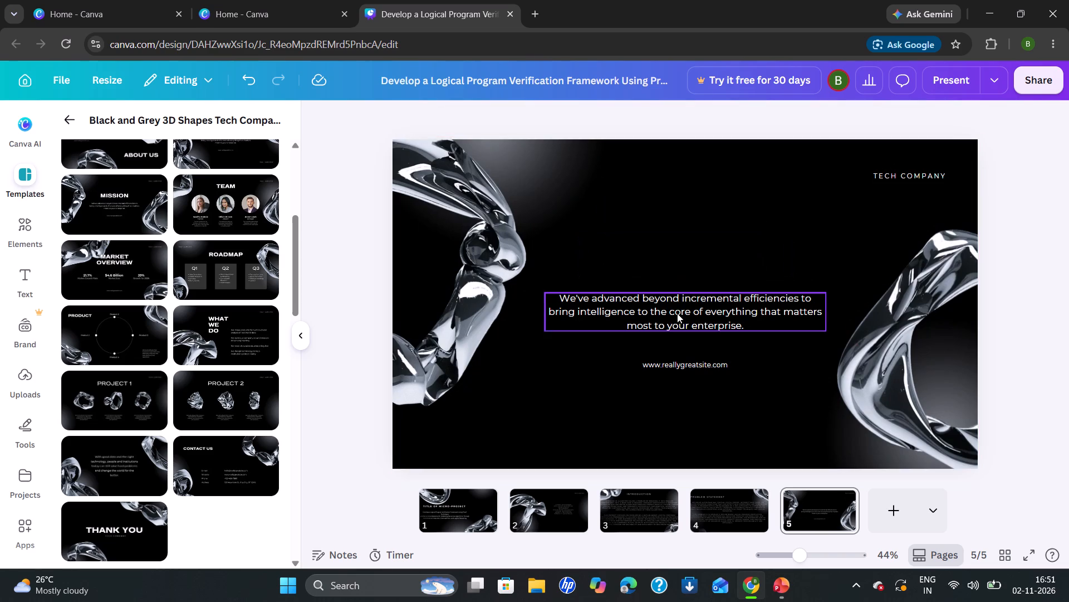
left_click(677, 313)
key("BackSpace")
left_click(679, 375)
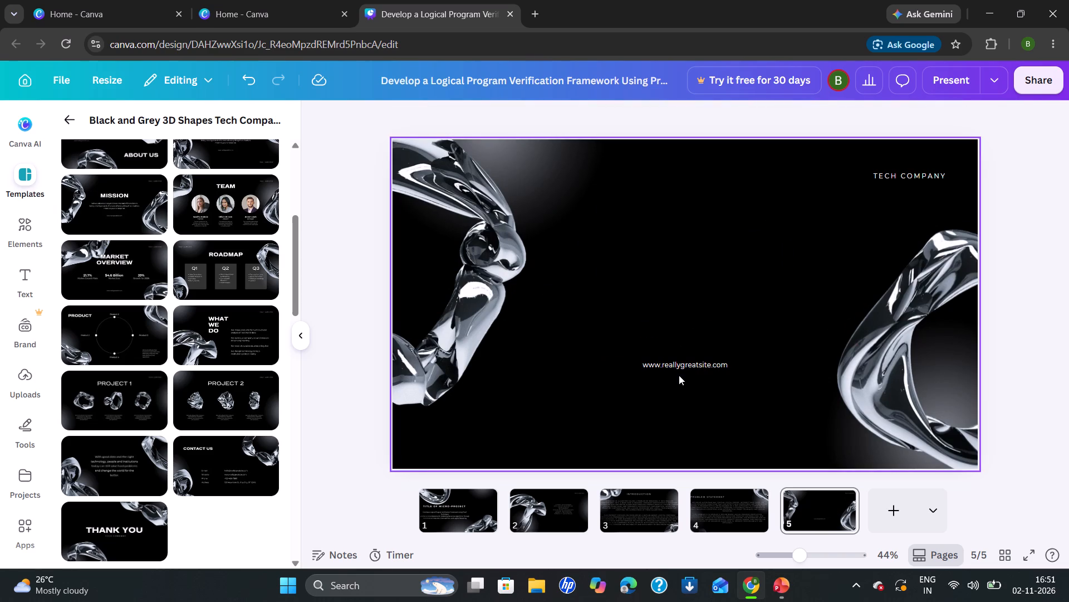
left_click(685, 363)
key("BackSpace")
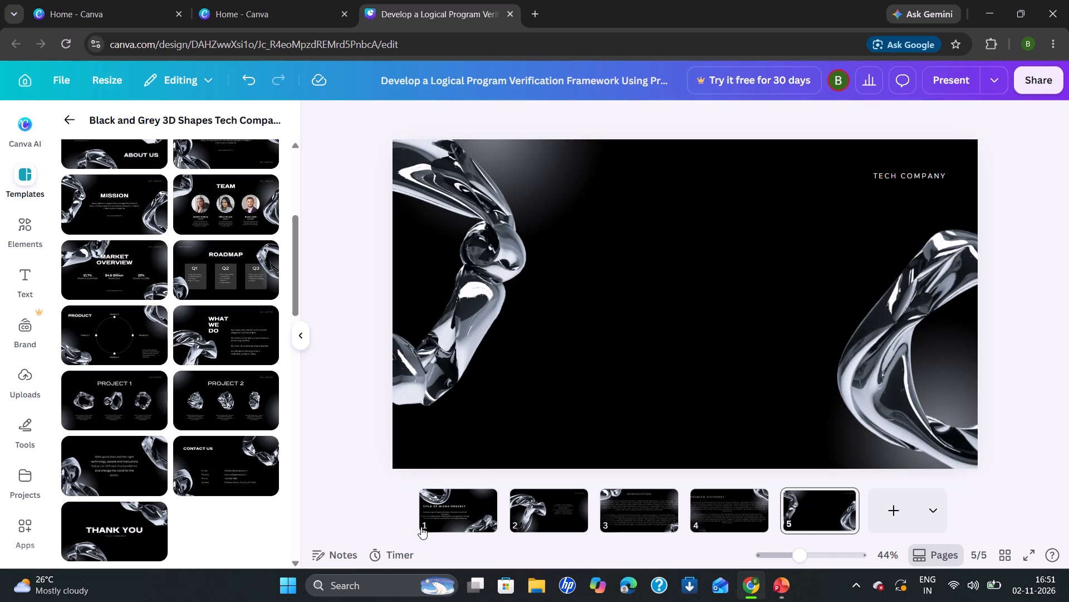
Enlarge the student team members text on slide 2 to font size 27.
double_click(421, 527)
key("Right")
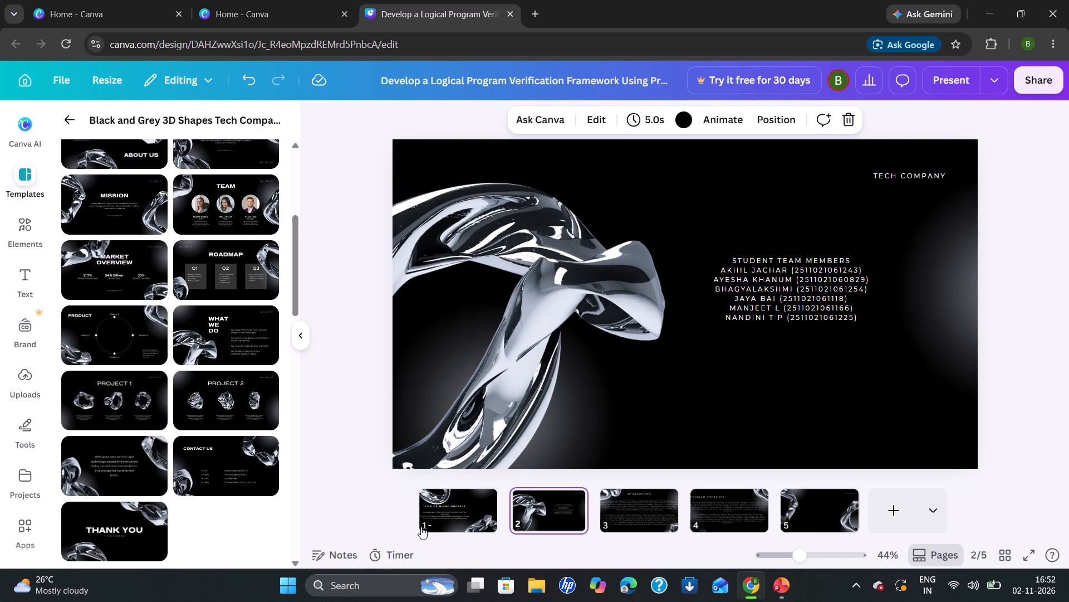
left_click(797, 263)
triple_click(528, 122)
triple_click(528, 122)
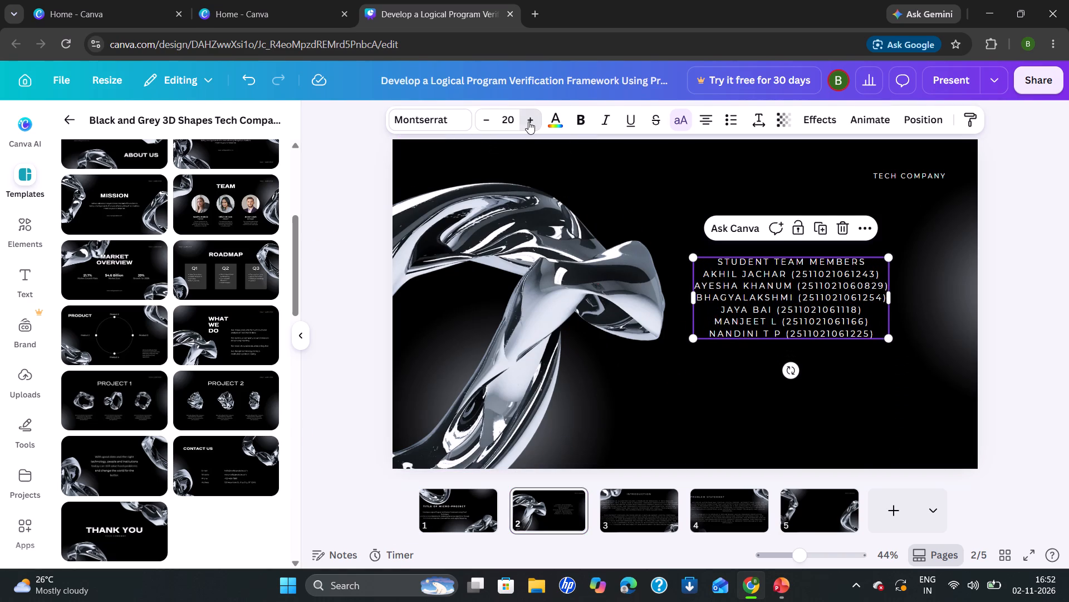
triple_click(528, 122)
left_click(528, 122)
left_click(528, 122)
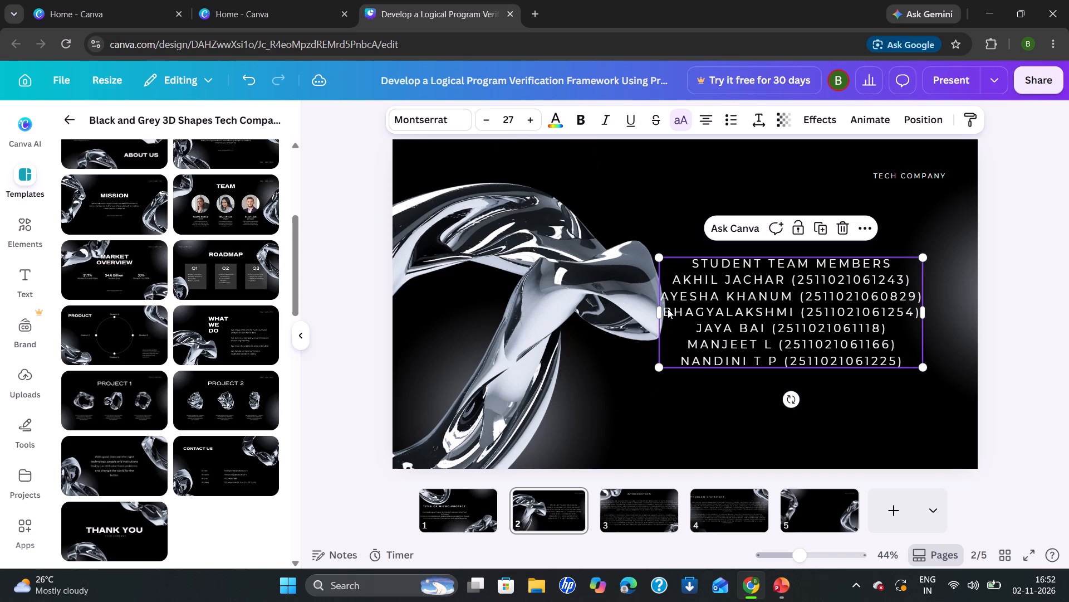
Move the student team members text block into slide 2's lower-right corner, clear of the glass shape.
left_click_drag(676, 348, 717, 438)
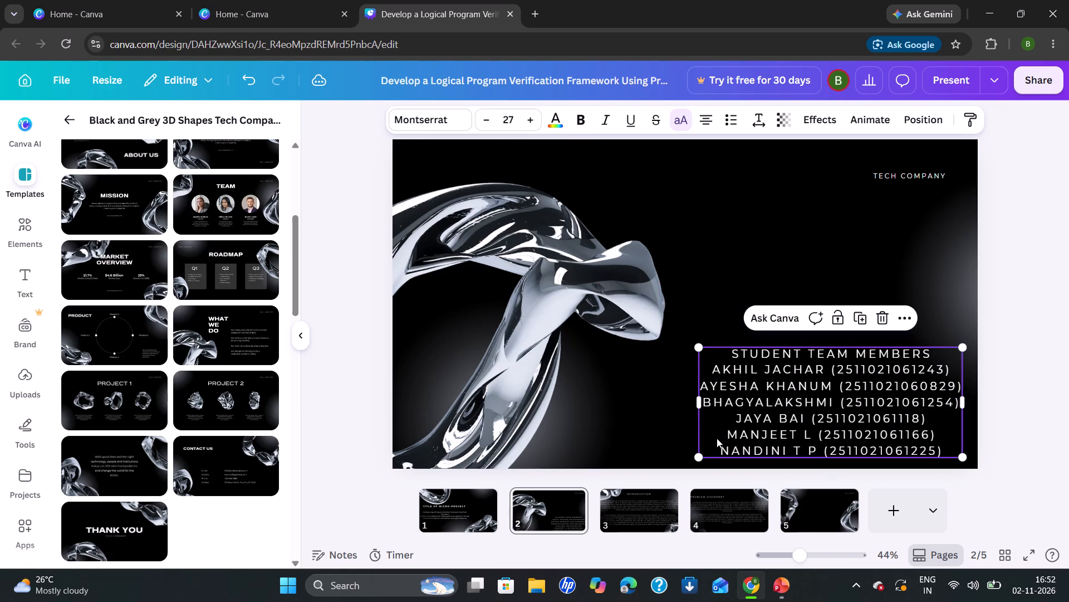
left_click(709, 247)
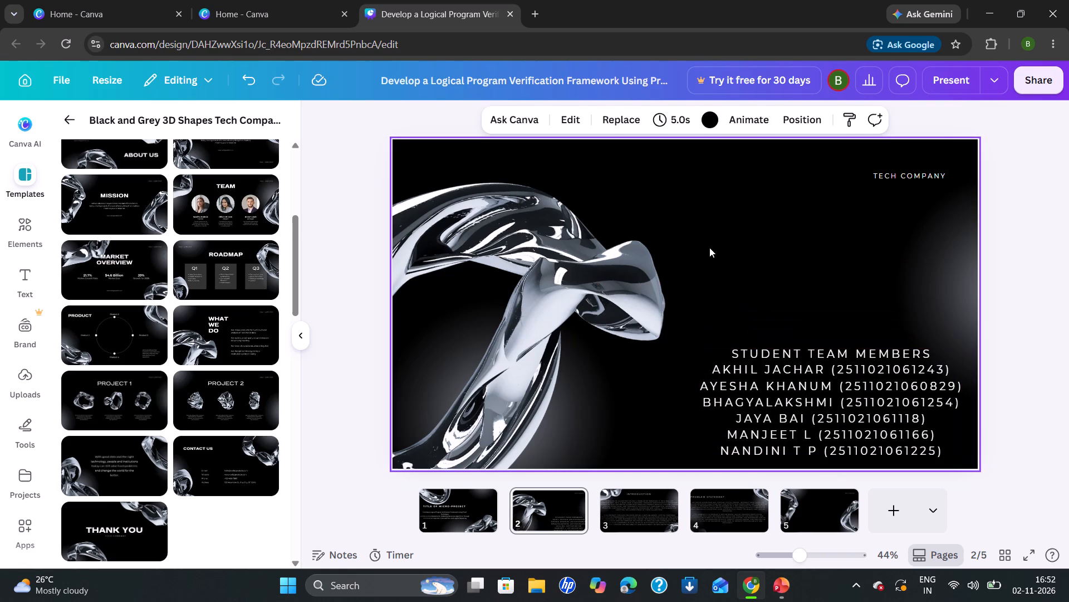
left_click(933, 352)
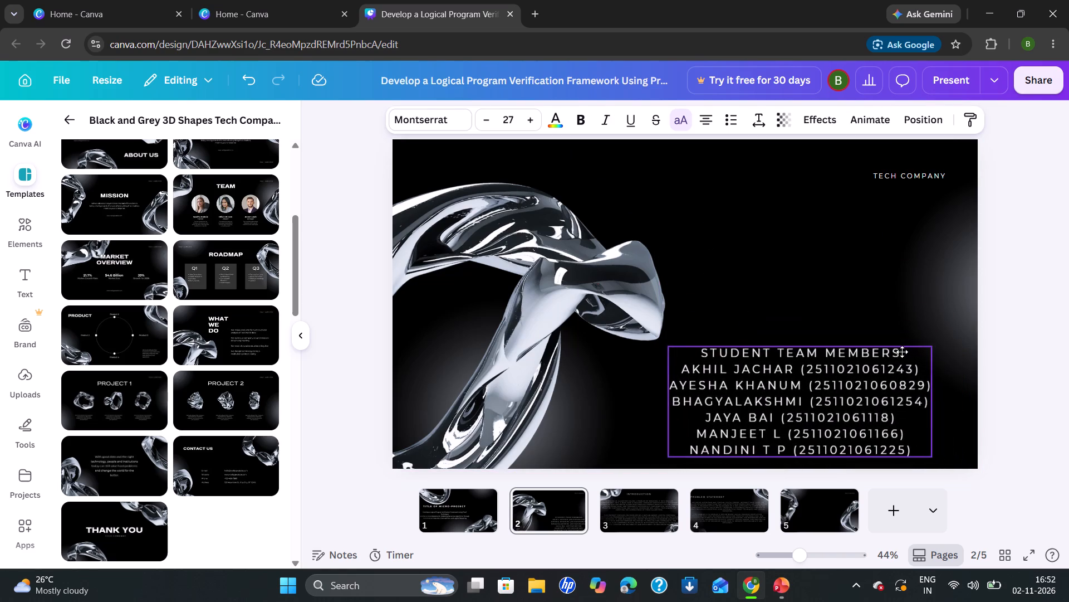
left_click_drag(929, 354, 921, 354)
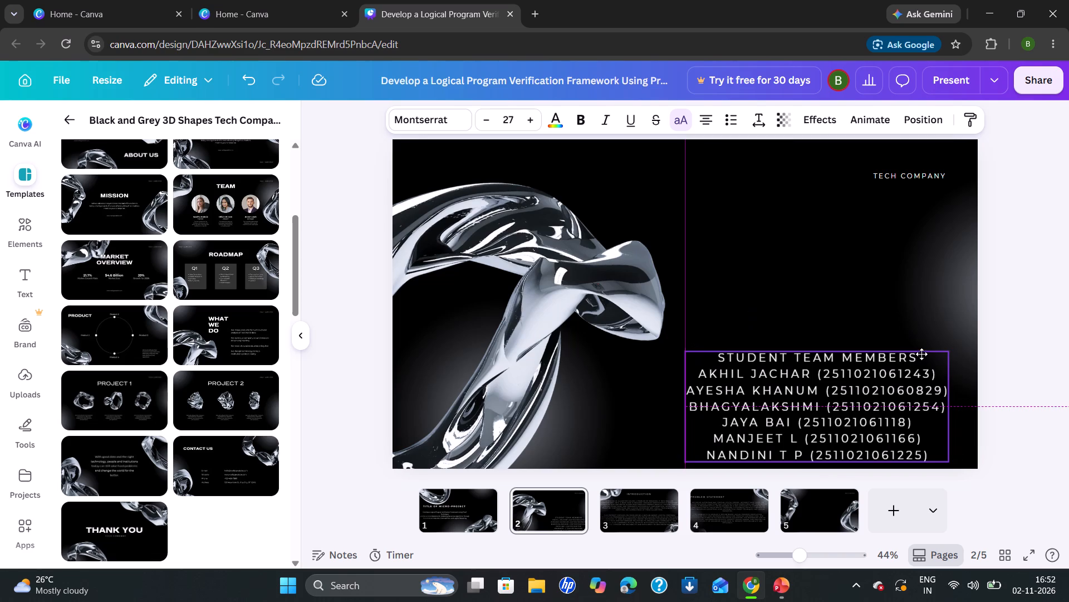
left_click_drag(921, 354, 929, 348)
left_click(882, 273)
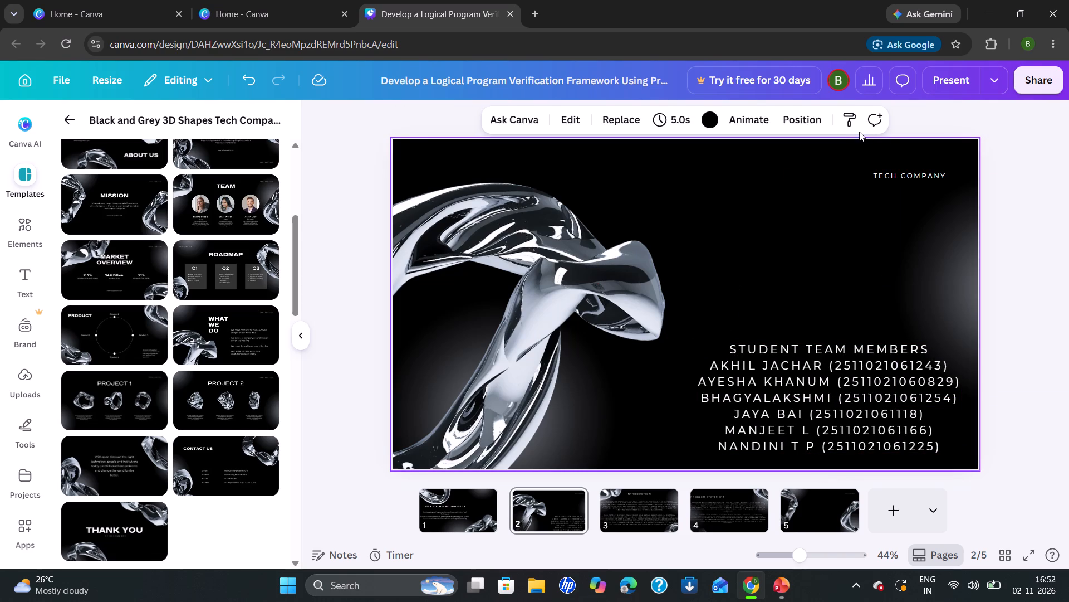
Switch to Presentation1_updated in PowerPoint and shift the Mathematical Formulas picture slightly upward on the Formulae slide.
key("Right")
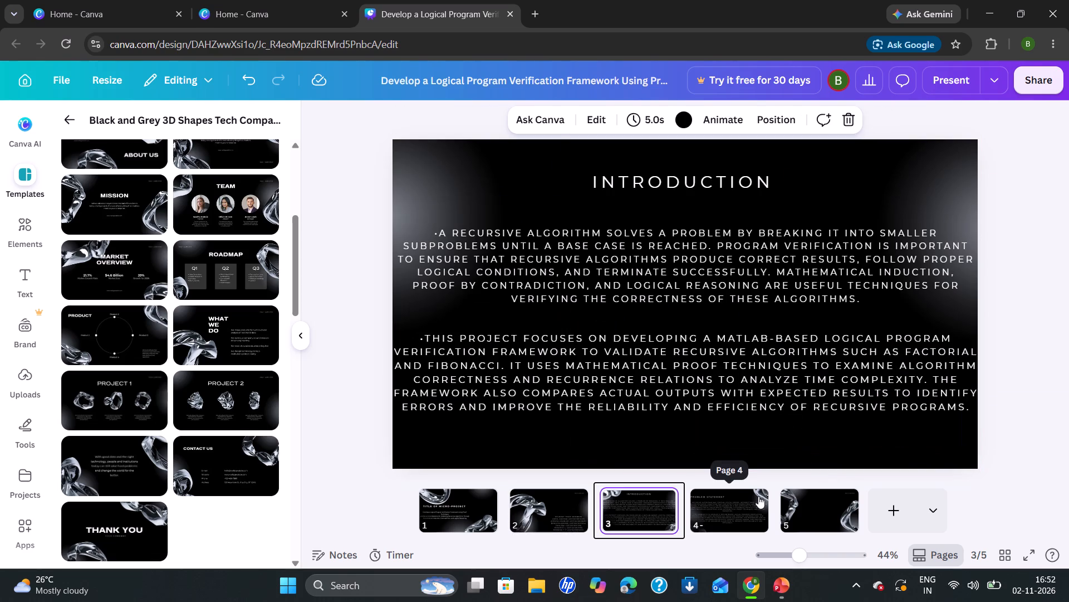
key("Right")
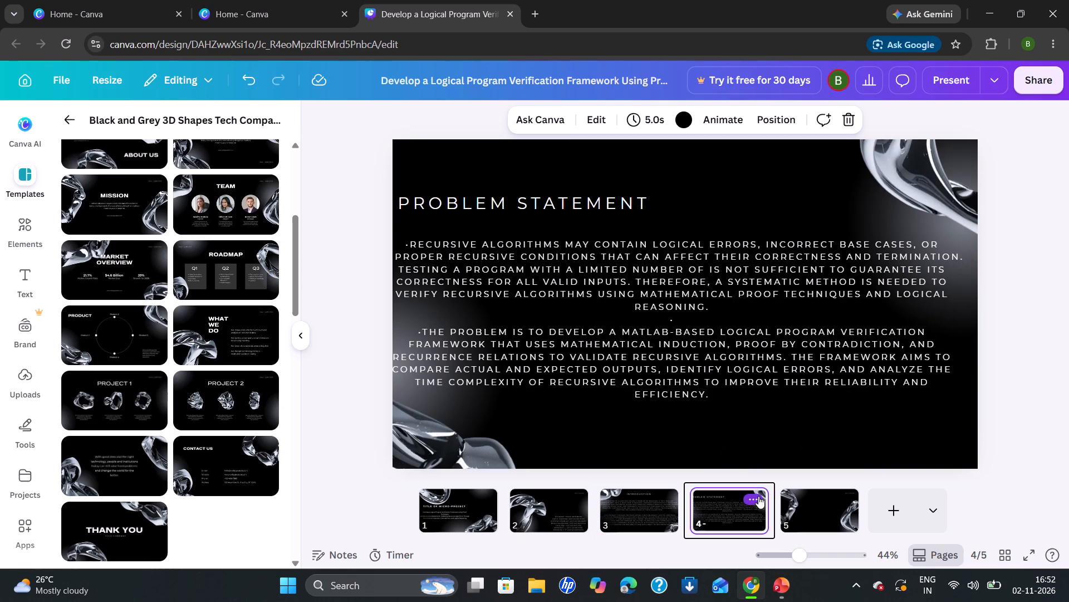
key("Right")
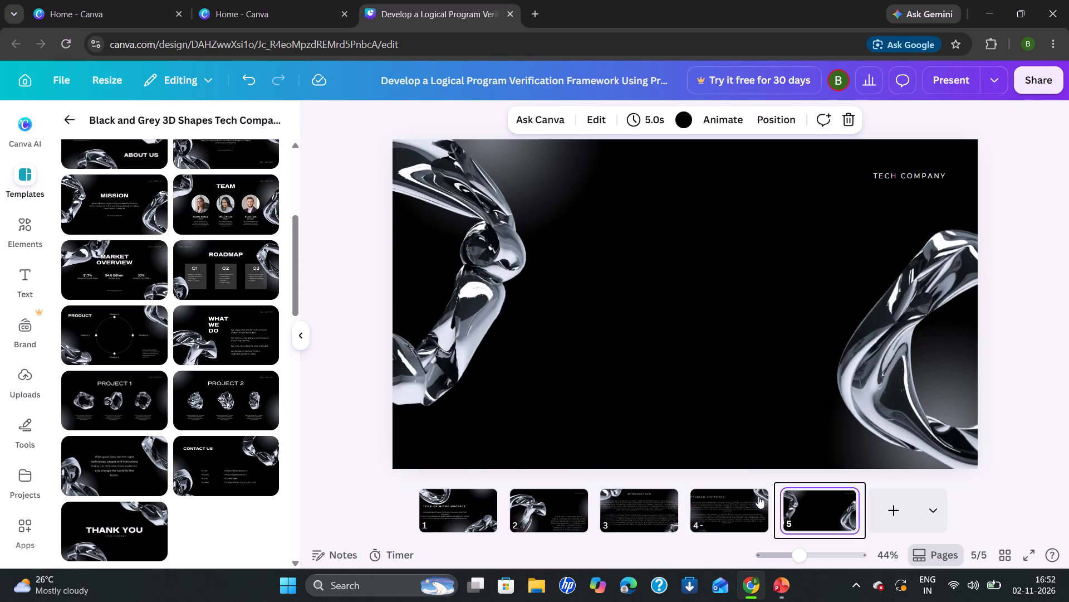
left_click(680, 299)
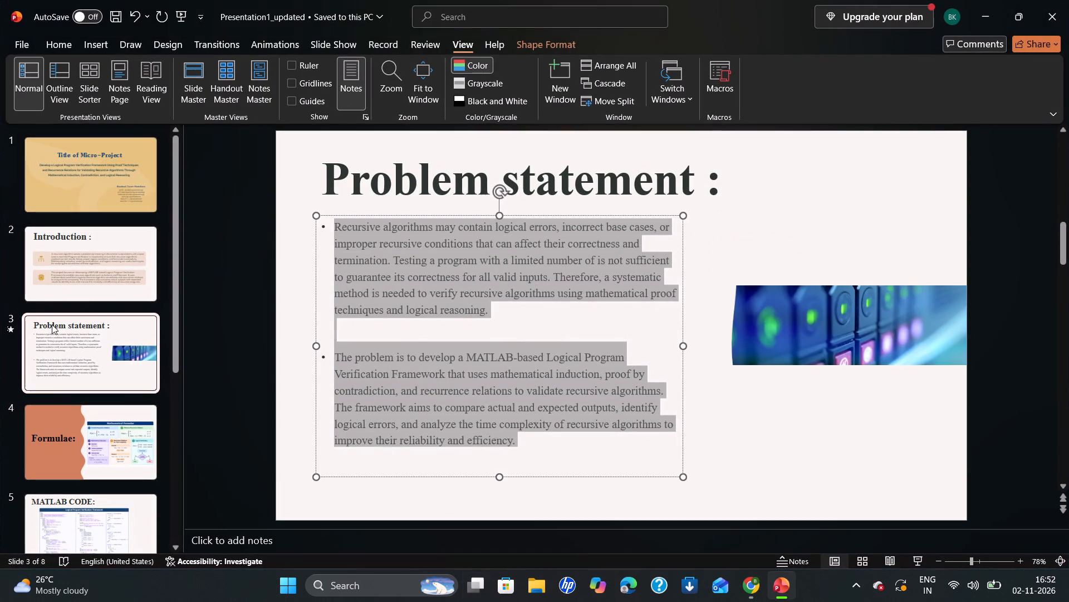
left_click(66, 421)
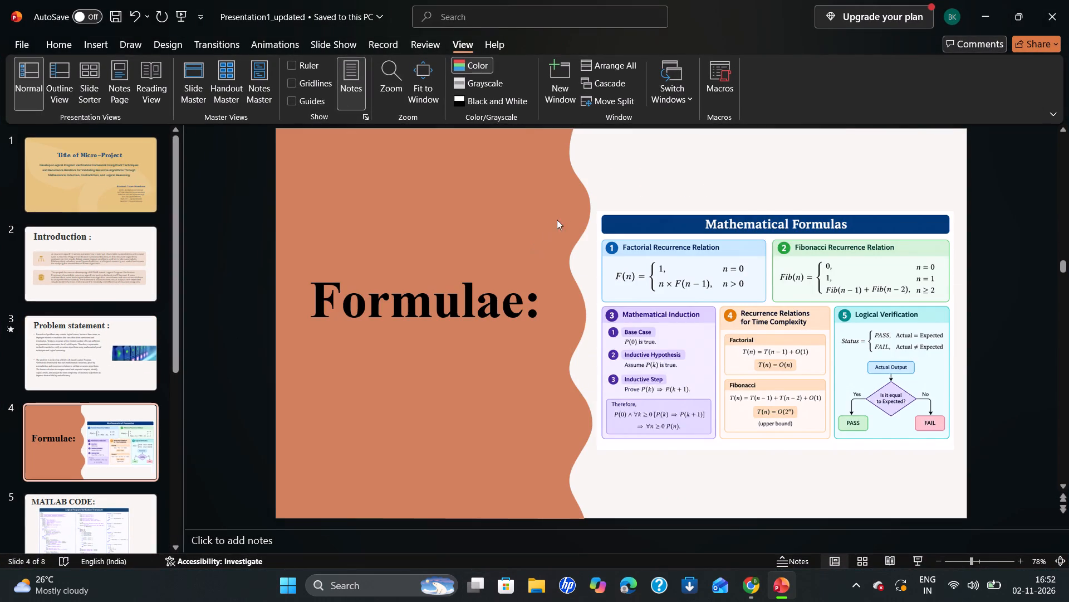
left_click_drag(602, 218, 585, 217)
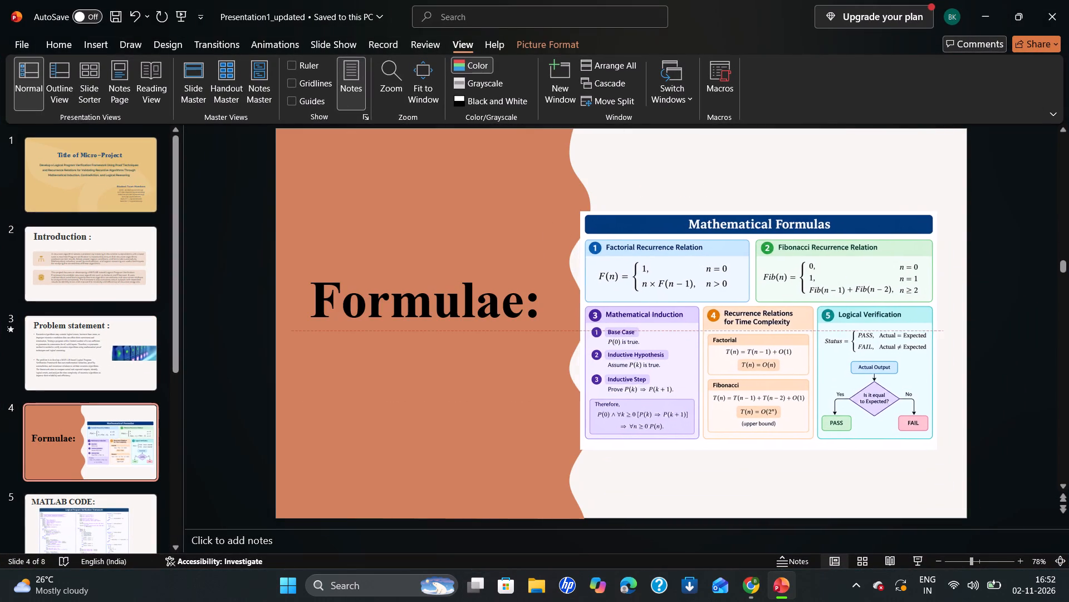
left_click_drag(585, 217, 586, 217)
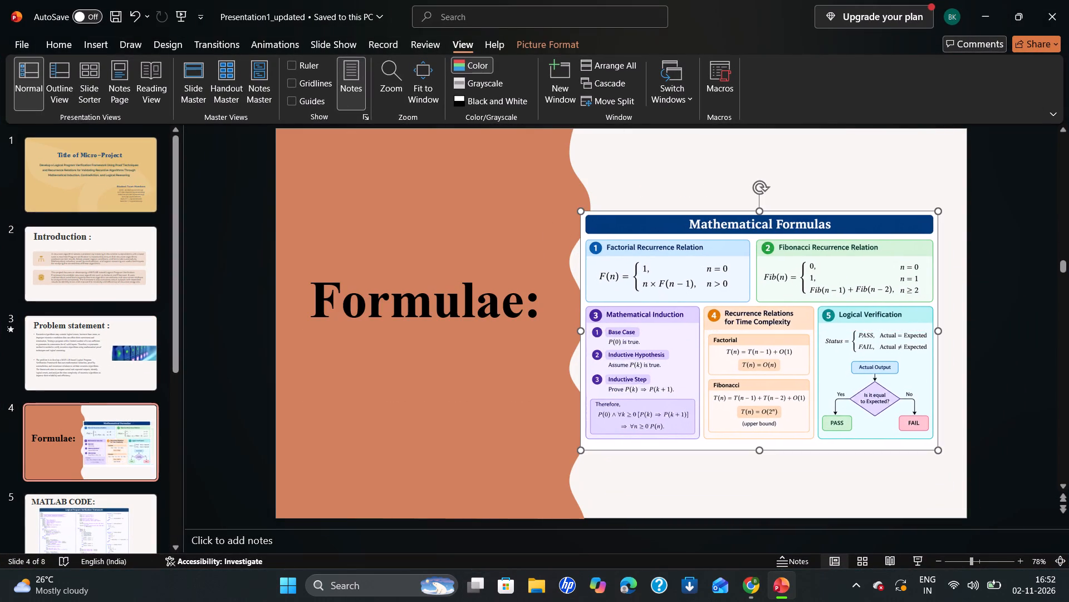
left_click_drag(595, 217, 611, 215)
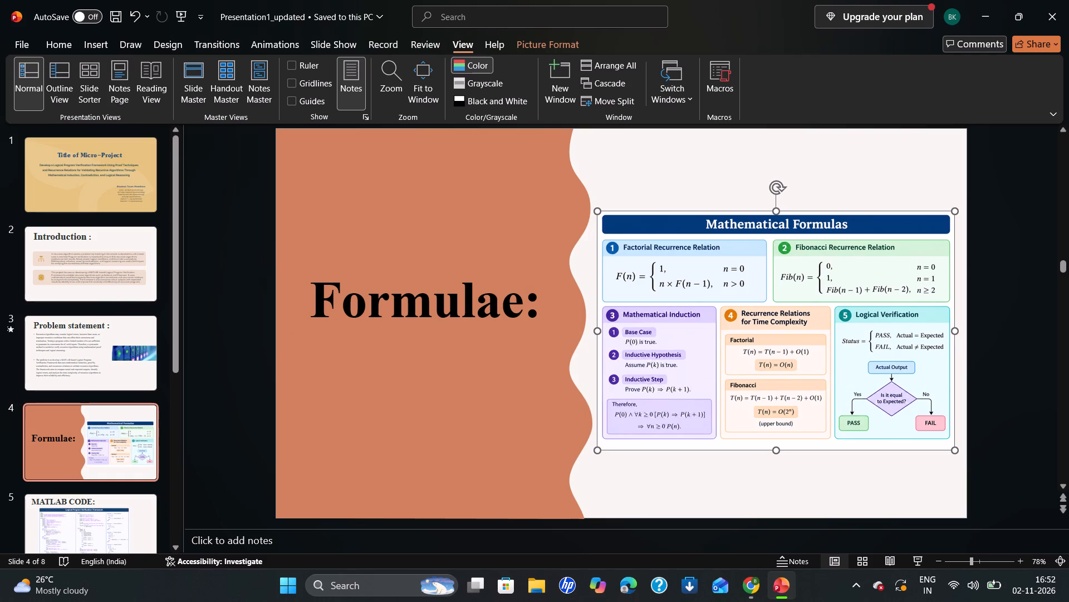
left_click(780, 454)
left_click_drag(780, 454, 775, 477)
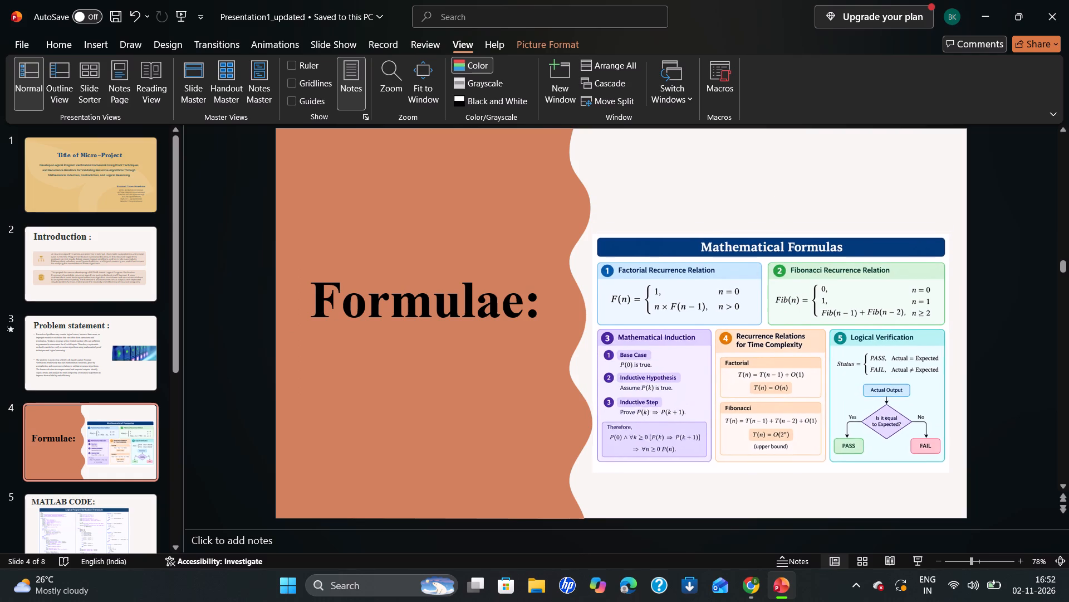
left_click_drag(775, 477, 777, 434)
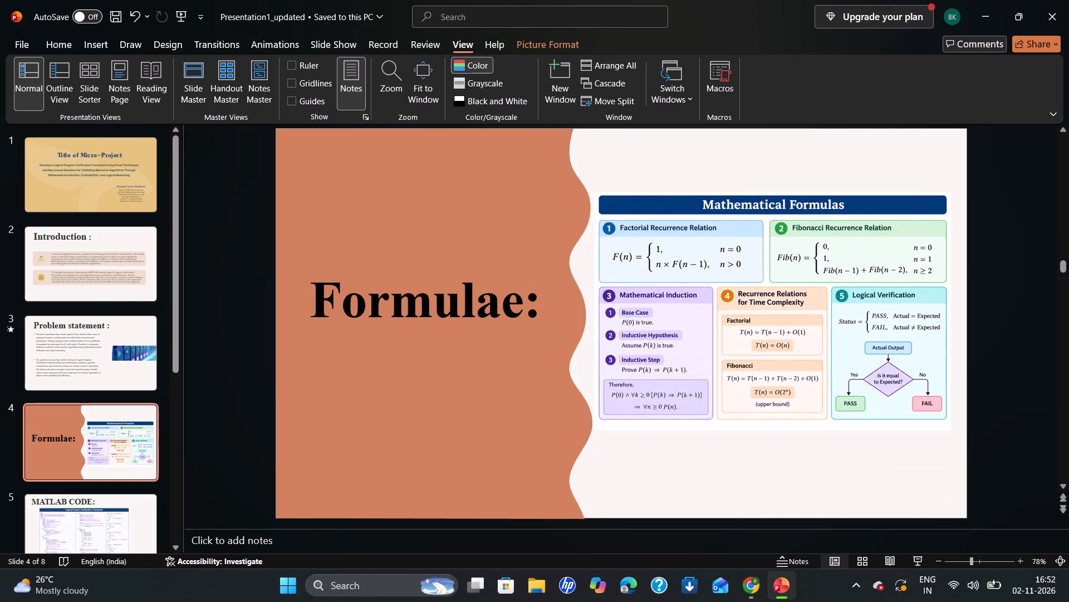
left_click_drag(777, 434, 779, 434)
left_click(812, 304)
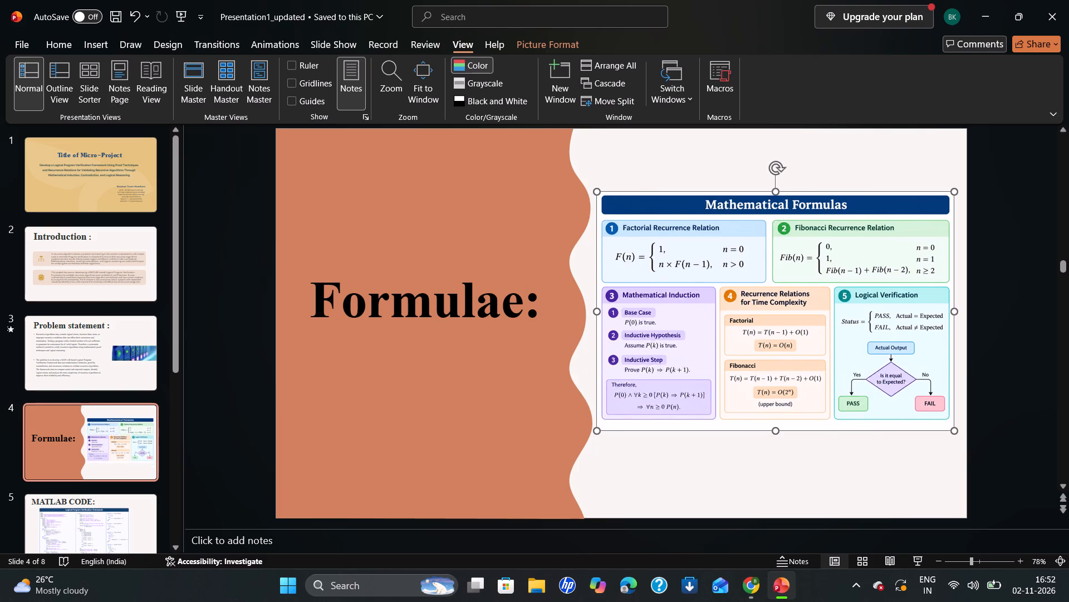
Shift the code picture on the MATLAB CODE slide slightly up and to the left.
left_click(72, 501)
scroll(72, 501, "down", 2)
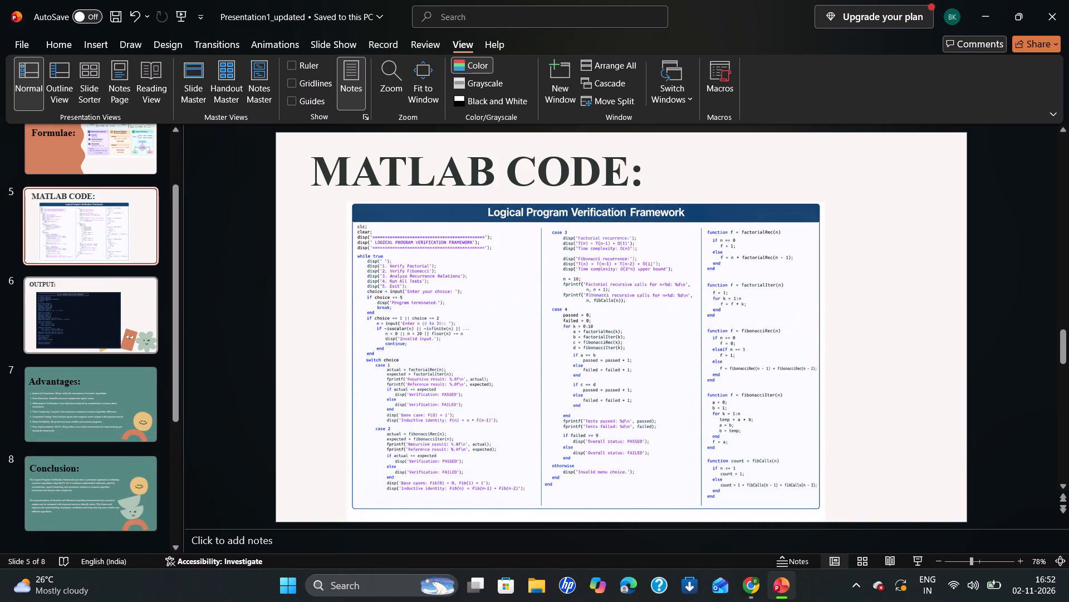
left_click_drag(361, 235, 355, 230)
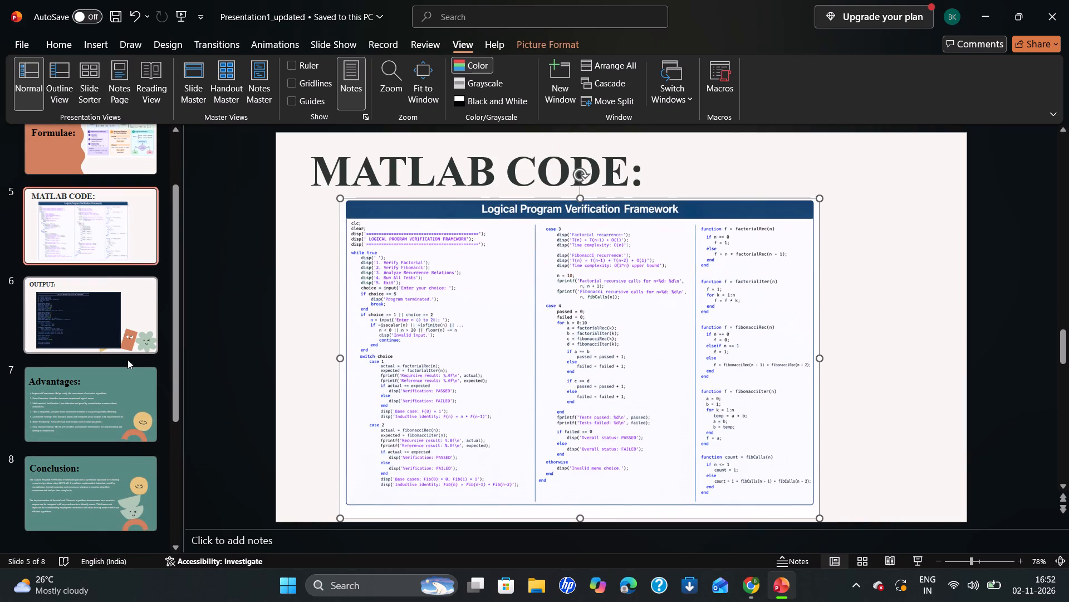
Copy the "Advantages:" heading from slide 7 of Presentation1_updated and paste it onto slide 5 of the Canva design.
left_click(74, 411)
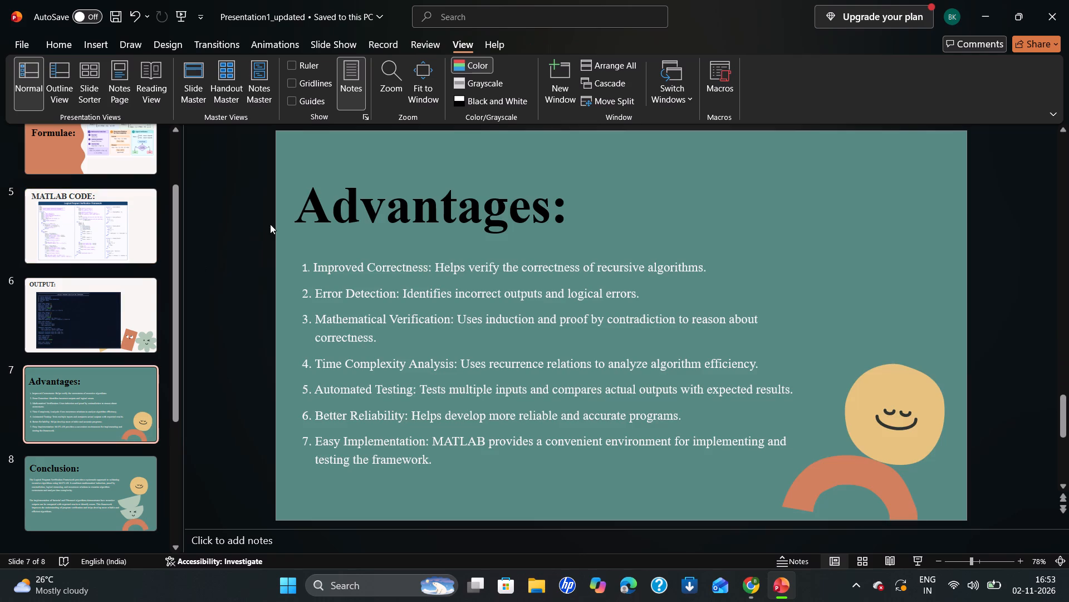
left_click(596, 222)
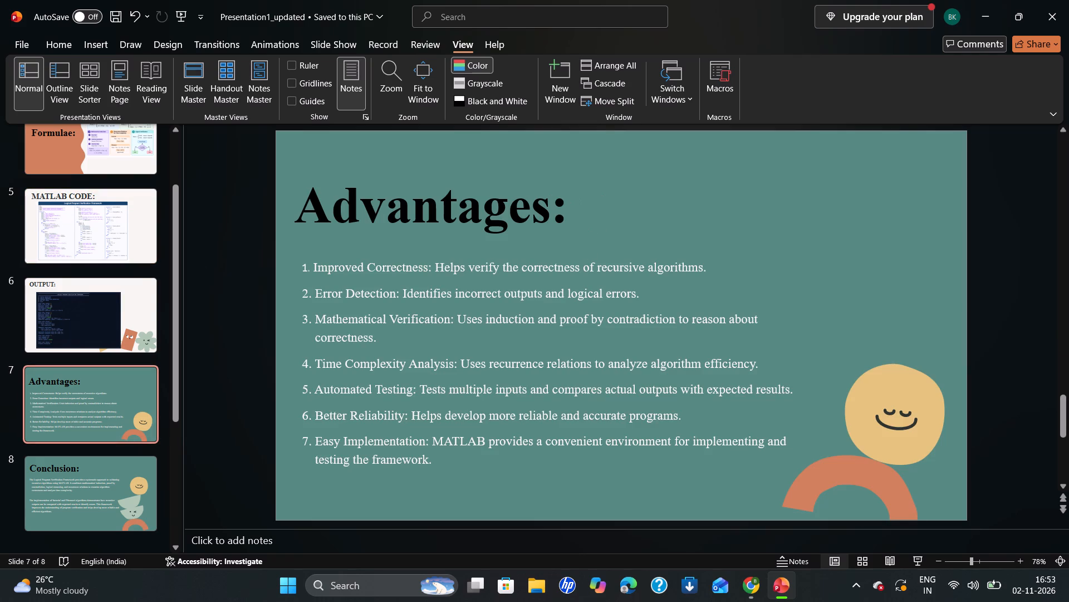
left_click_drag(564, 218, 334, 190)
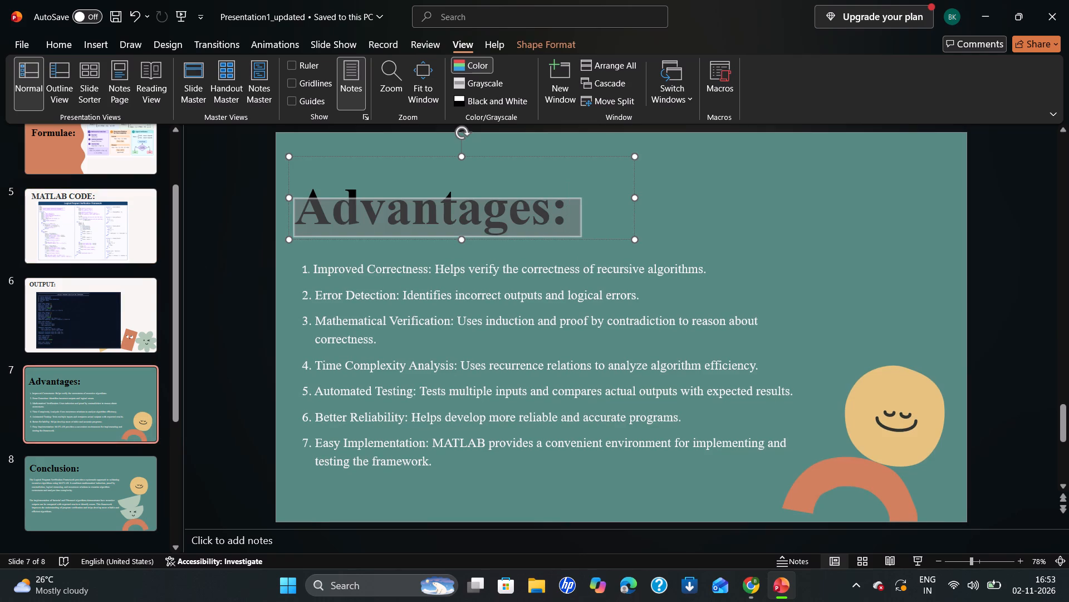
key("ctrl+c")
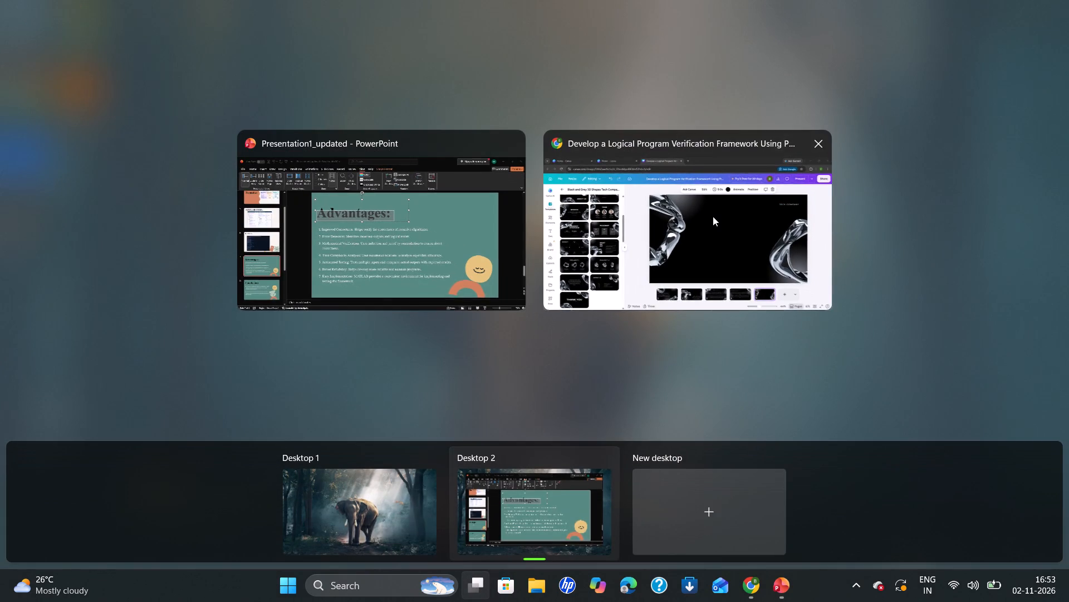
left_click(713, 216)
left_click(638, 216)
key("ctrl+v")
left_click(638, 216, "ctrl")
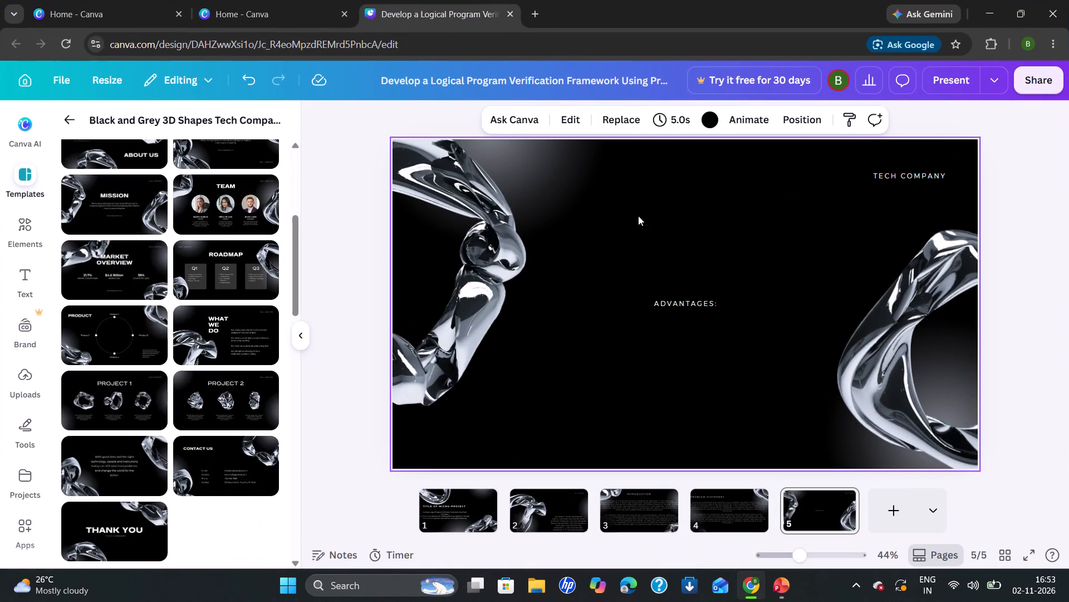
Enlarge the ADVANTAGES: heading on slide 5 to font size 39 and move it near the top of the slide.
left_click_drag(690, 298, 704, 312)
left_click(695, 308)
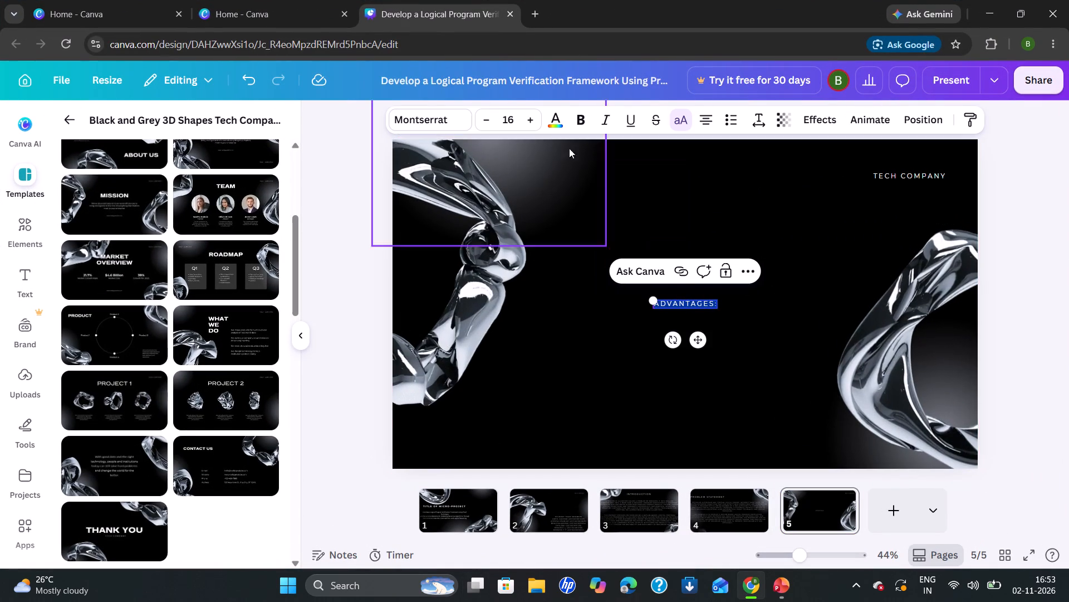
triple_click(532, 122)
triple_click(532, 122)
triple_click(532, 122)
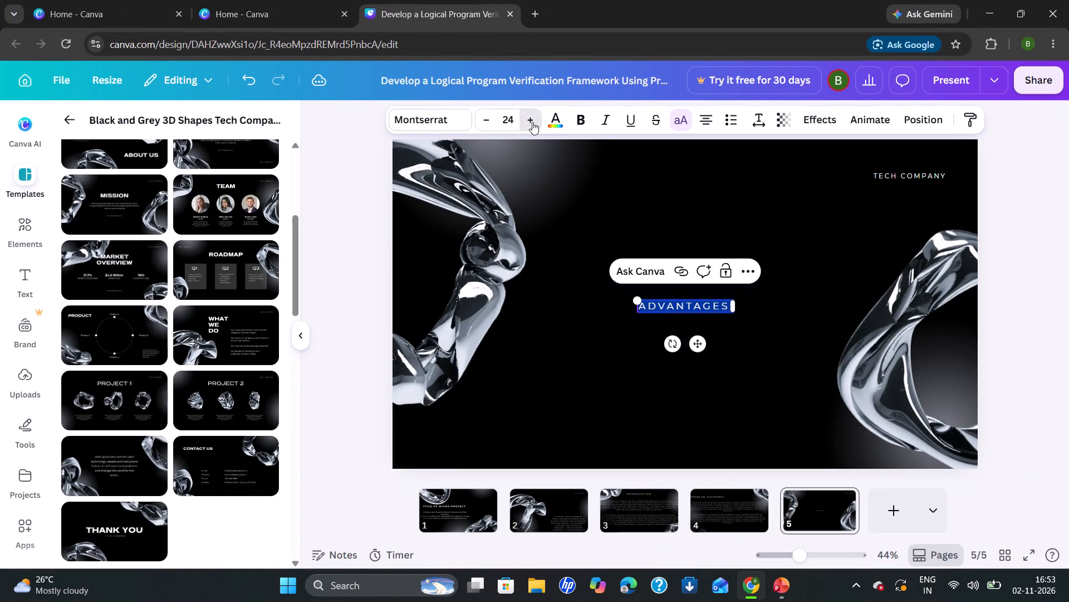
triple_click(532, 122)
triple_click(532, 122)
double_click(532, 122)
left_click_drag(532, 122, 679, 328)
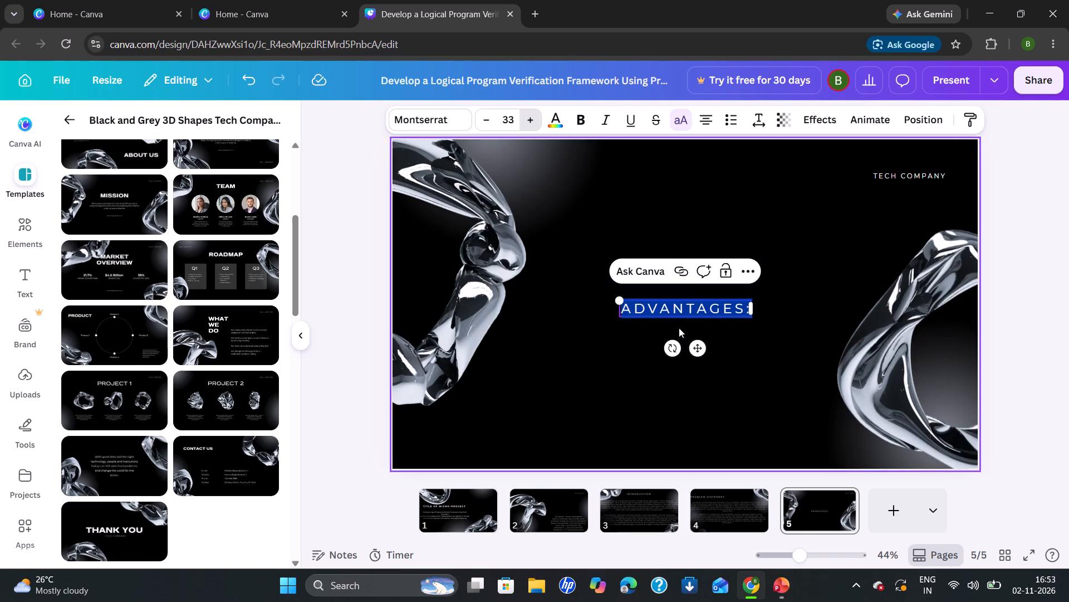
left_click_drag(679, 328, 673, 316)
left_click_drag(673, 316, 627, 195)
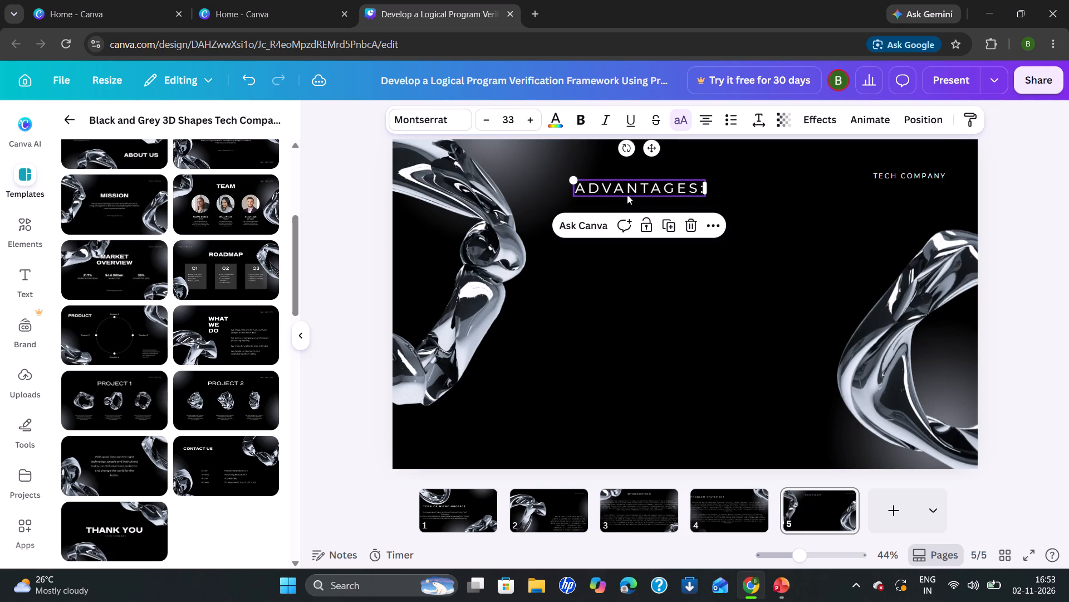
triple_click(532, 114)
triple_click(532, 114)
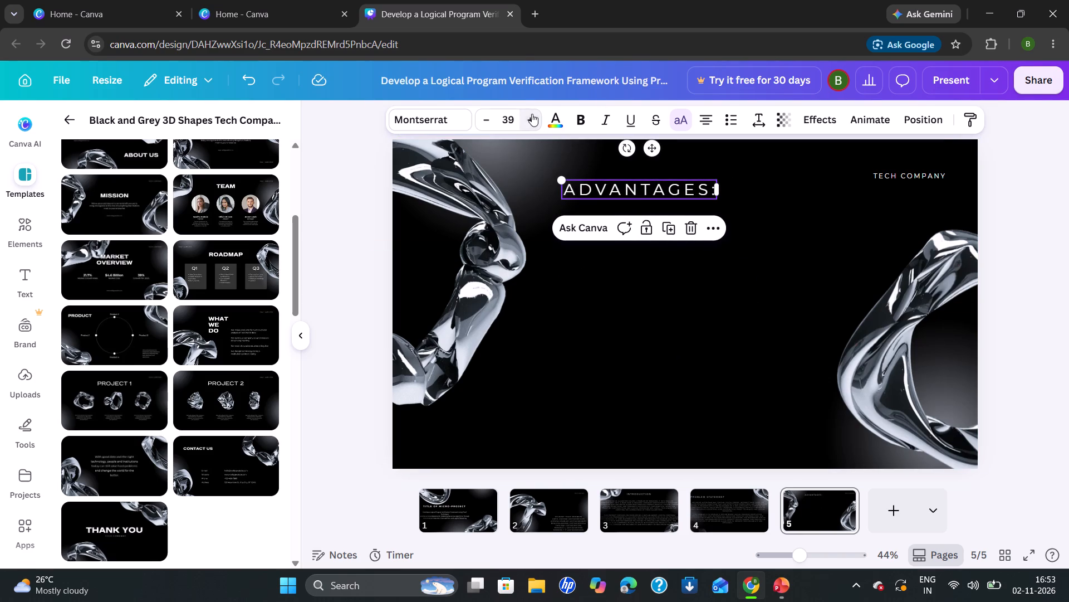
left_click(677, 316)
Copy the seven advantages points from slide 7 of Presentation1_updated in PowerPoint and paste them onto Canva slide 5.
left_click(648, 268)
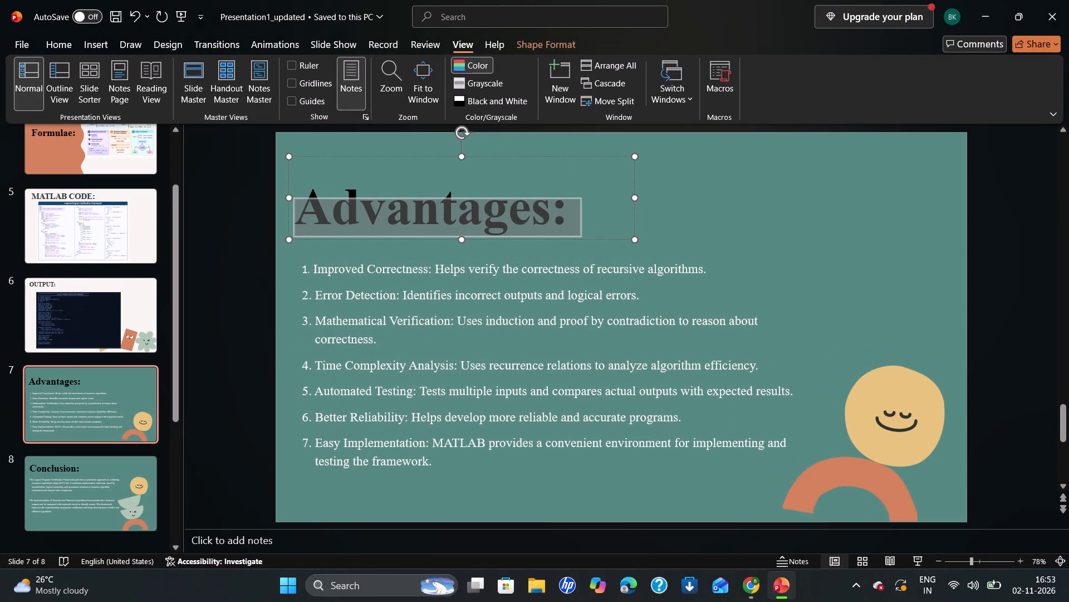
left_click(449, 441)
left_click_drag(449, 441, 383, 348)
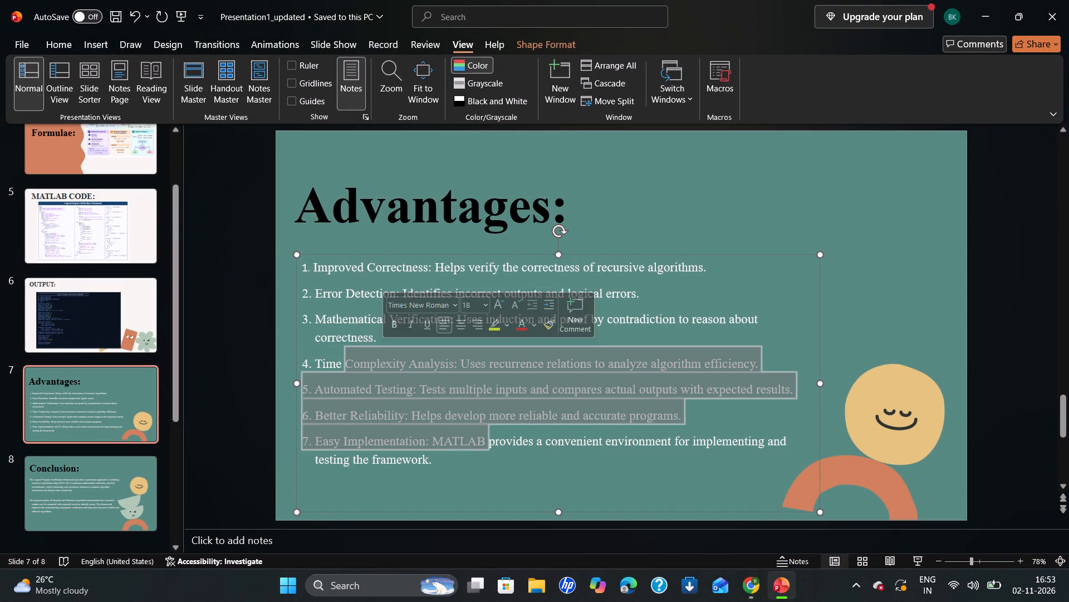
left_click(428, 469)
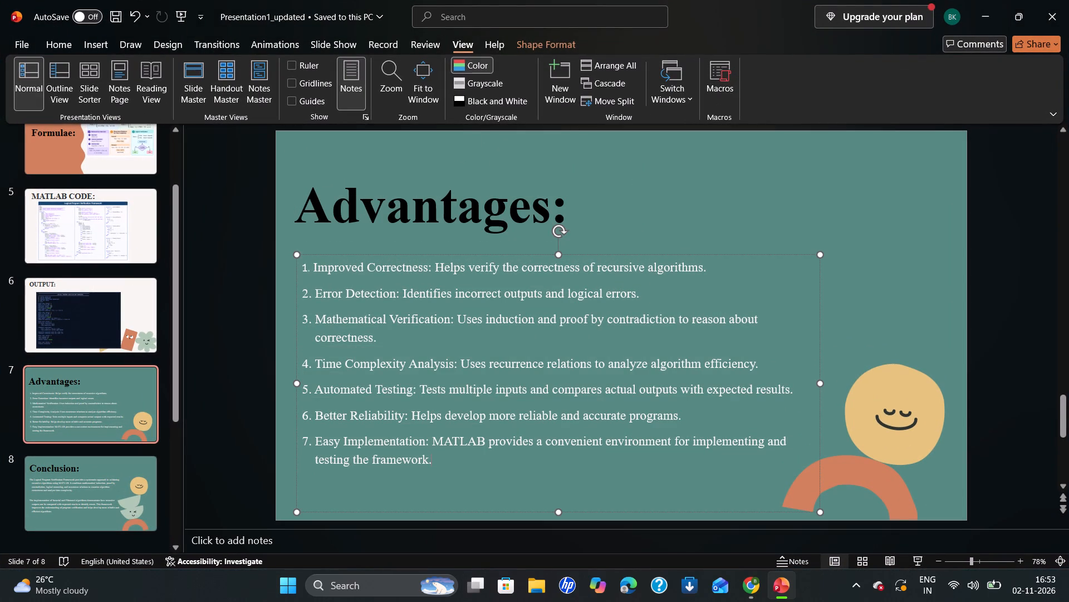
left_click_drag(435, 470, 314, 247)
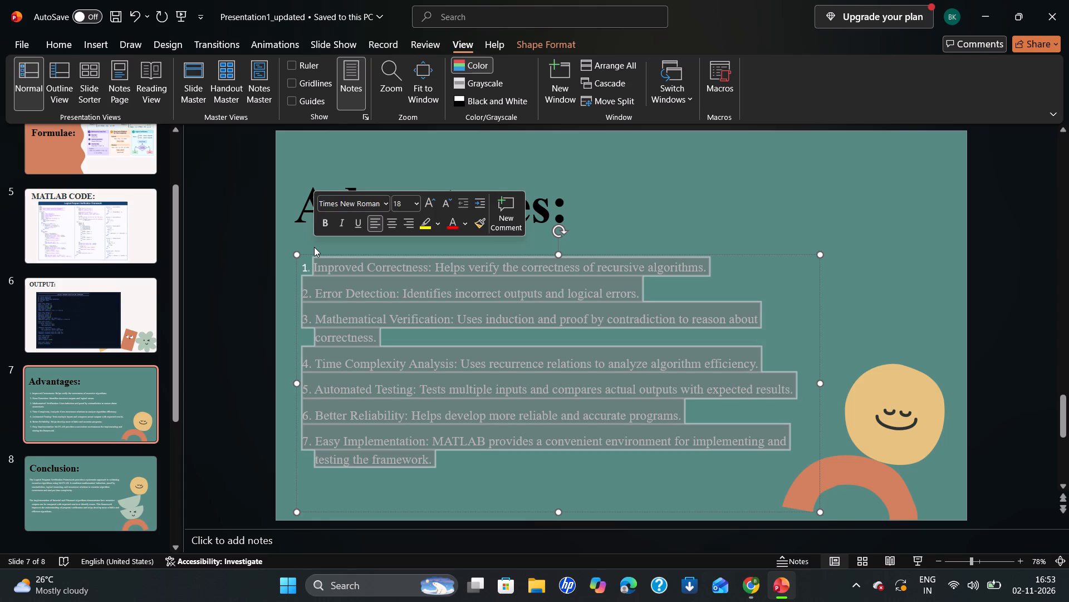
key("ctrl+c")
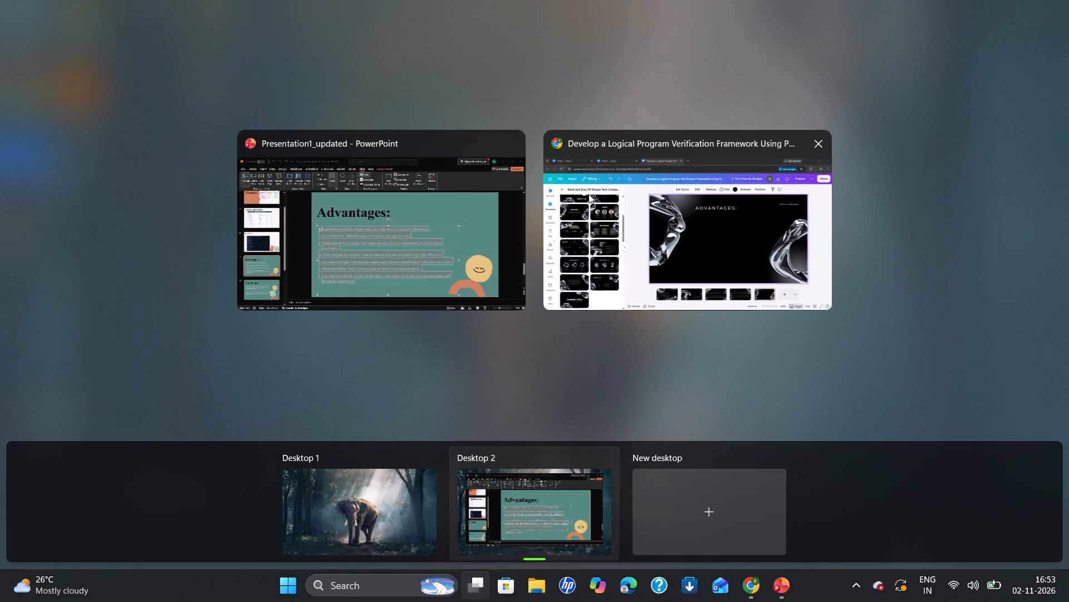
left_click(688, 240)
left_click(640, 243)
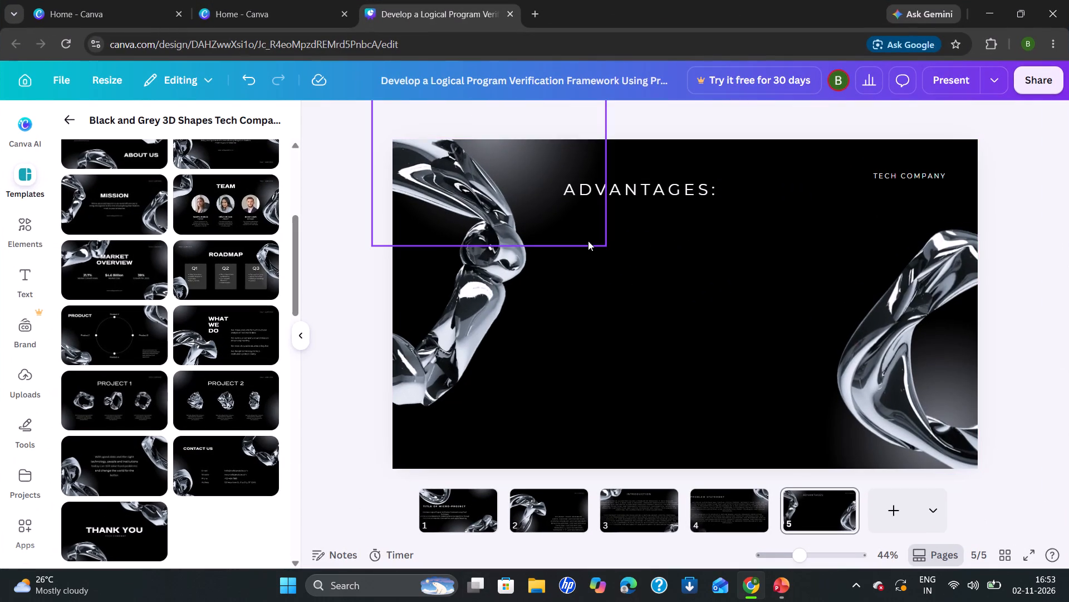
left_click(588, 241)
left_click(597, 268)
left_click(587, 259)
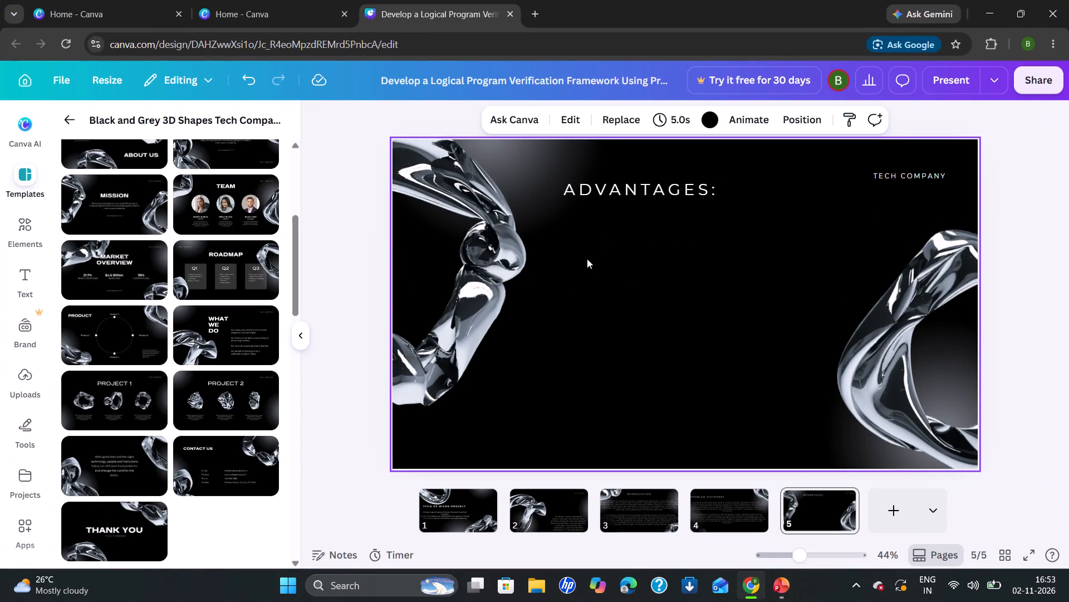
key("ctrl+v")
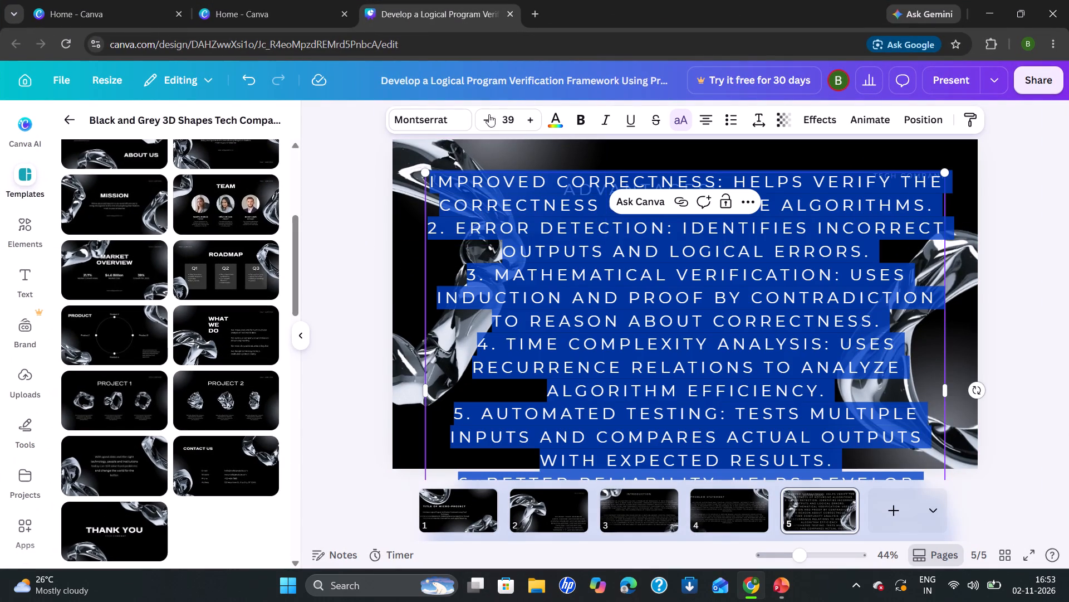
Reduce the pasted advantages text to font size 21.
triple_click(492, 120)
triple_click(492, 120)
triple_click(492, 120)
triple_click(492, 120)
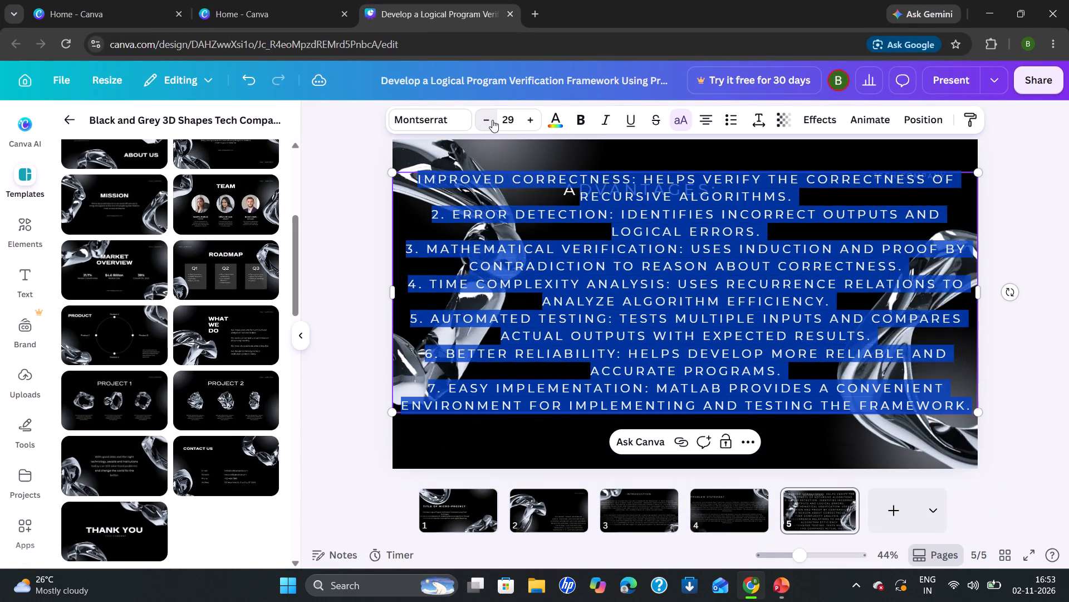
triple_click(492, 120)
triple_click(492, 120)
double_click(492, 120)
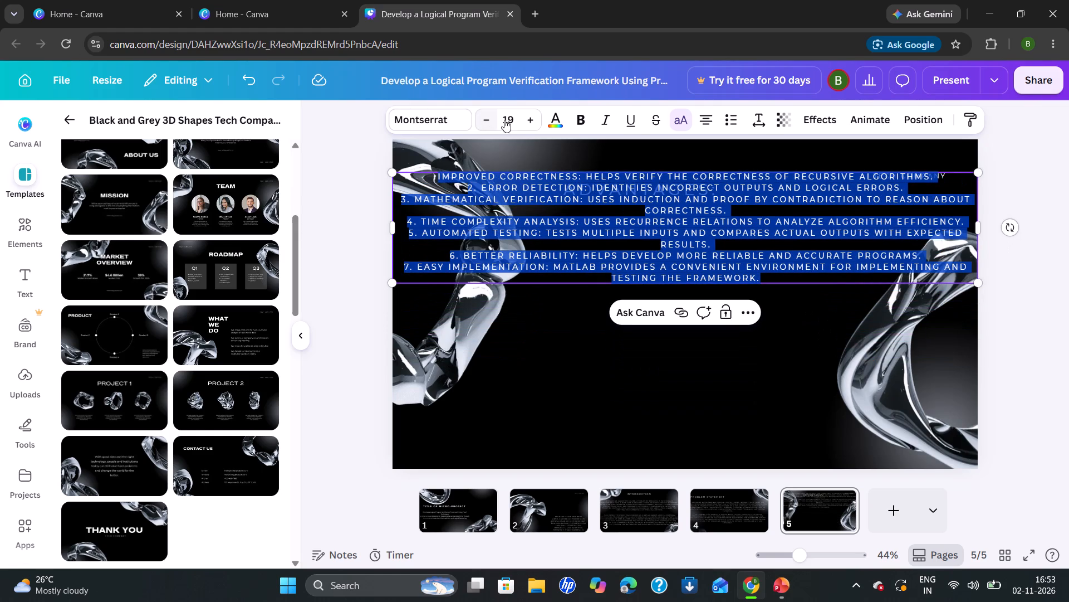
double_click(528, 121)
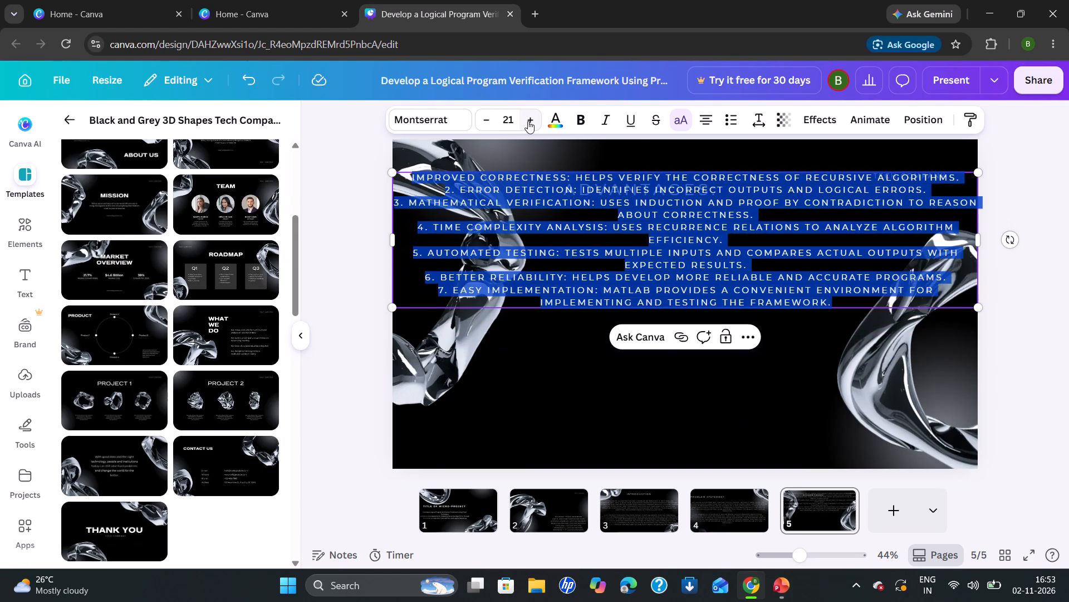
Move slide 5's left glass shape mostly off the left edge and the right glass shape into the lower-right corner.
left_click_drag(454, 337, 439, 319)
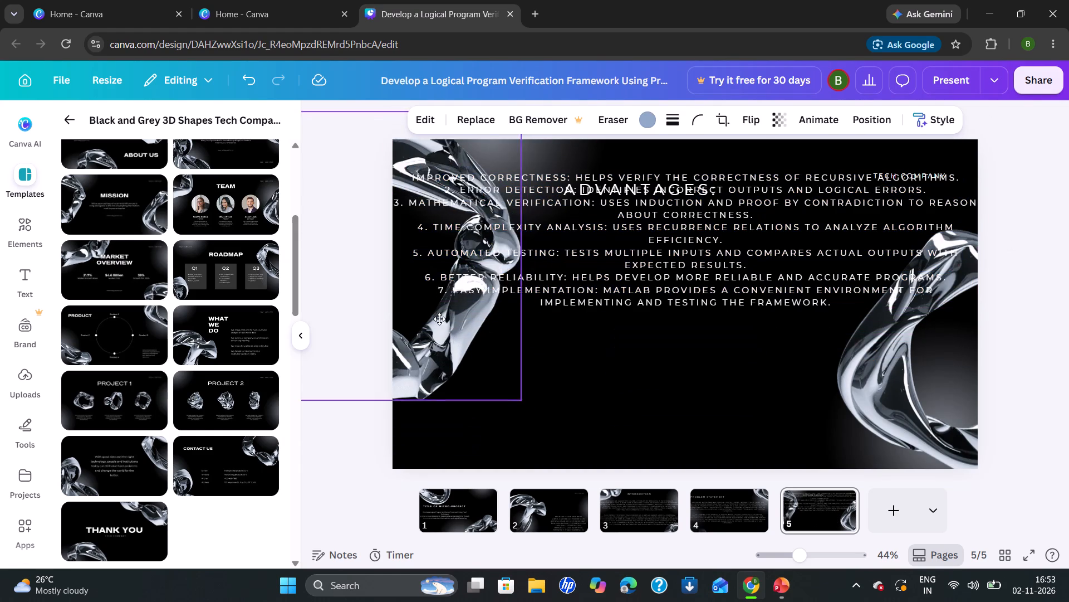
left_click_drag(439, 319, 374, 375)
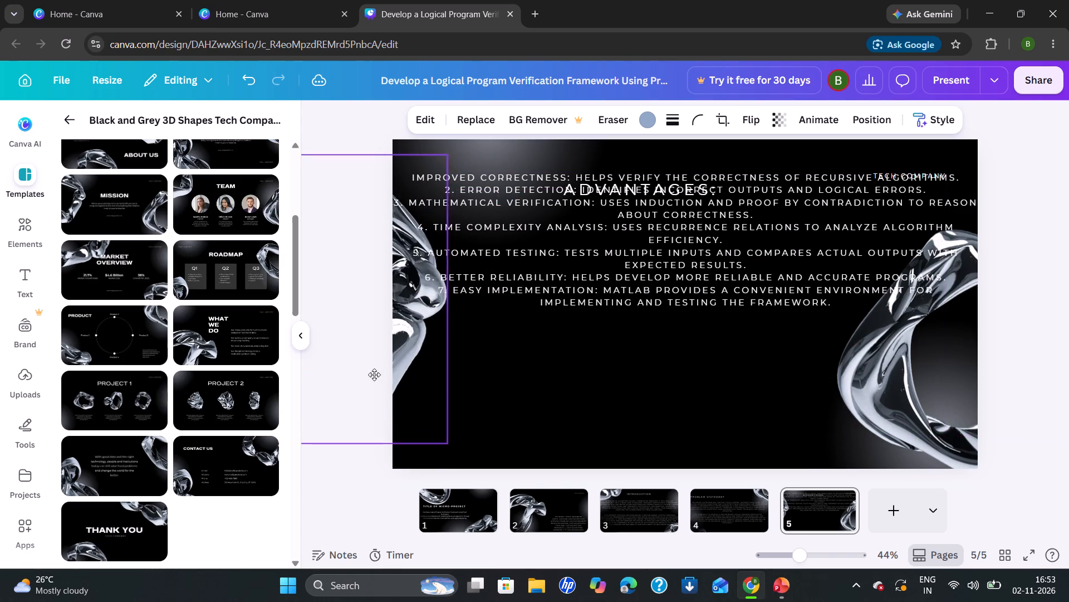
left_click_drag(374, 375, 349, 370)
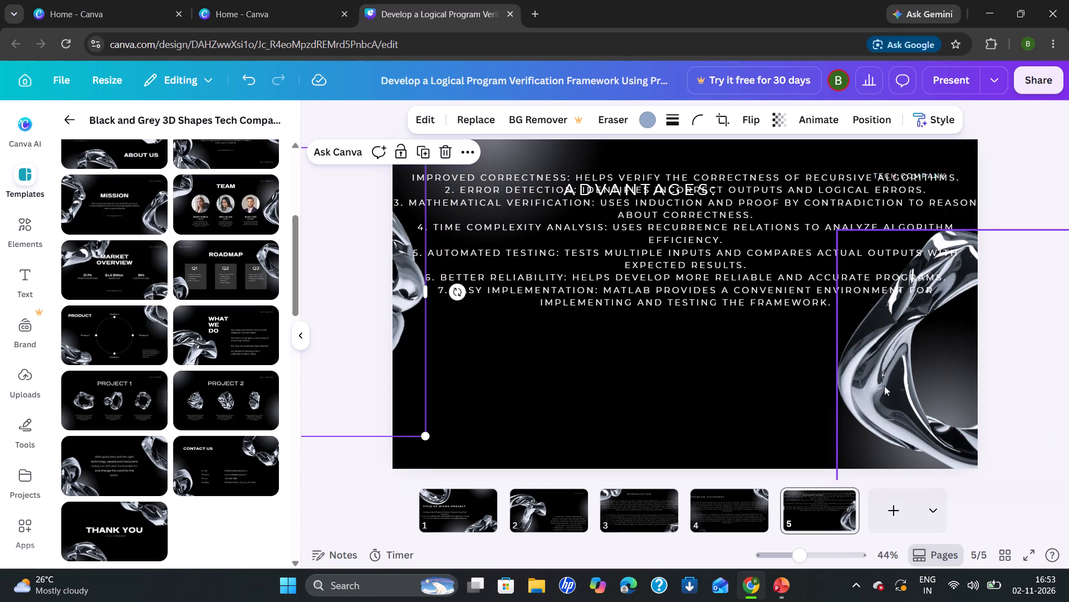
left_click_drag(884, 386, 953, 448)
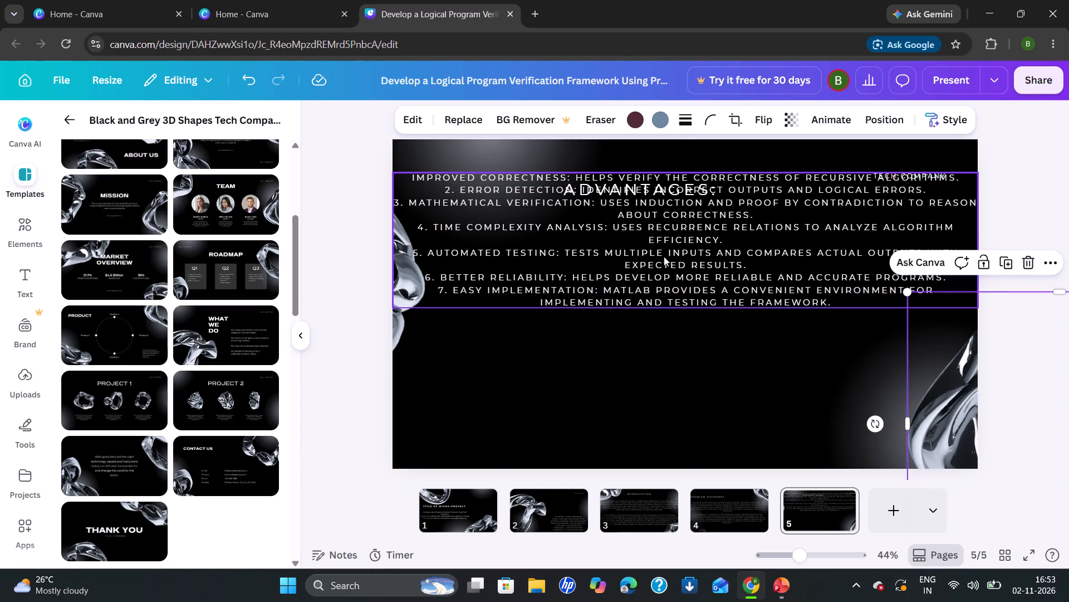
Move the advantages text block below the ADVANTAGES: heading, around the middle of slide 5.
left_click_drag(664, 256, 656, 396)
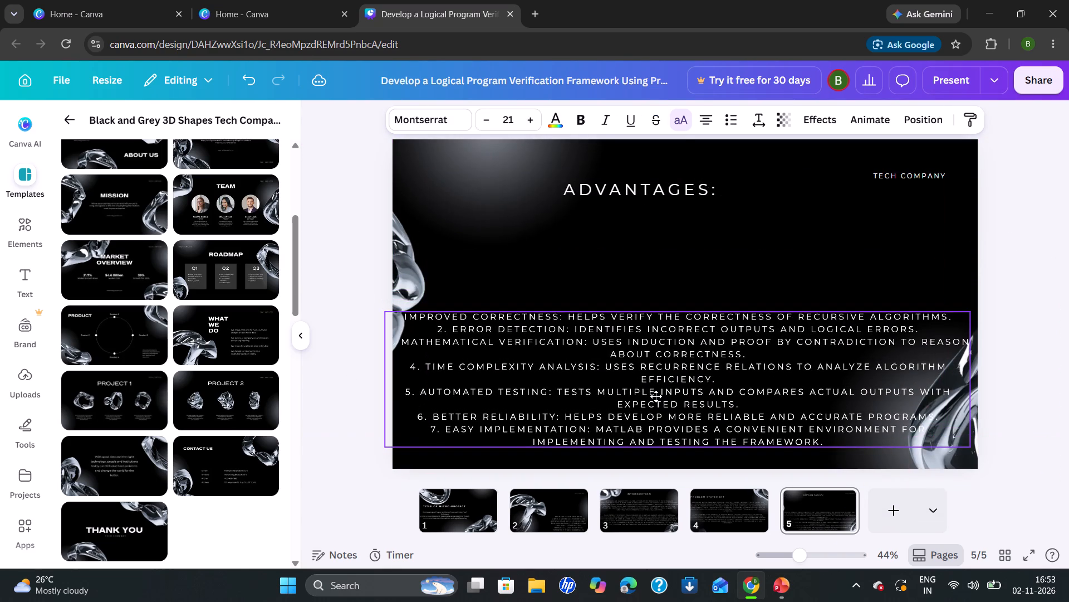
left_click_drag(656, 396, 687, 331)
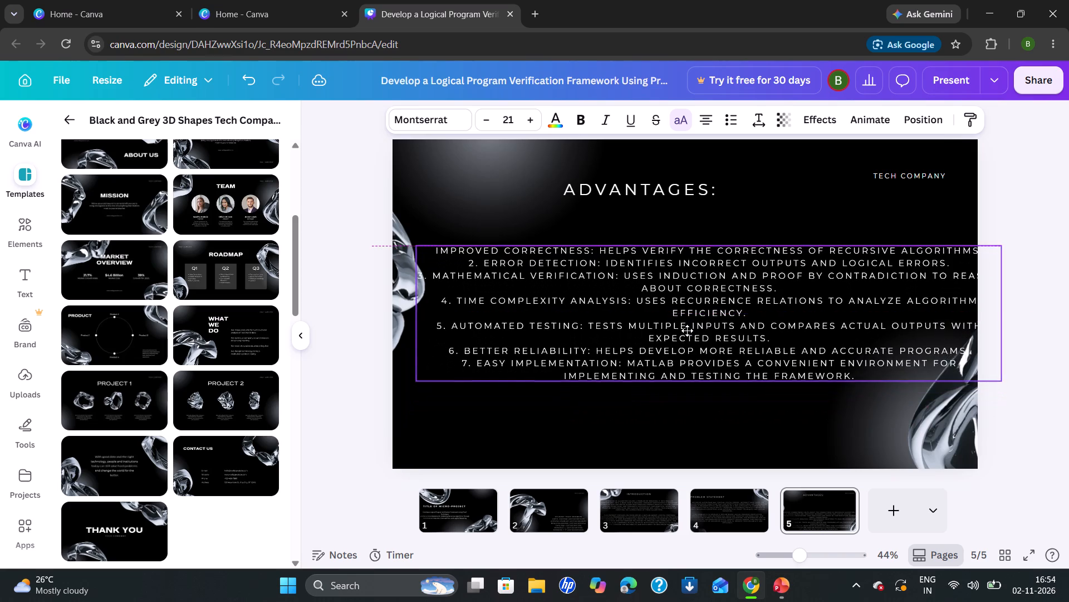
left_click_drag(687, 331, 684, 318)
Move the left glass shape down into slide 5's lower-left corner.
left_click_drag(402, 297, 402, 304)
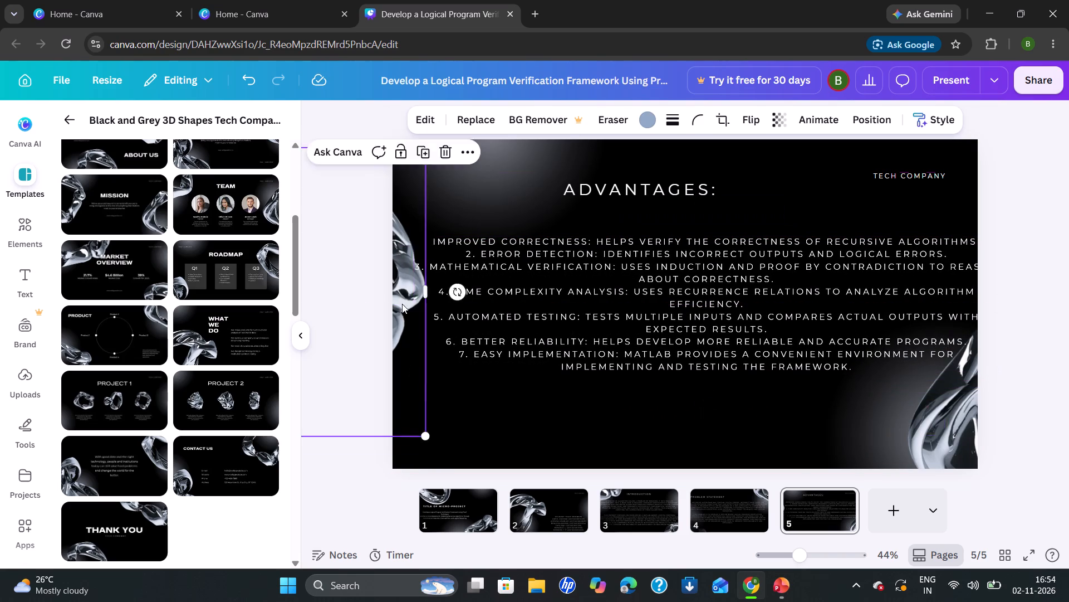
left_click_drag(402, 304, 444, 407)
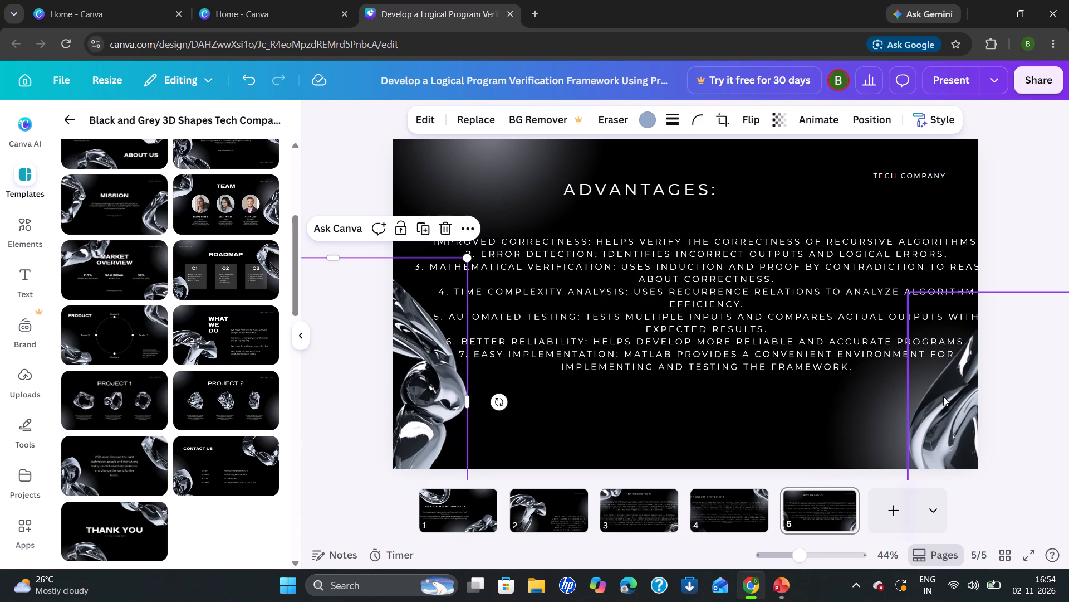
Delete the TECH COMPANY label from slide 5.
left_click(938, 179)
key("BackSpace")
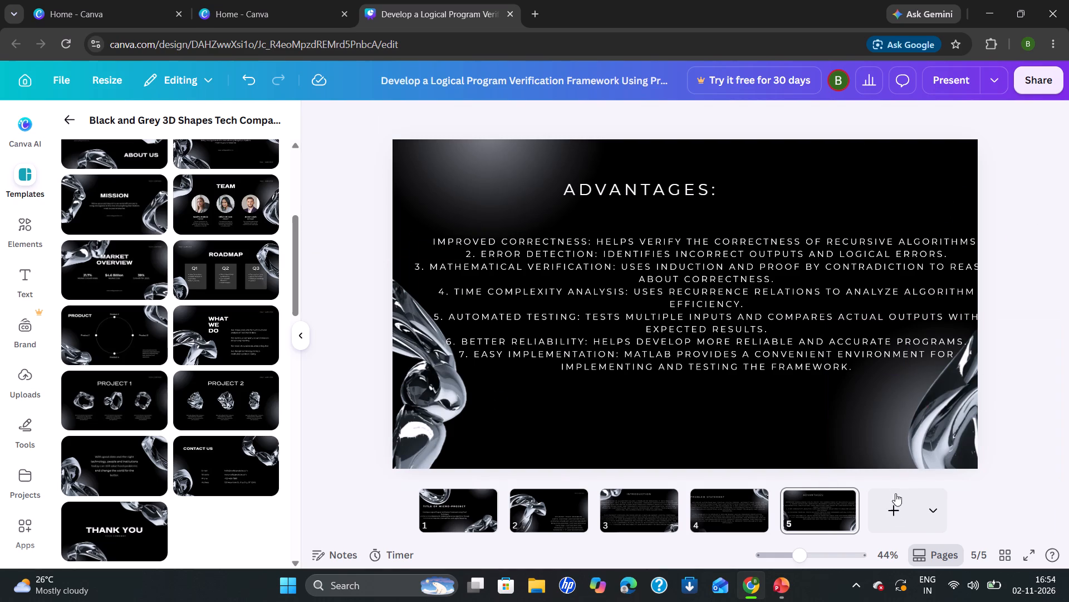
Add slide 6 and apply the TEAM page layout from the Black and Grey 3D Shapes template.
left_click(903, 518)
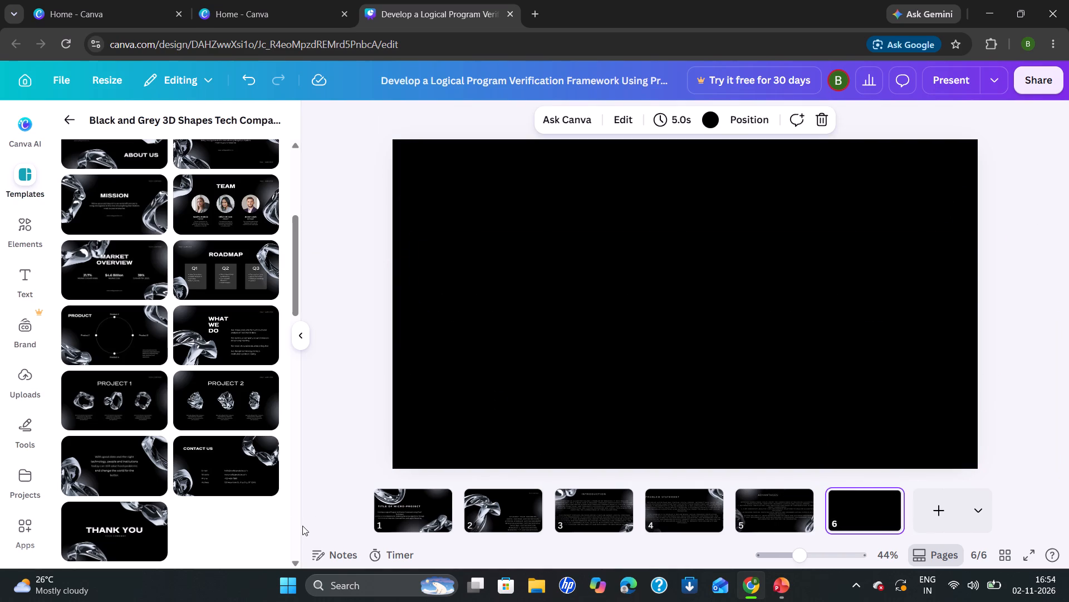
left_click(227, 184)
left_click(544, 358)
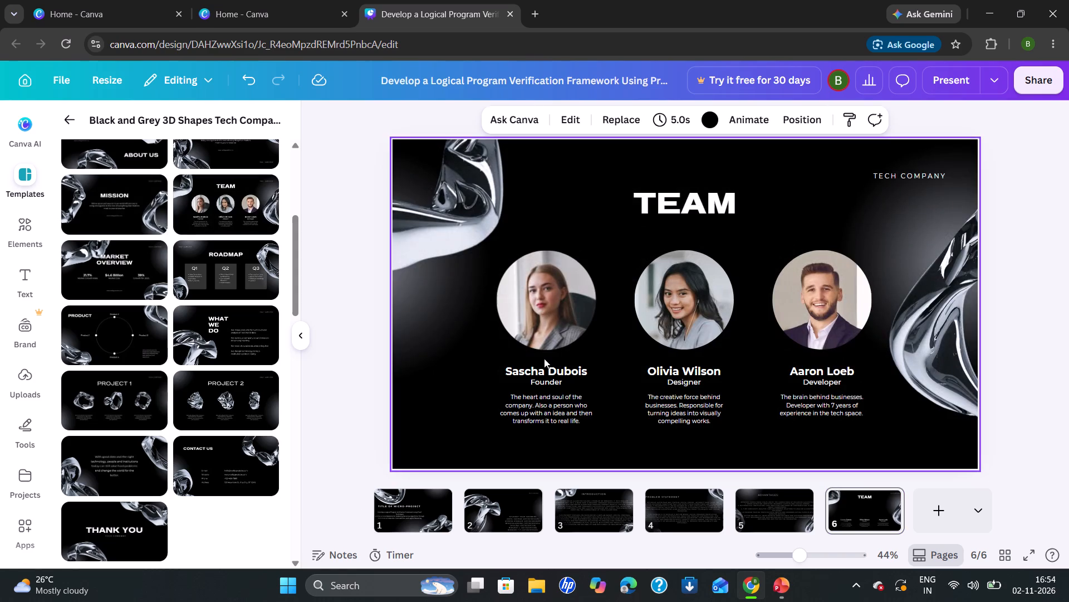
Delete the Founder's photo and description text from the TEAM layout on slide 6.
left_click(539, 318)
key("BackSpace")
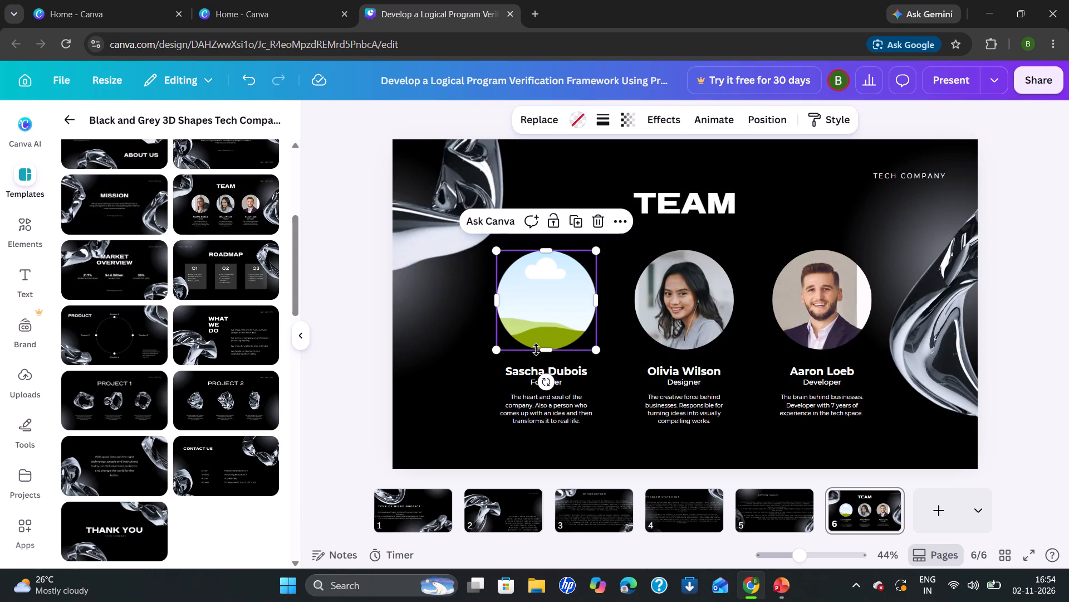
left_click(540, 382)
left_click(543, 419)
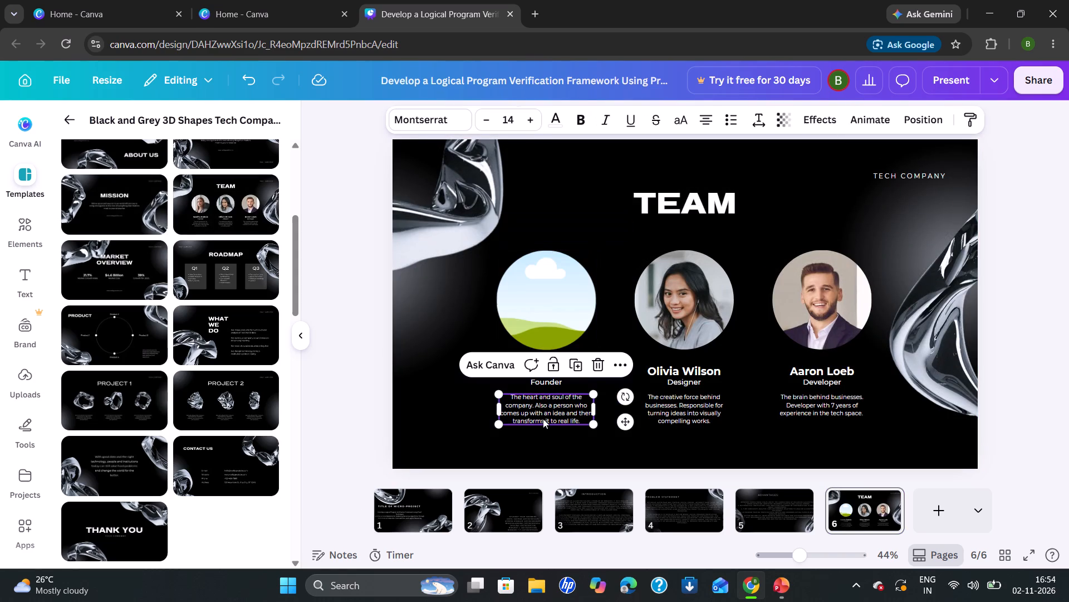
key("BackSpace")
scroll(589, 344, "left", 6)
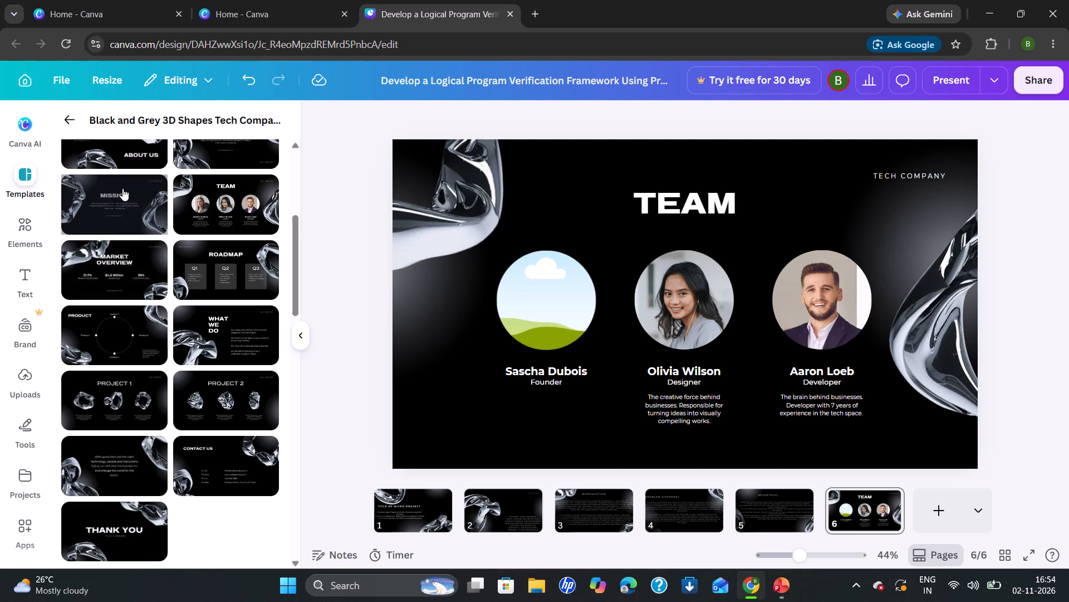
Replace slide 6's TEAM layout with the VISION page layout from the Black and Grey 3D Shapes template.
scroll(122, 188, "up", 2)
left_click(215, 297)
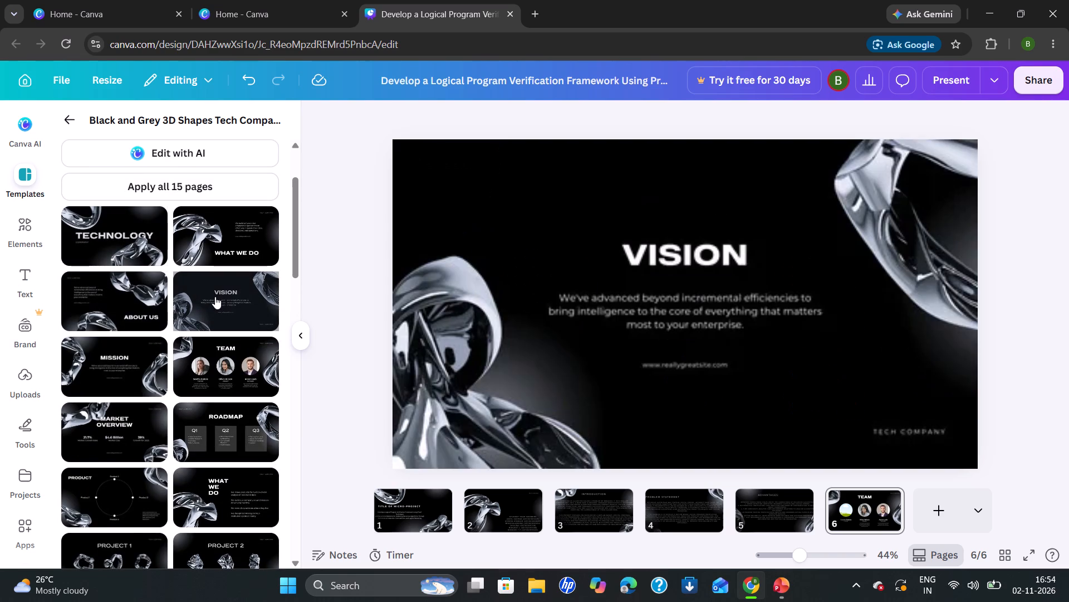
Delete the VISION title, description, website line and TECH COMPANY label from slide 6.
left_click(724, 326)
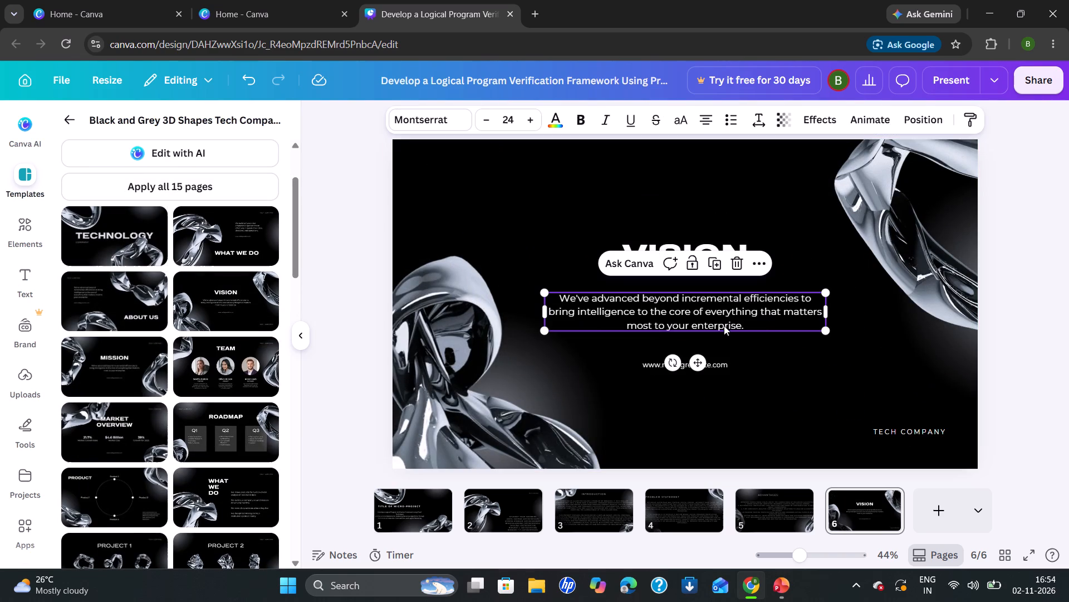
key("BackSpace")
left_click(911, 435)
key("BackSpace")
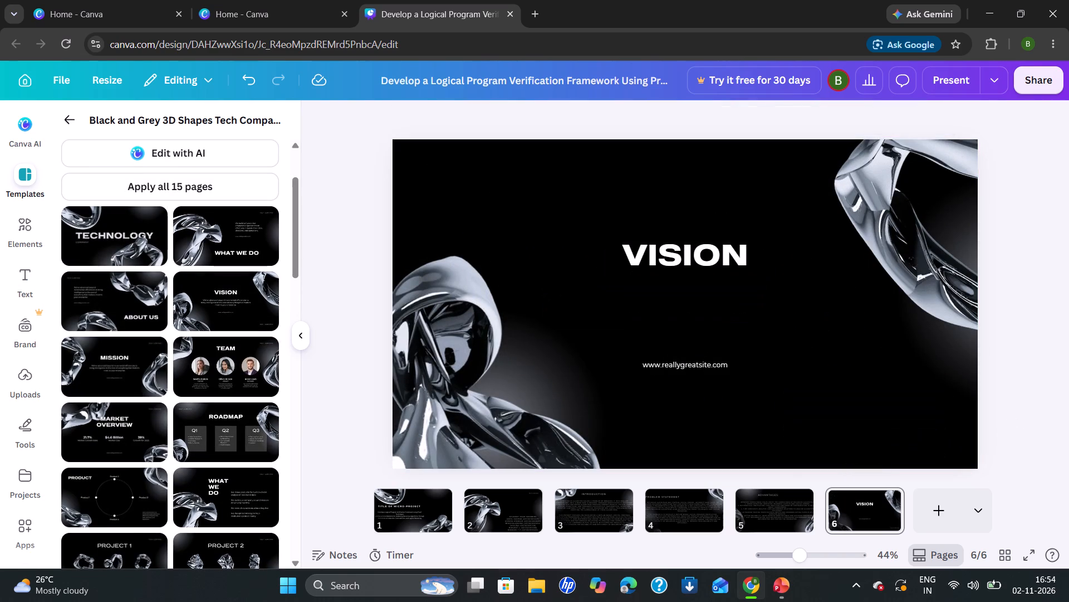
left_click_drag(683, 372, 682, 365)
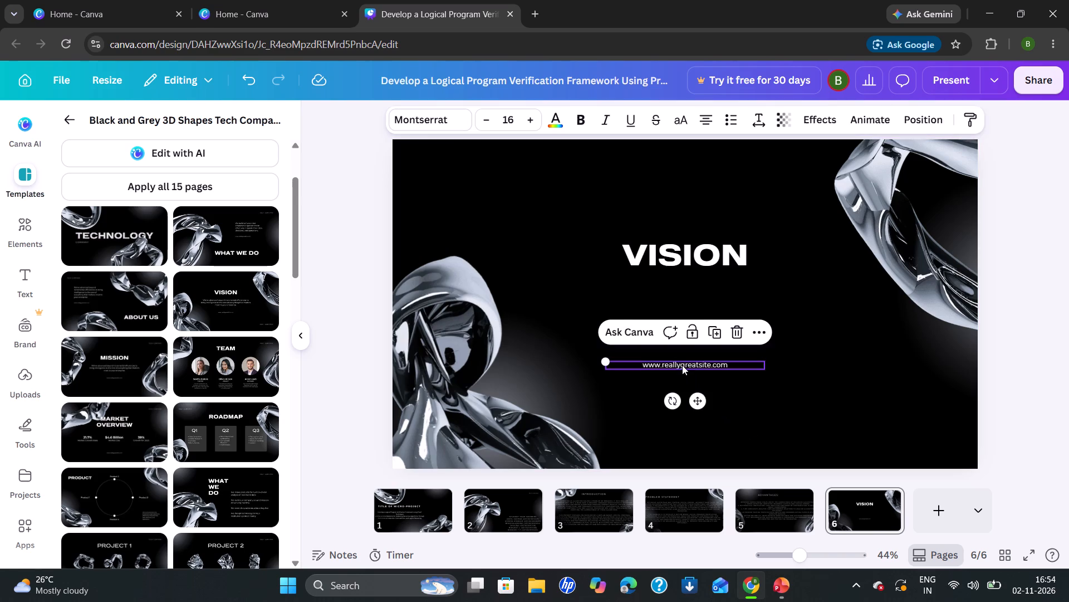
left_click(682, 365)
key("BackSpace")
left_click(683, 259)
key("BackSpace")
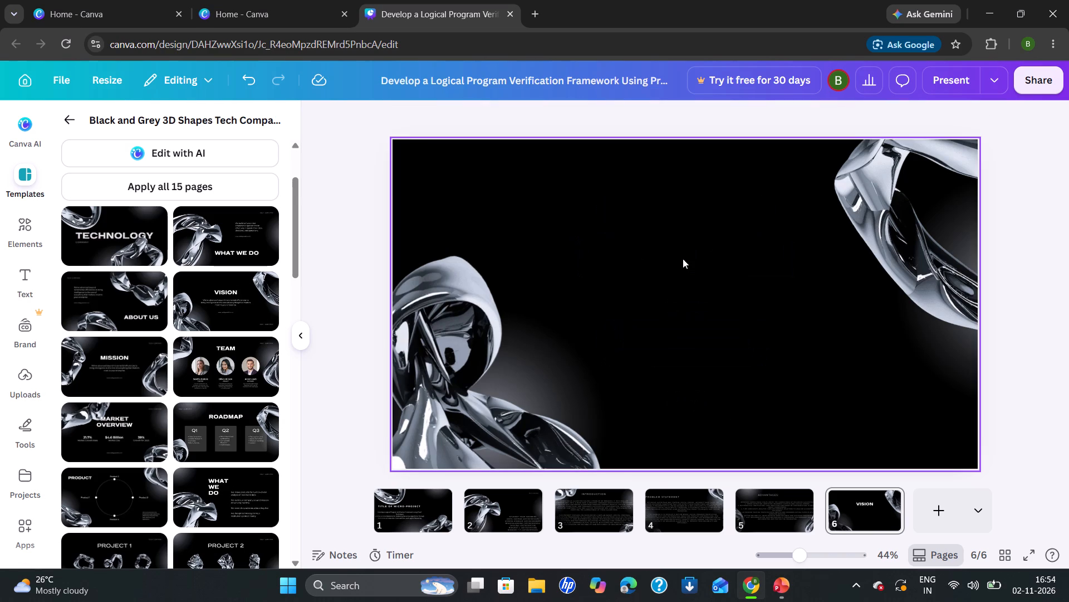
Copy the "Conclusion:" heading from slide 8 of Presentation1_updated in PowerPoint and paste it onto slide 6 in Canva.
left_click(779, 259)
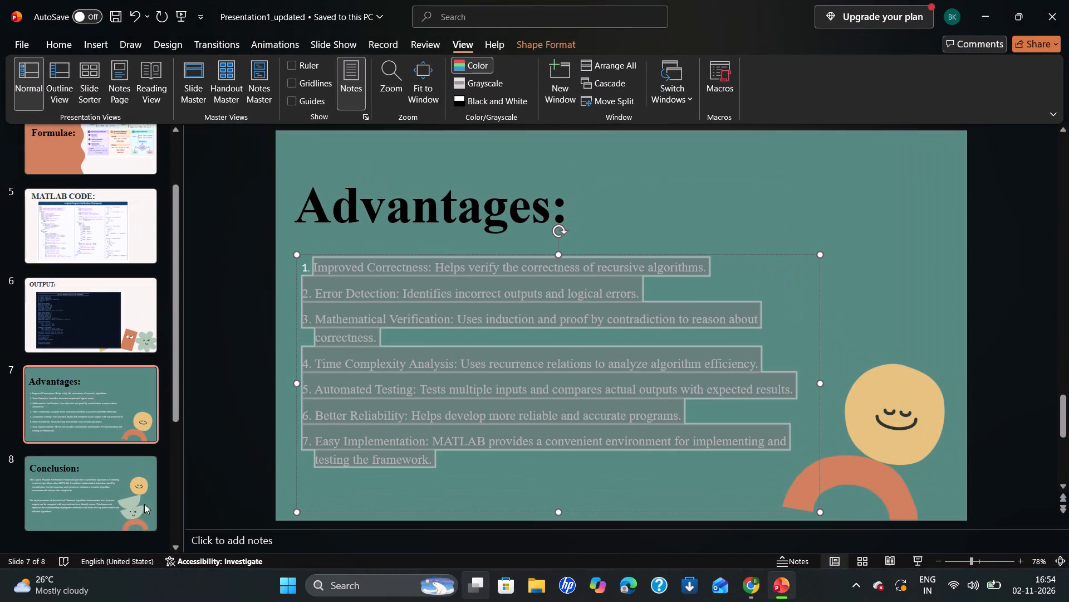
left_click(77, 483)
scroll(77, 483, "down", 1)
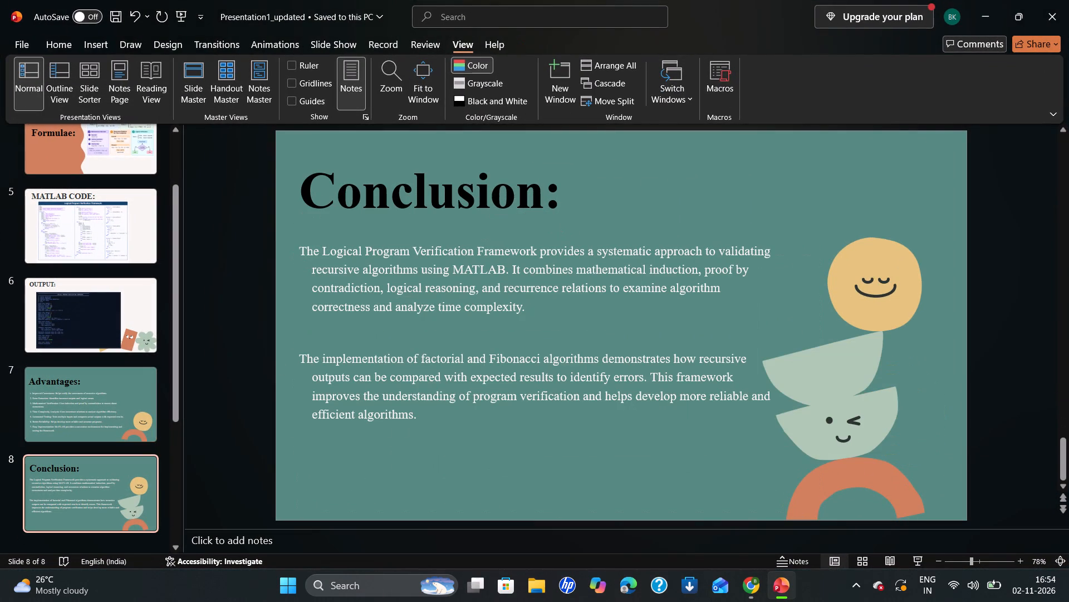
left_click_drag(561, 187, 323, 183)
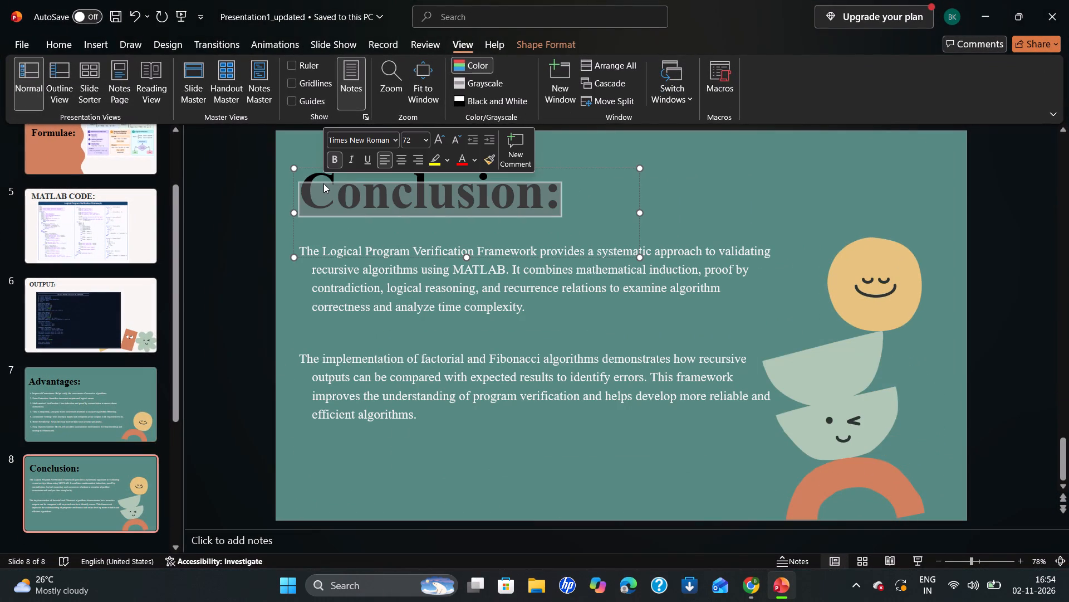
key("ctrl+c")
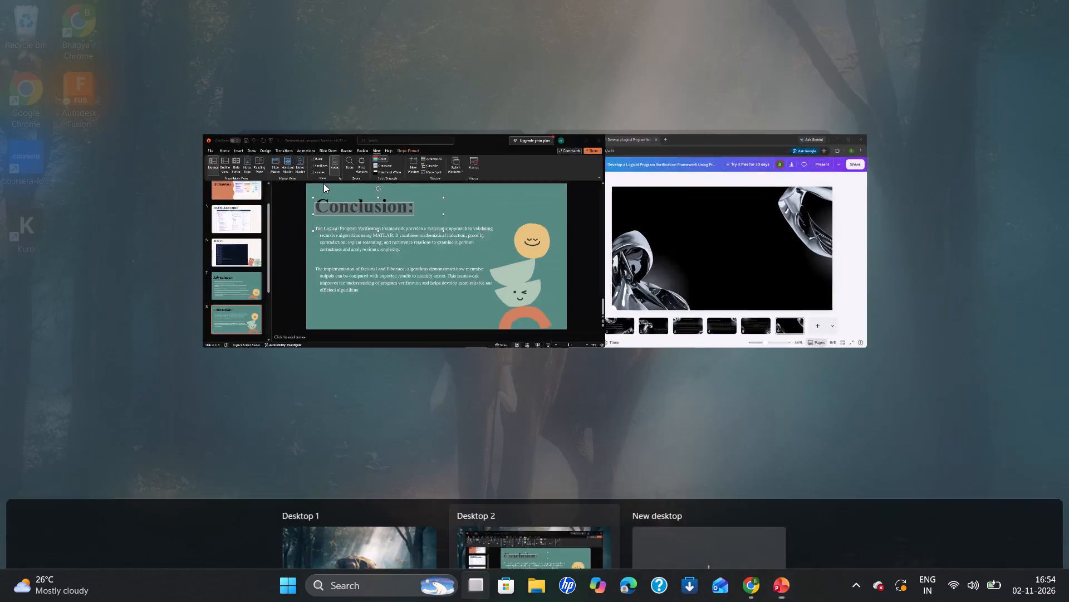
left_click(622, 210)
left_click(676, 228)
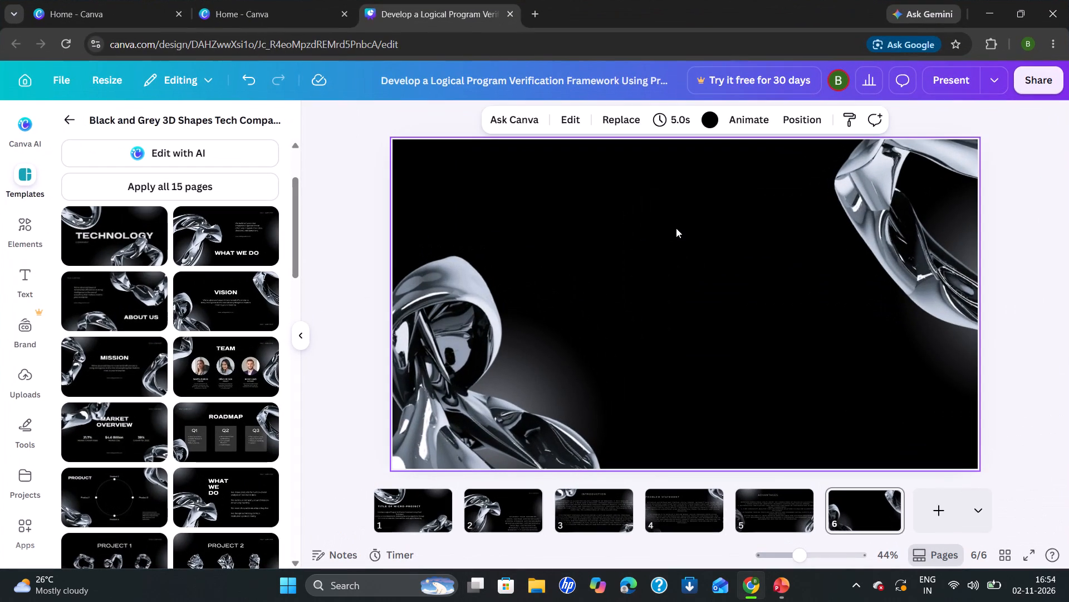
key("ctrl+v")
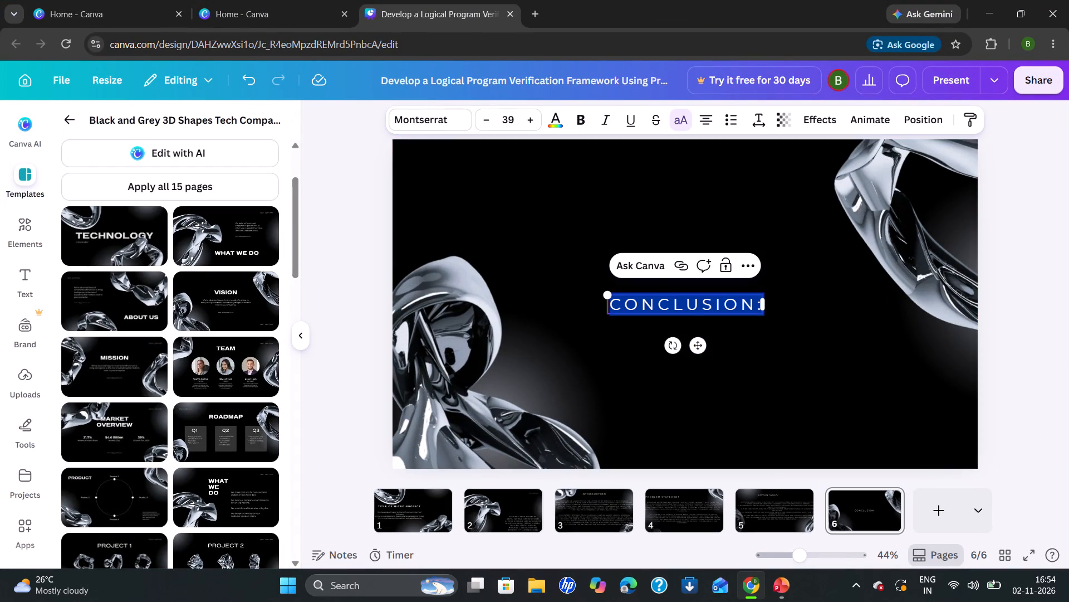
Move the CONCLUSION: heading up to the top centre of slide 6.
left_click_drag(685, 297, 629, 232)
left_click_drag(643, 305, 627, 275)
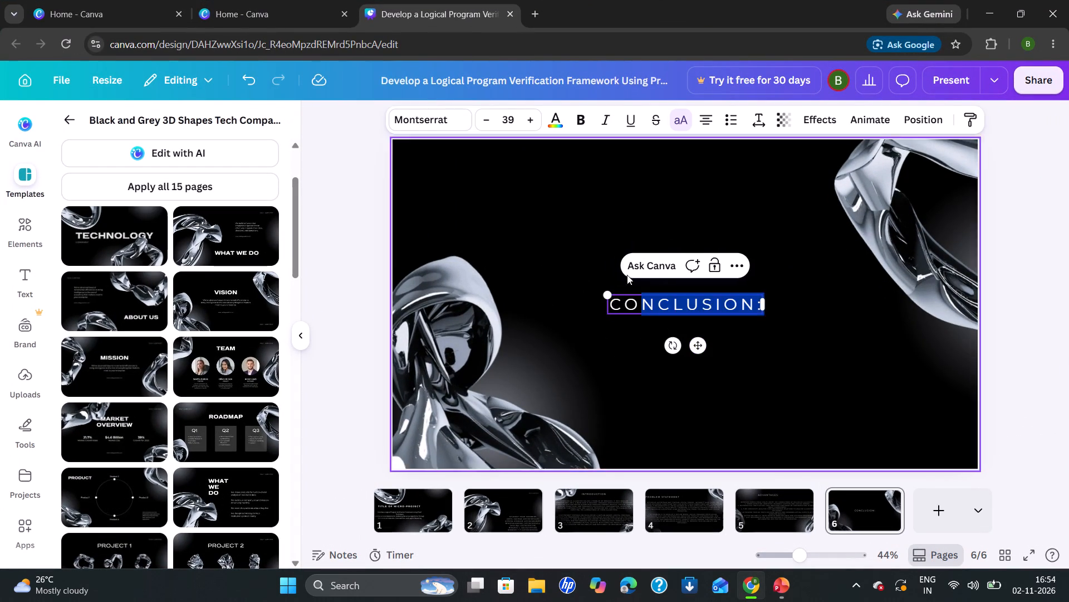
left_click_drag(627, 275, 597, 296)
left_click(597, 296)
left_click_drag(643, 309, 632, 295)
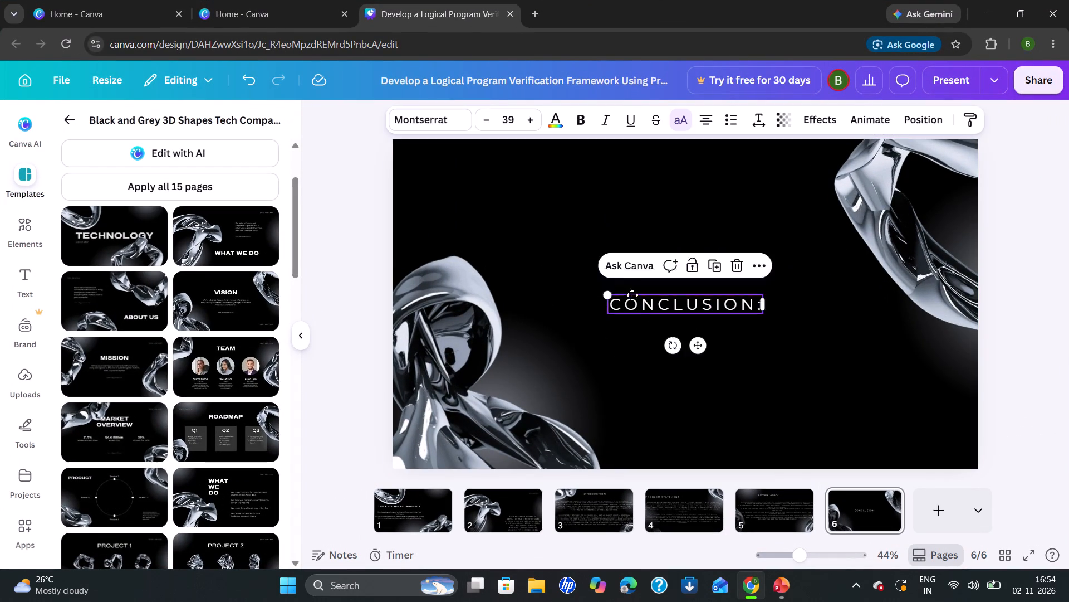
left_click_drag(632, 295, 602, 191)
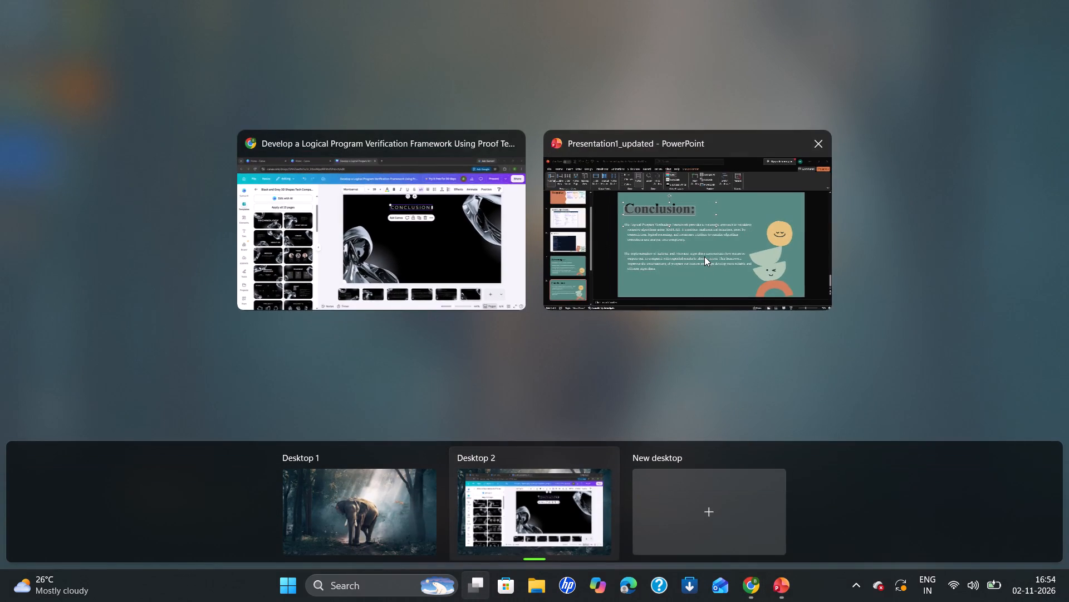
Copy both Conclusion paragraphs from slide 8 of Presentation1_updated in PowerPoint and paste them onto slide 6 in Canva.
left_click(704, 256)
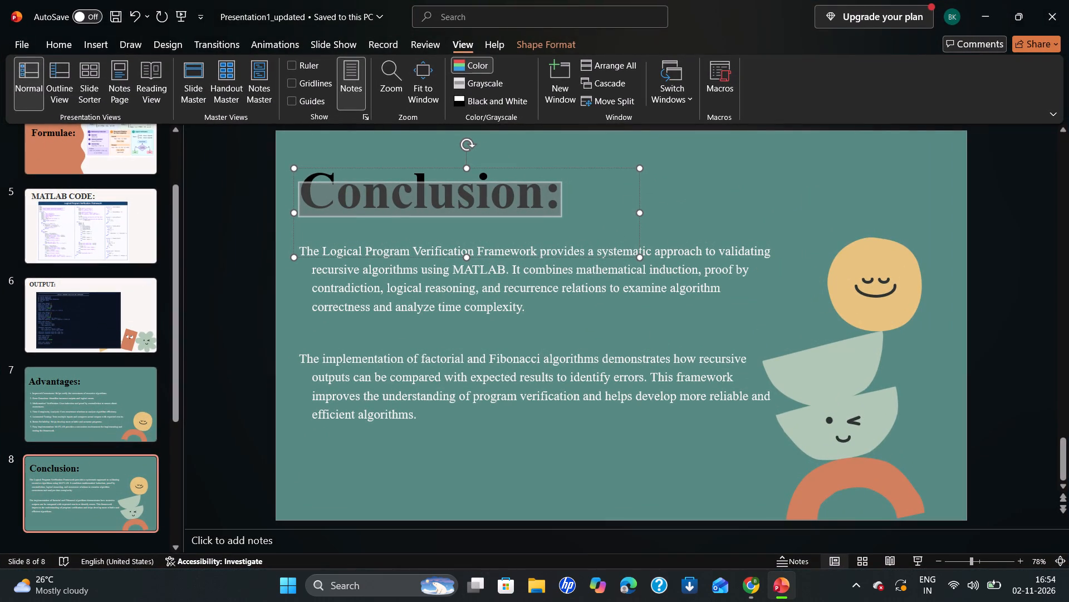
left_click_drag(406, 419, 334, 294)
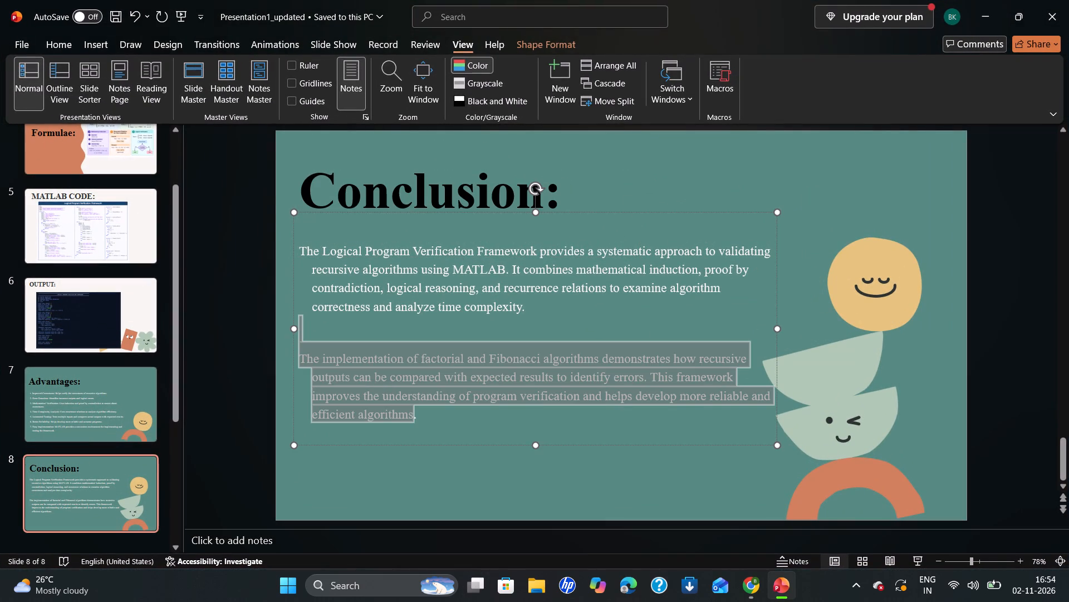
left_click_drag(334, 294, 267, 207)
key("ctrl+c")
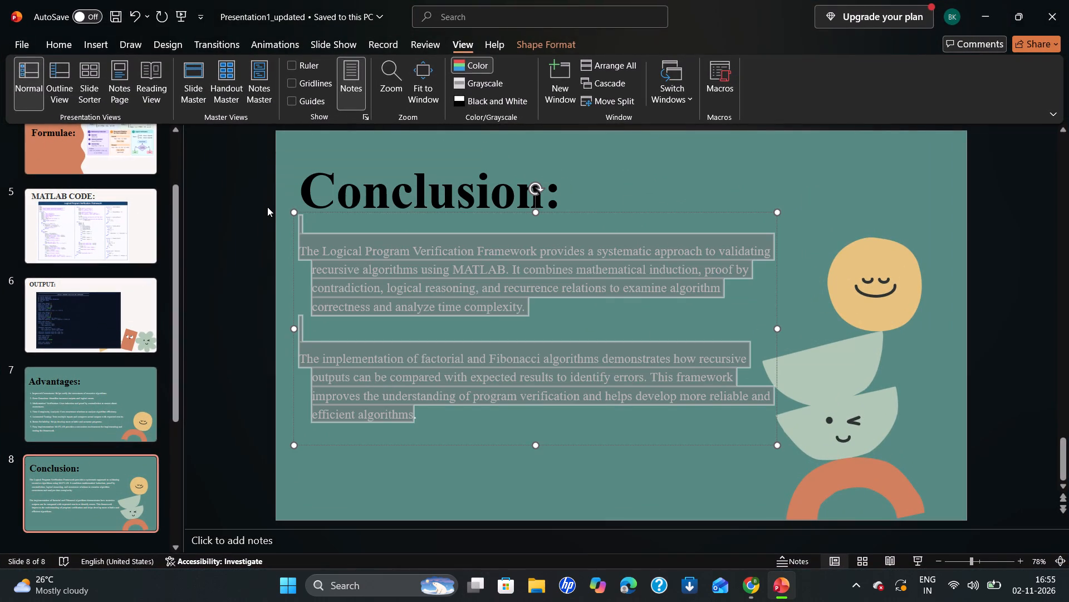
left_click(529, 91)
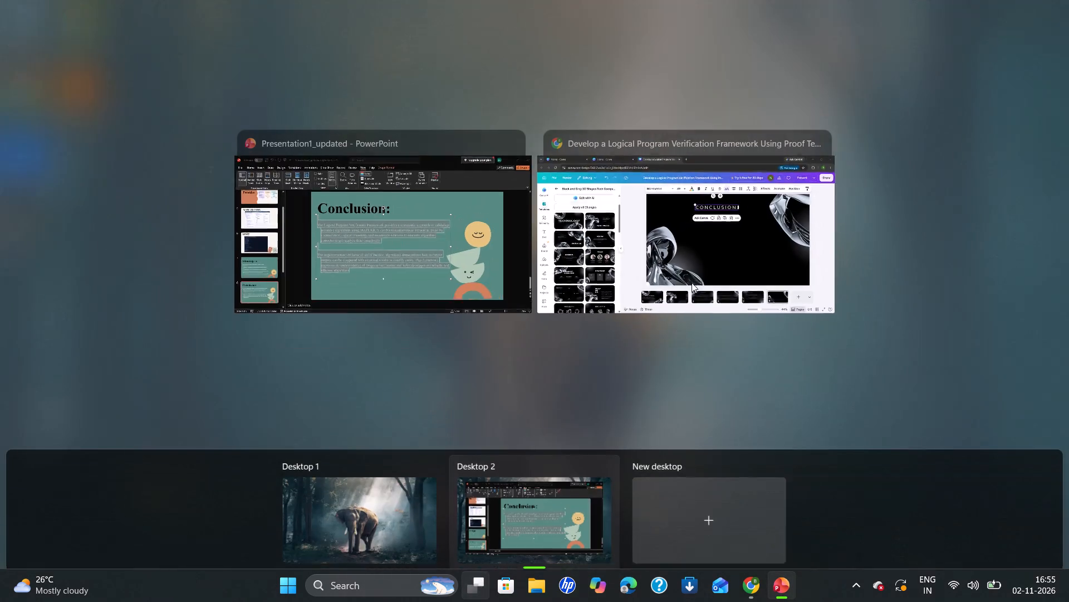
left_click(779, 273)
left_click(634, 279)
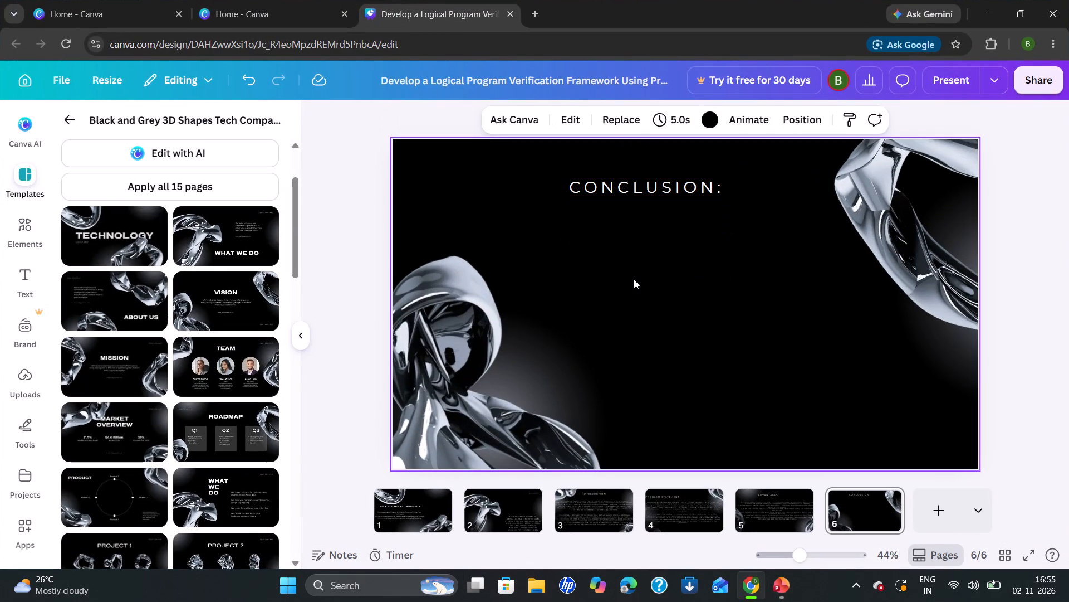
key("ctrl+v")
Set the pasted Conclusion paragraphs' font size to 24.
triple_click(491, 115)
triple_click(491, 115)
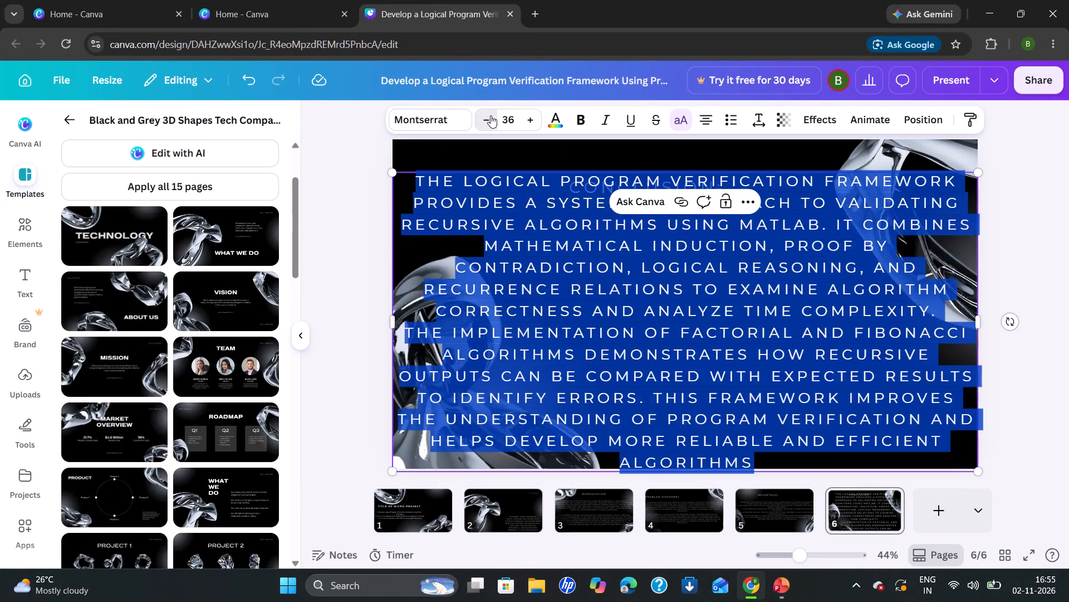
triple_click(491, 115)
triple_click(491, 115)
triple_click(491, 115)
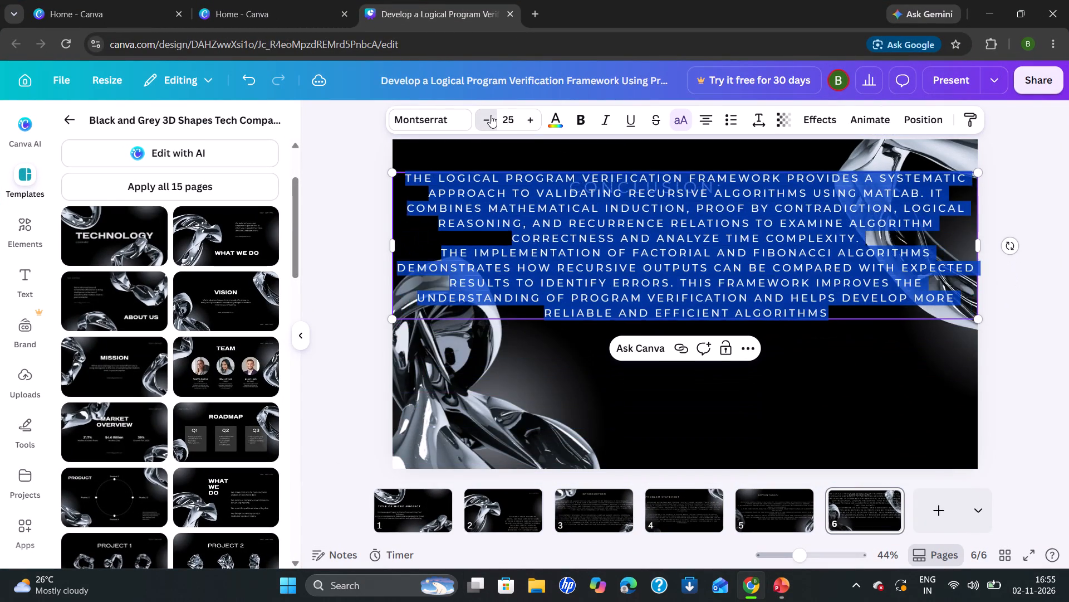
triple_click(491, 115)
double_click(491, 115)
left_click(548, 115)
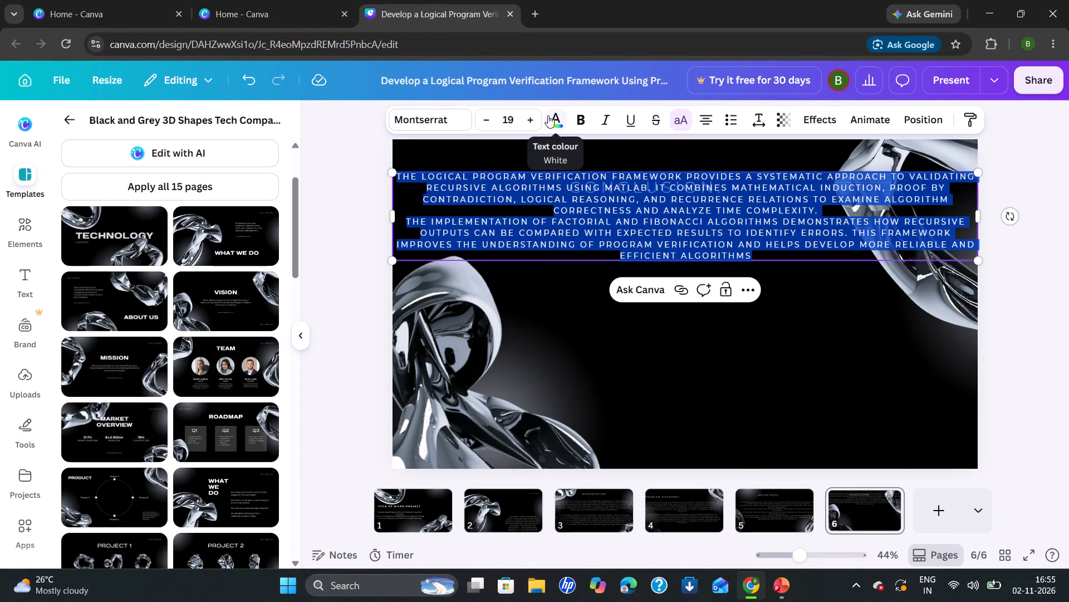
triple_click(532, 119)
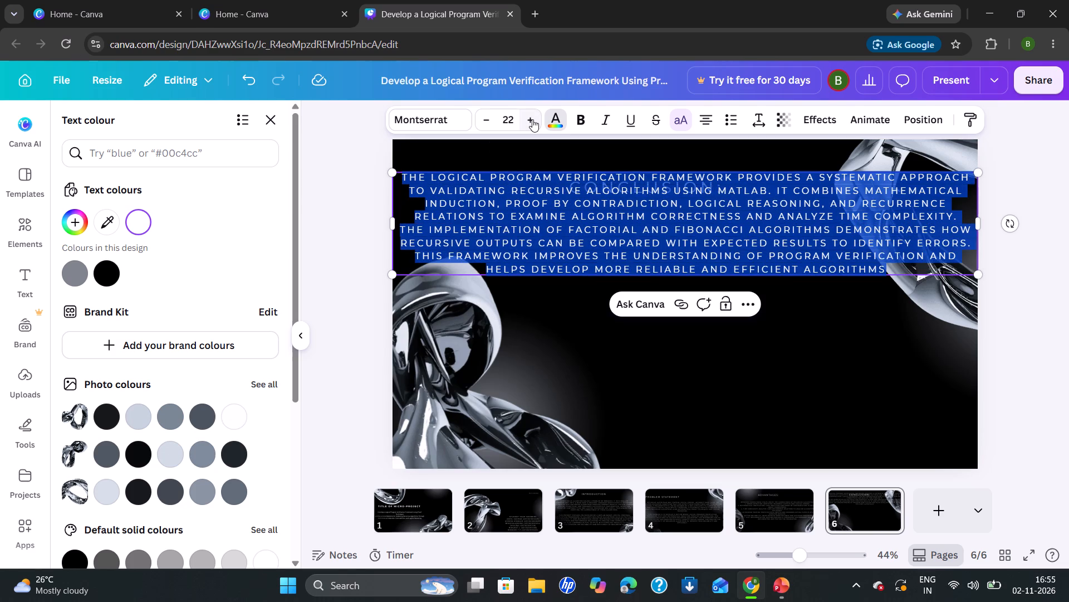
double_click(532, 119)
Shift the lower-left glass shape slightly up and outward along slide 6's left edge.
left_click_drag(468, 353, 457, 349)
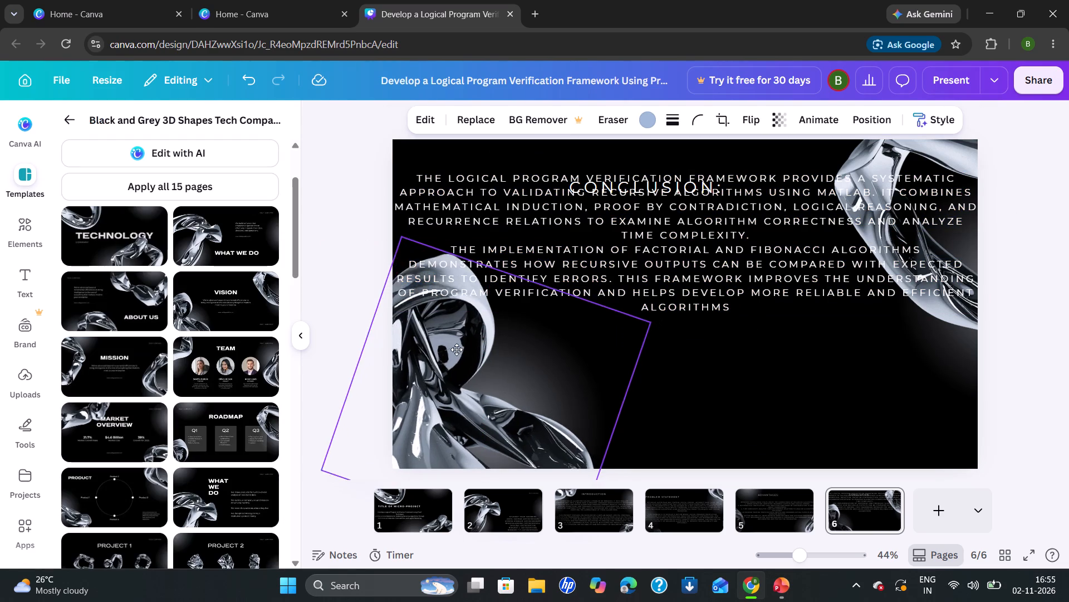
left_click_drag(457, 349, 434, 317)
Move the Conclusion paragraphs down into the lower half of slide 6, clear of the heading.
left_click_drag(619, 260, 617, 347)
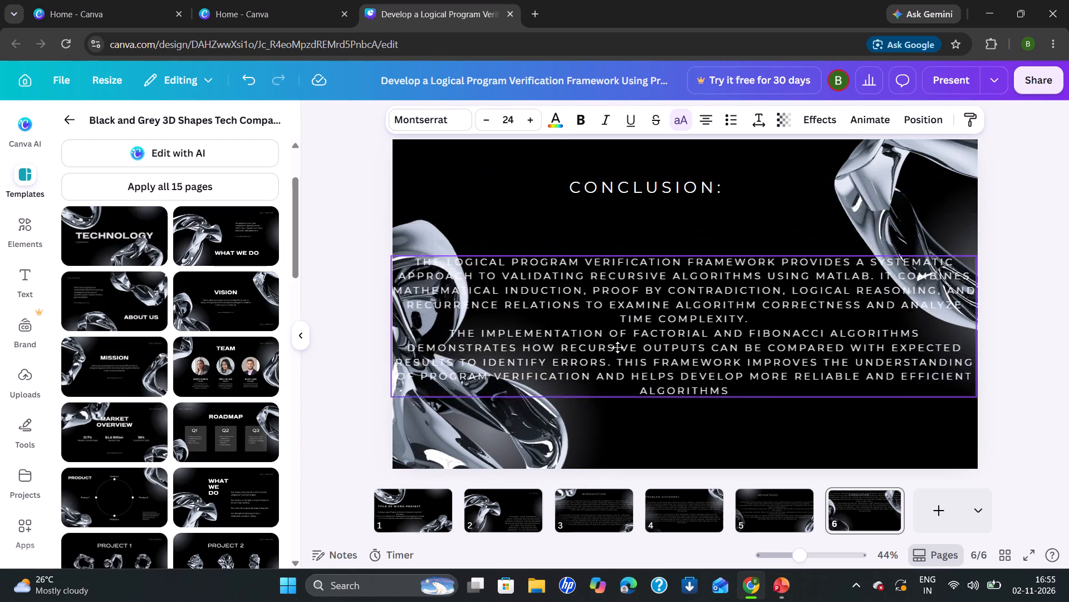
left_click_drag(617, 347, 616, 385)
Move the left glass shape up into slide 6's upper-left corner, clear of the paragraphs.
left_click_drag(403, 261, 414, 134)
left_click_drag(447, 225, 369, 84)
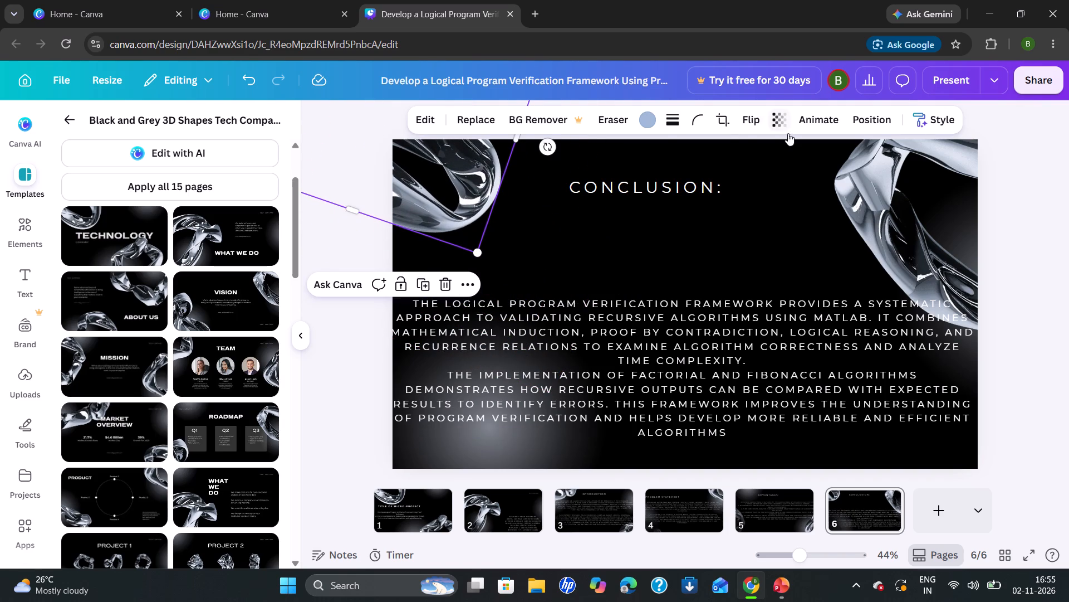
Move the right glass shape up and inward along slide 6's top edge, above the Conclusion paragraphs.
left_click_drag(896, 194, 796, 158)
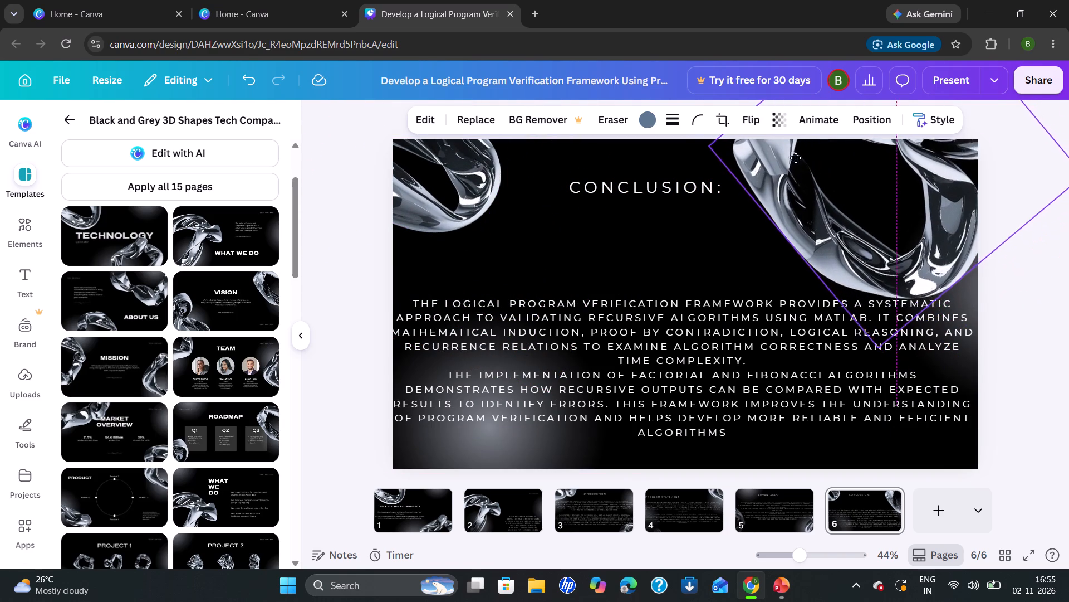
left_click_drag(796, 158, 777, 140)
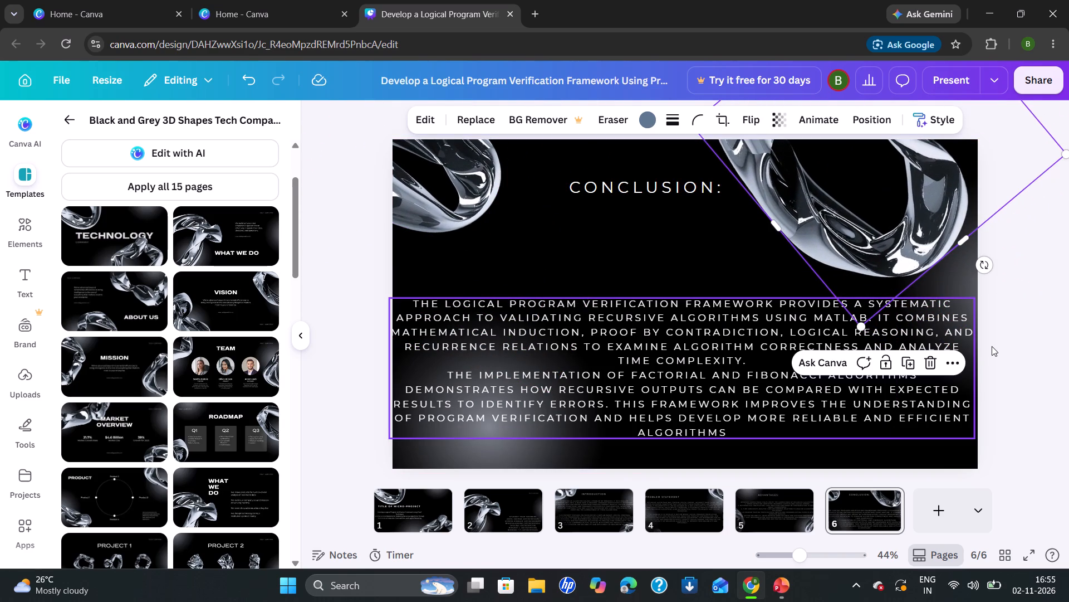
left_click(1012, 380)
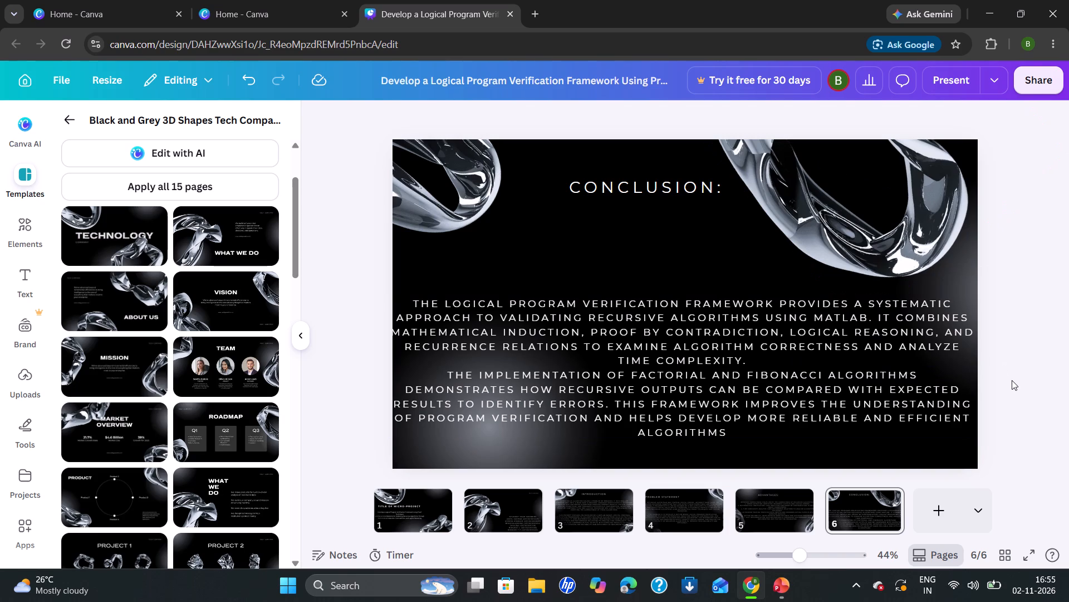
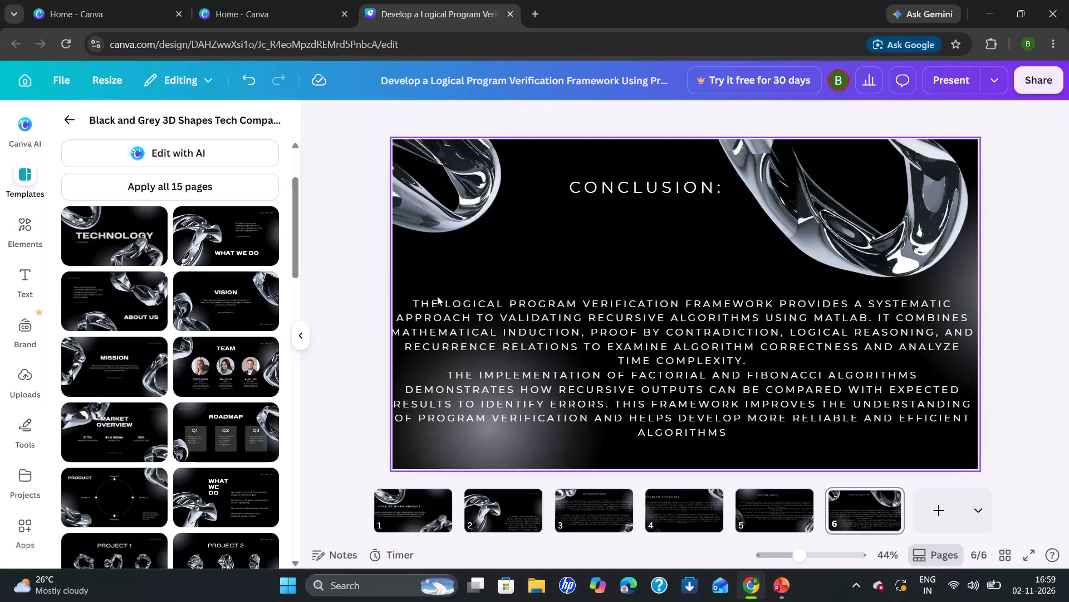
Reduce the font size of slide 6's Conclusion paragraphs by one step.
left_click_drag(449, 328, 454, 329)
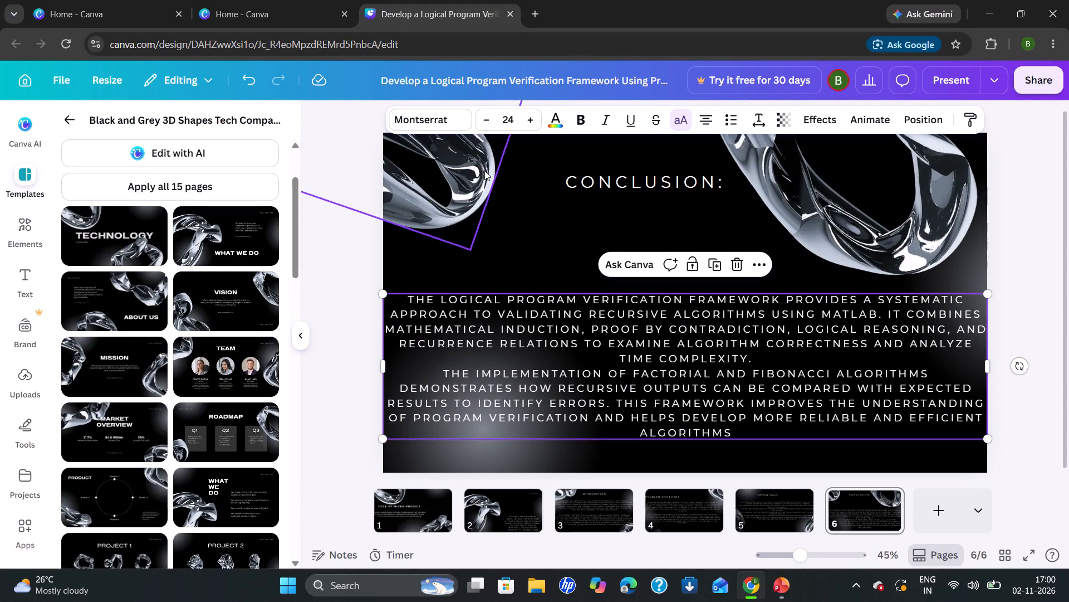
left_click(483, 119)
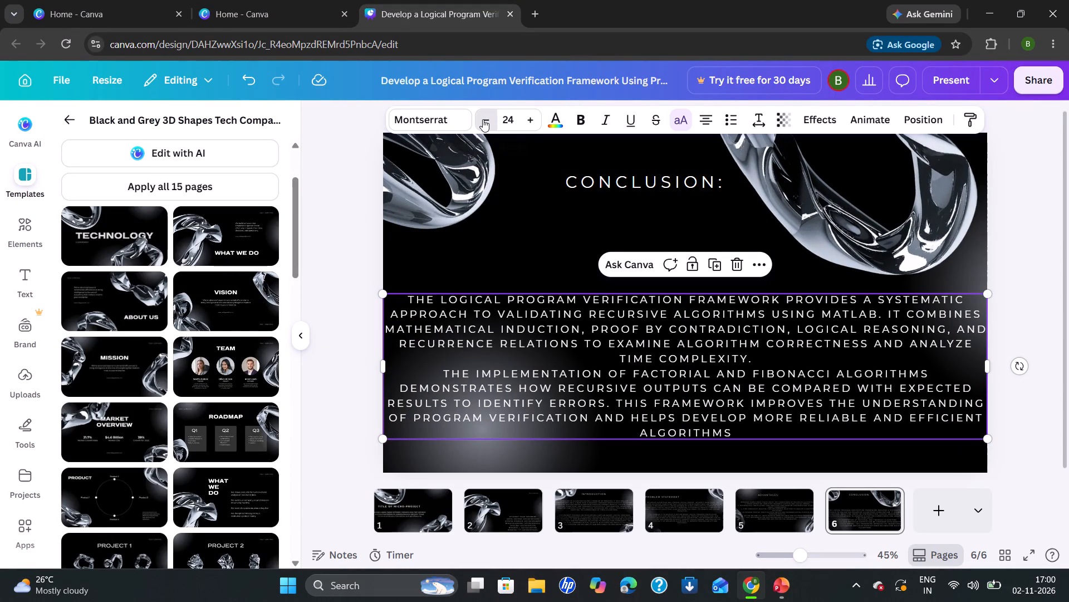
left_click(517, 207)
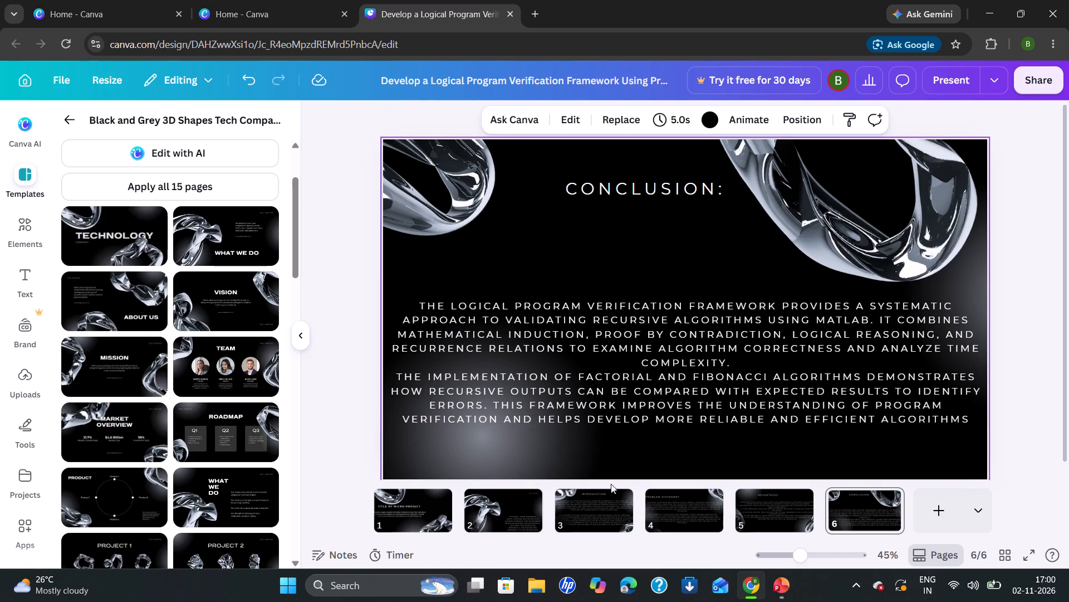
Add a slide 7 at the end of the deck and apply the template's THANK YOU page to it.
left_click(930, 518)
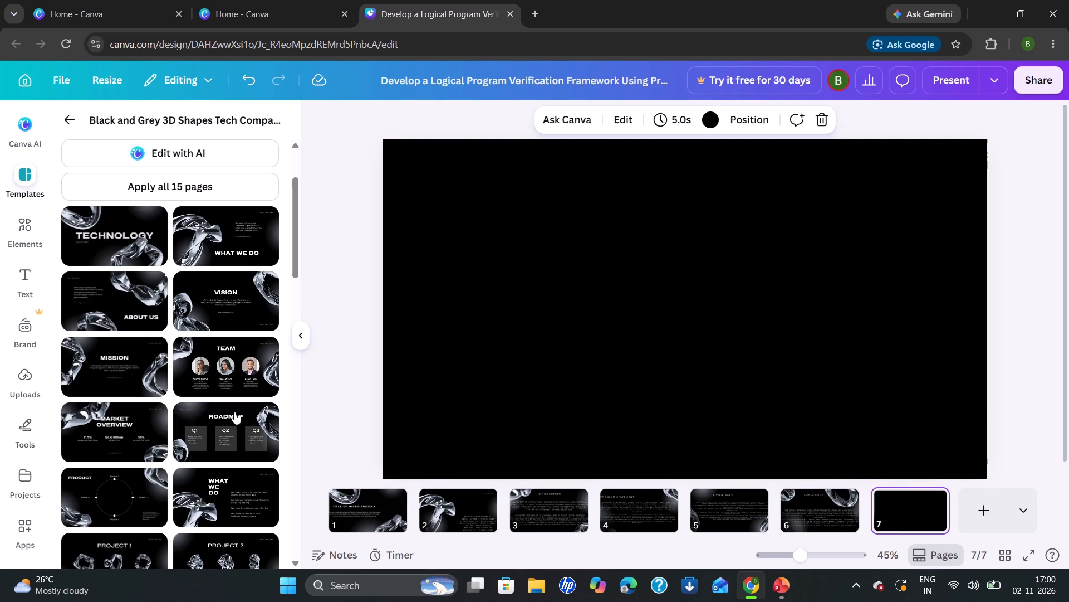
scroll(155, 447, "down", 7)
scroll(123, 210, "up", 5)
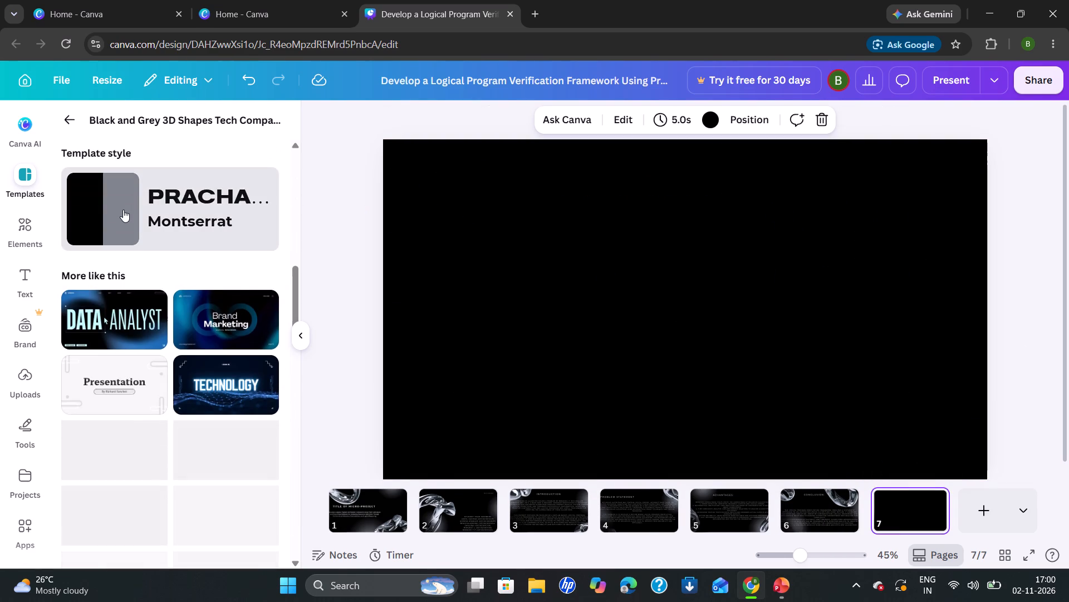
scroll(120, 234, "up", 2)
left_click(122, 292)
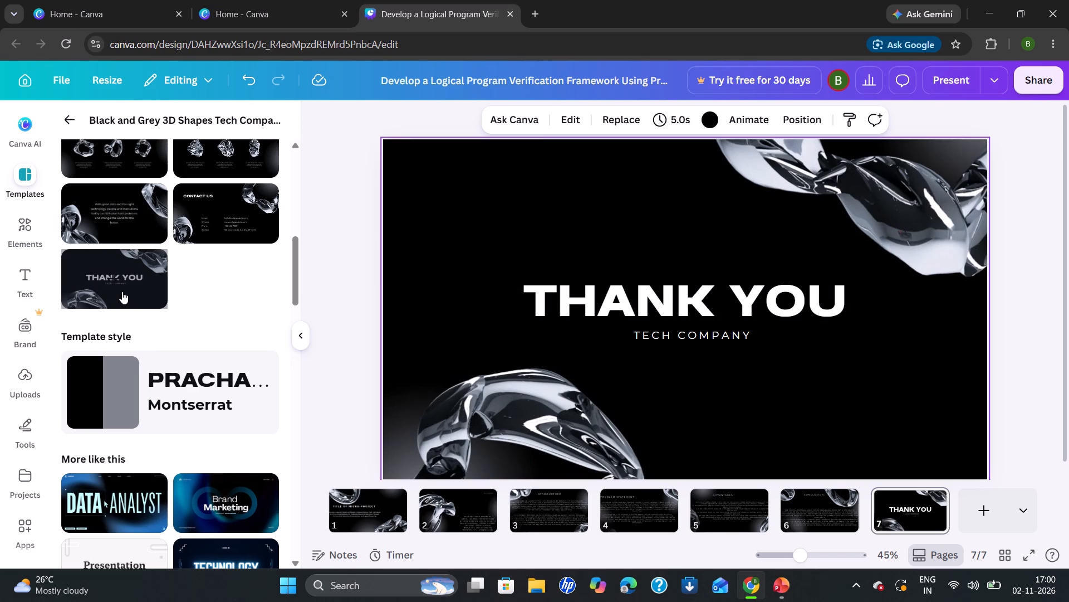
Delete the TECH COMPANY subtitle beneath THANK YOU on slide 7.
left_click(686, 336)
key("BackSpace")
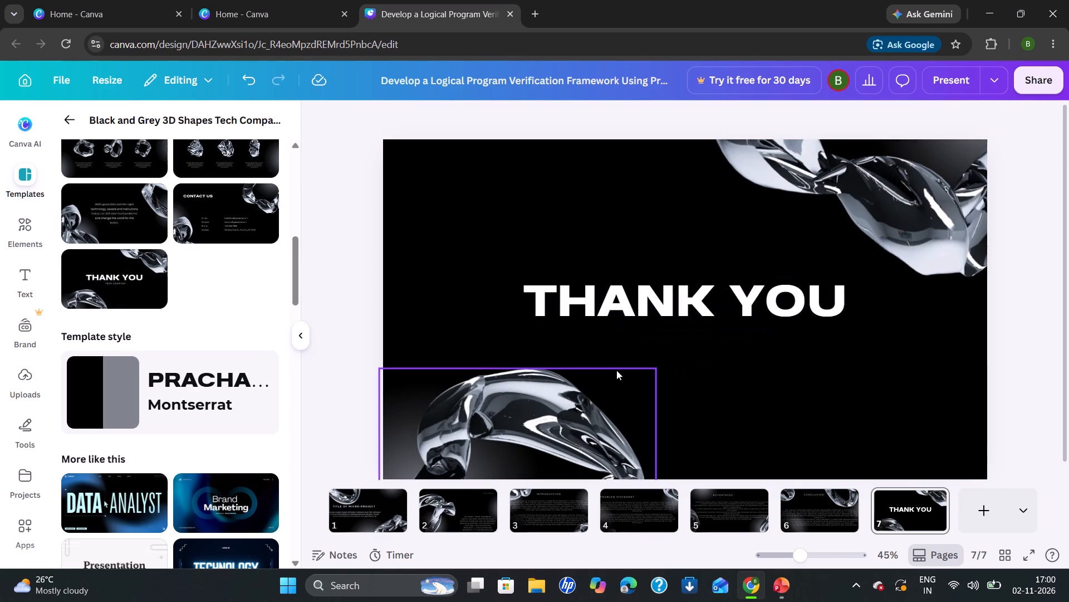
Move slide 7's lower-left glass ring up and outward so it sits partly beyond the slide's left edge, beside THANK YOU.
left_click_drag(550, 396, 561, 243)
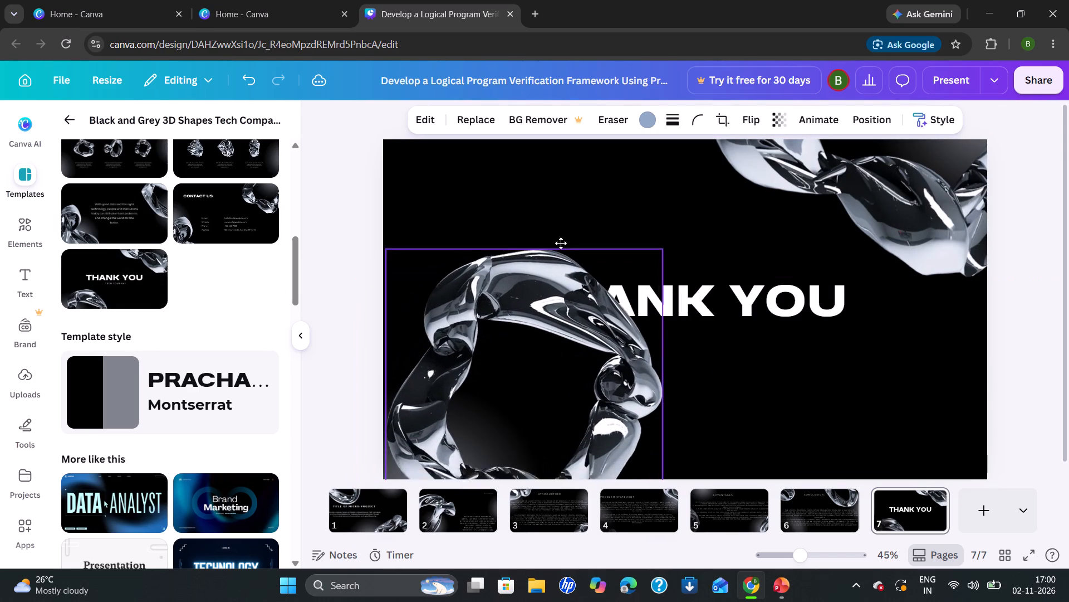
left_click_drag(561, 243, 626, 179)
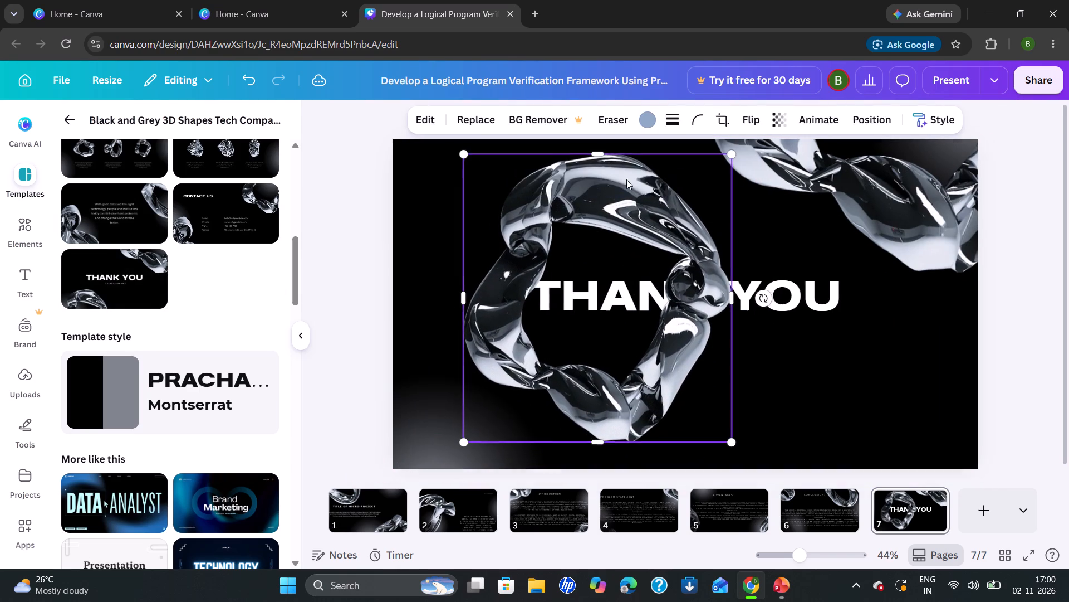
left_click_drag(510, 273, 465, 259)
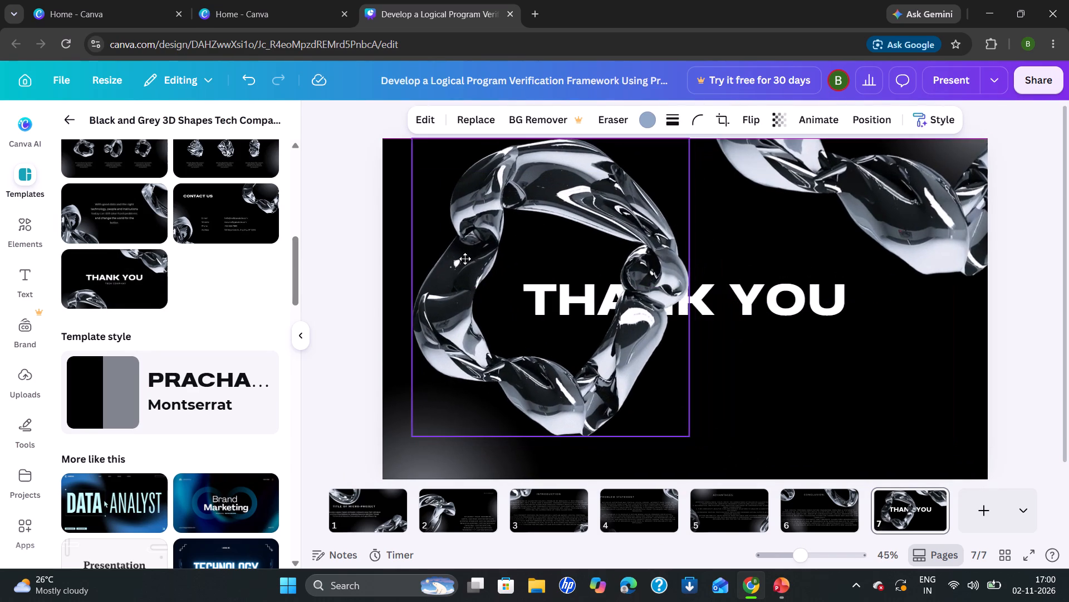
left_click_drag(465, 259, 456, 223)
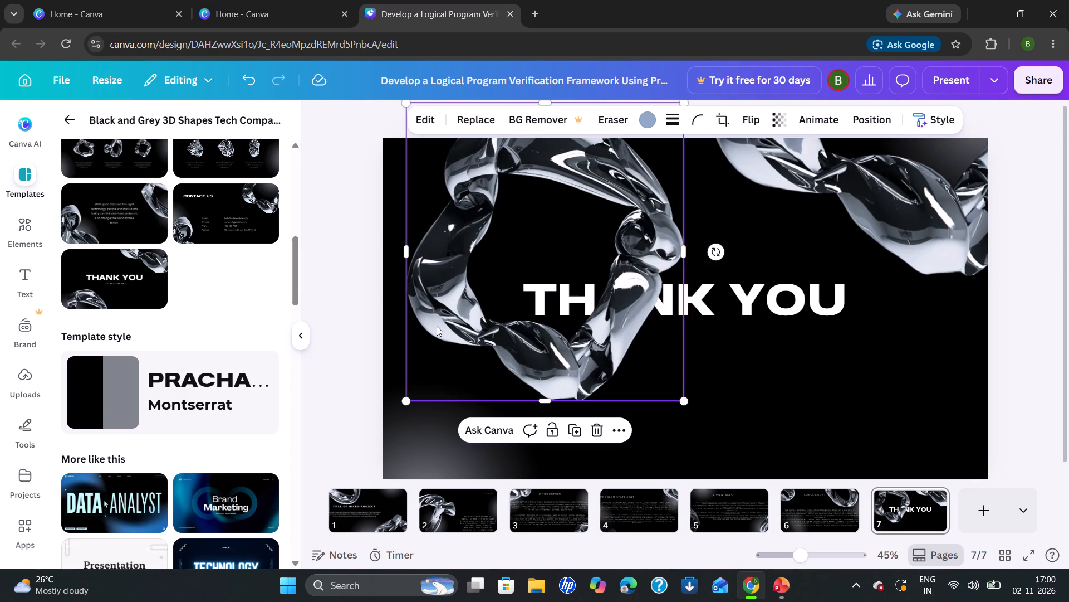
left_click_drag(439, 309, 344, 435)
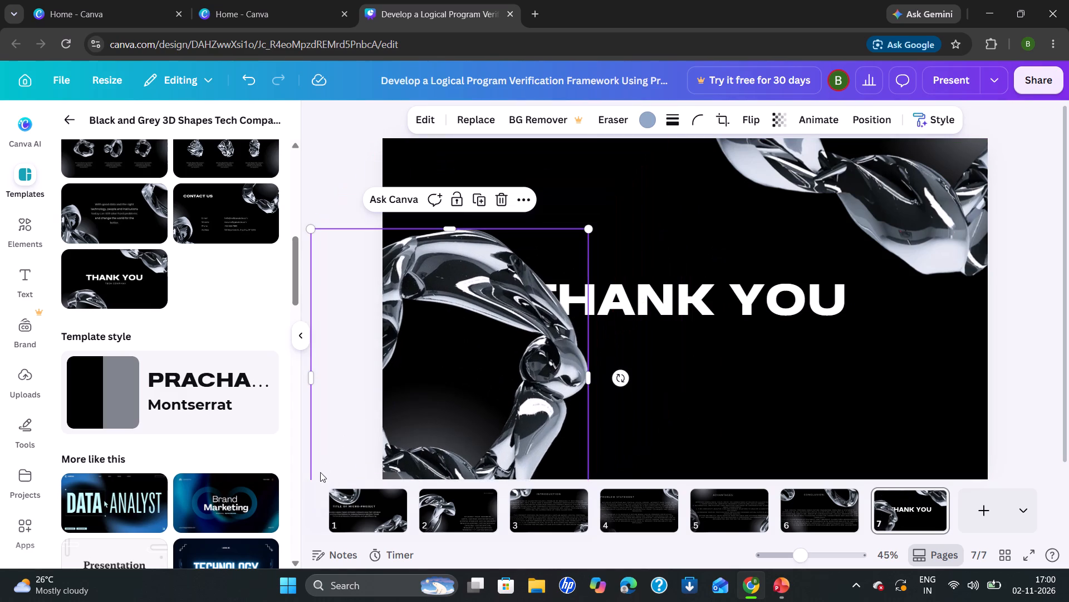
left_click_drag(464, 452, 422, 468)
Move slide 7's upper-right glass shape down along the slide's right edge, just reaching the word YOU.
left_click_drag(953, 154, 983, 215)
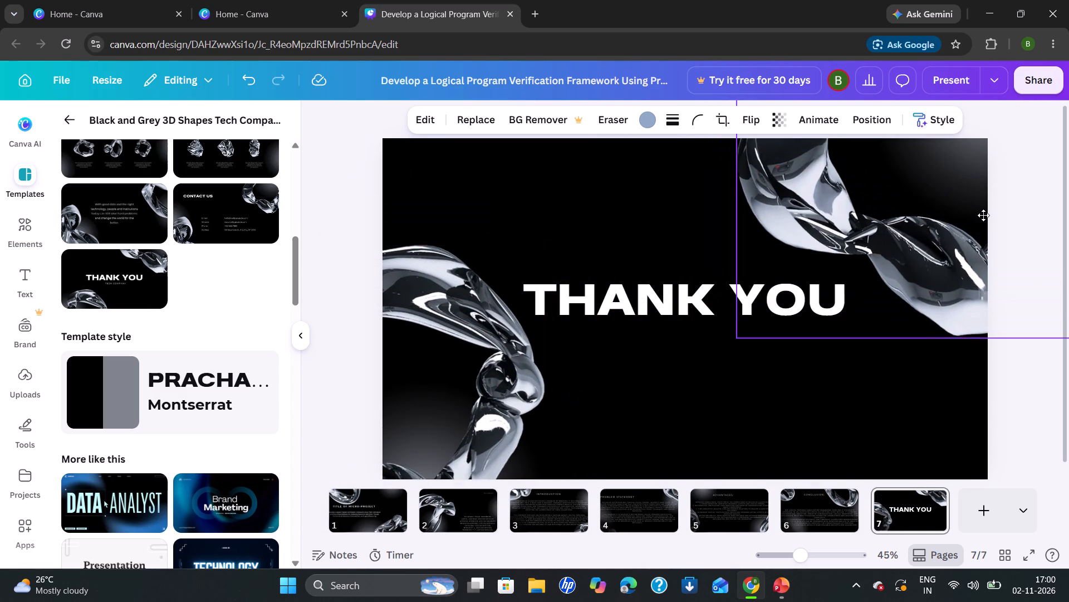
left_click_drag(983, 215, 973, 240)
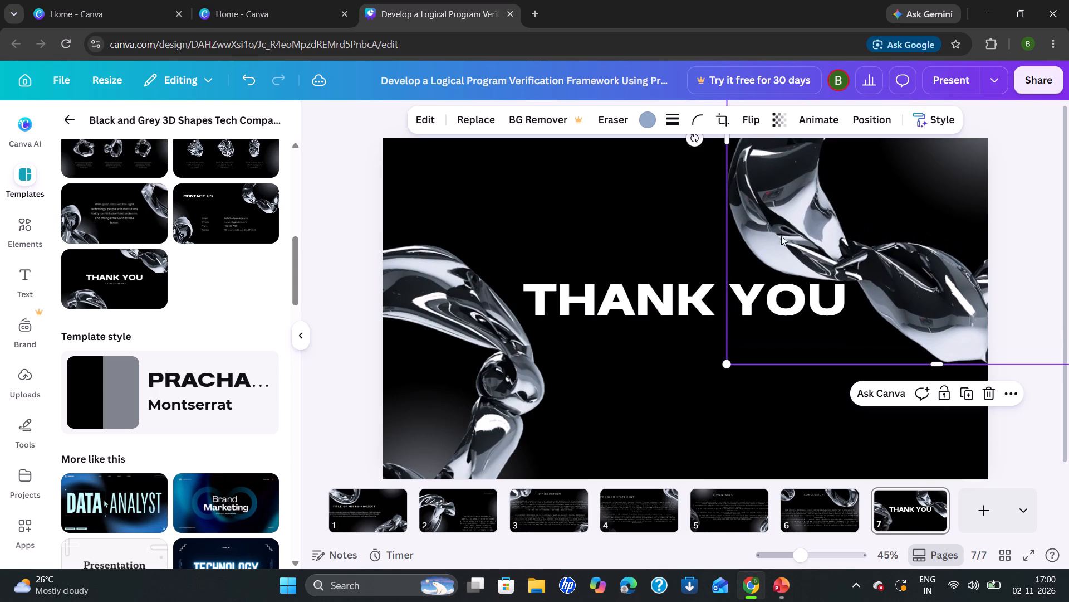
left_click(610, 218)
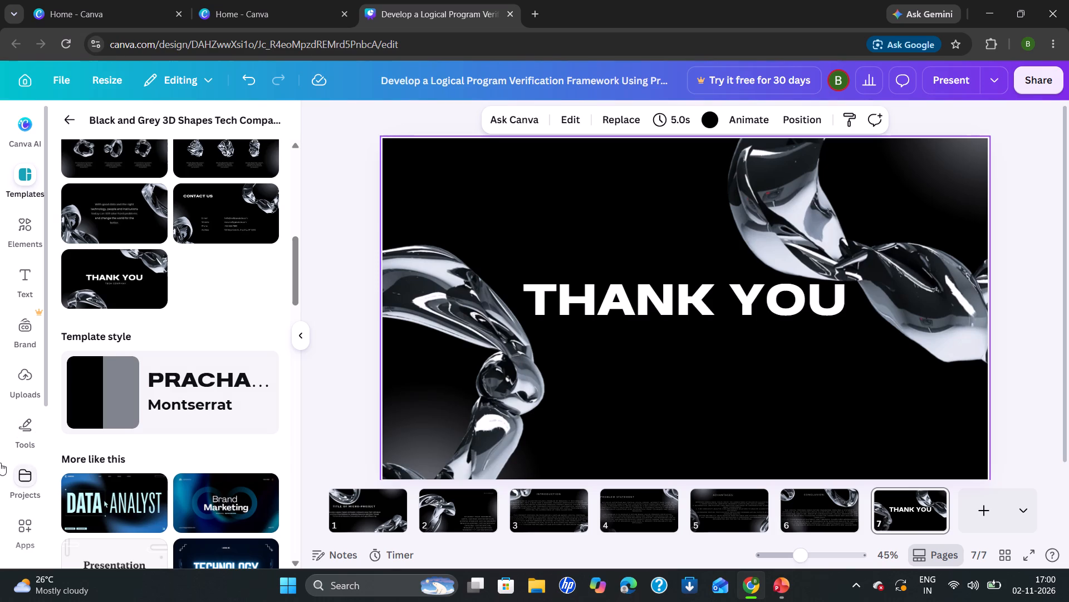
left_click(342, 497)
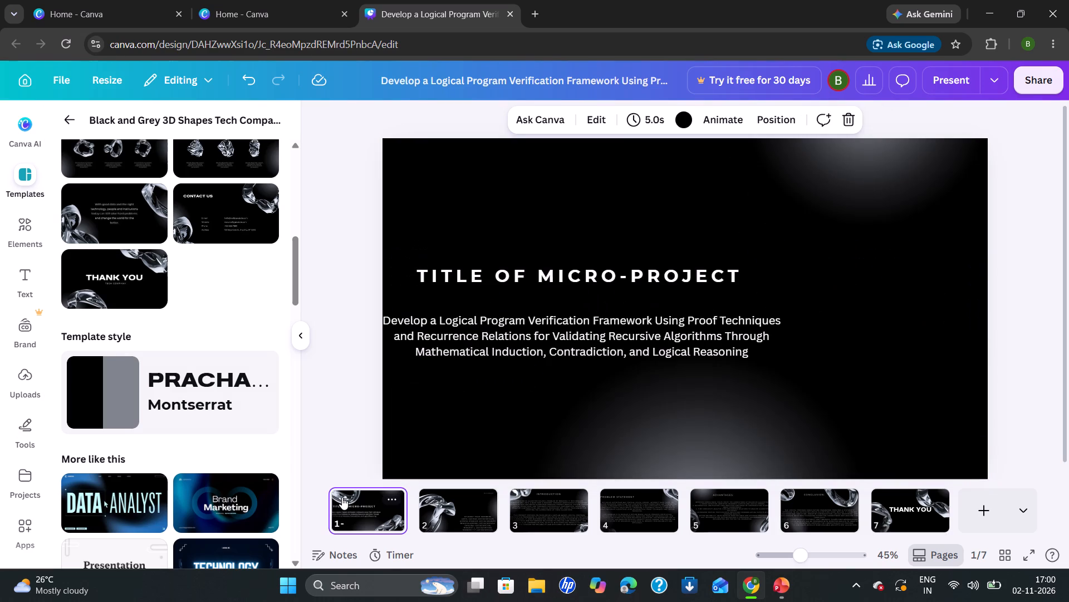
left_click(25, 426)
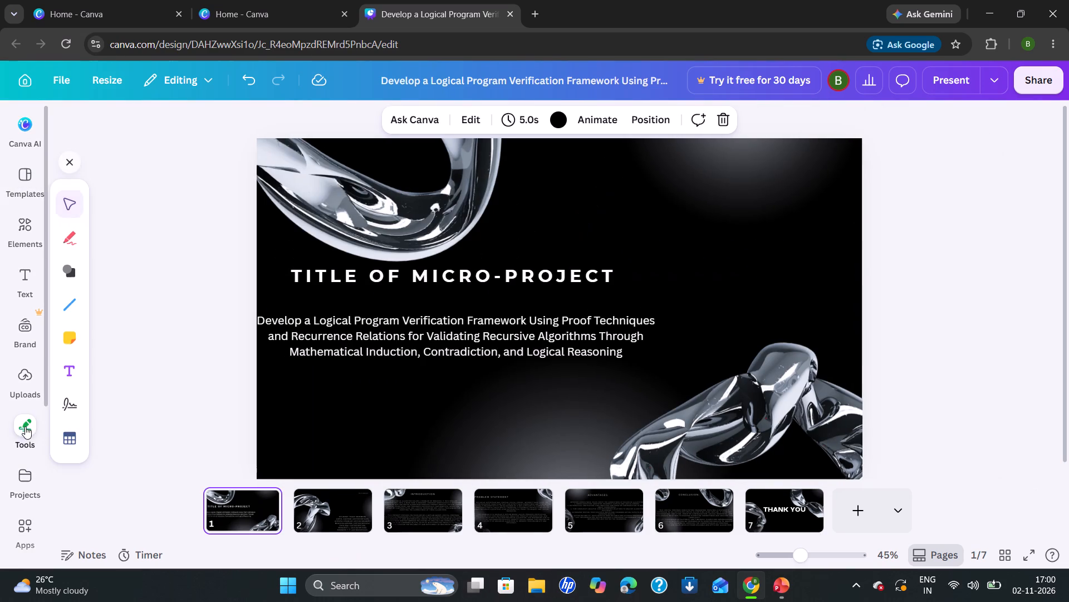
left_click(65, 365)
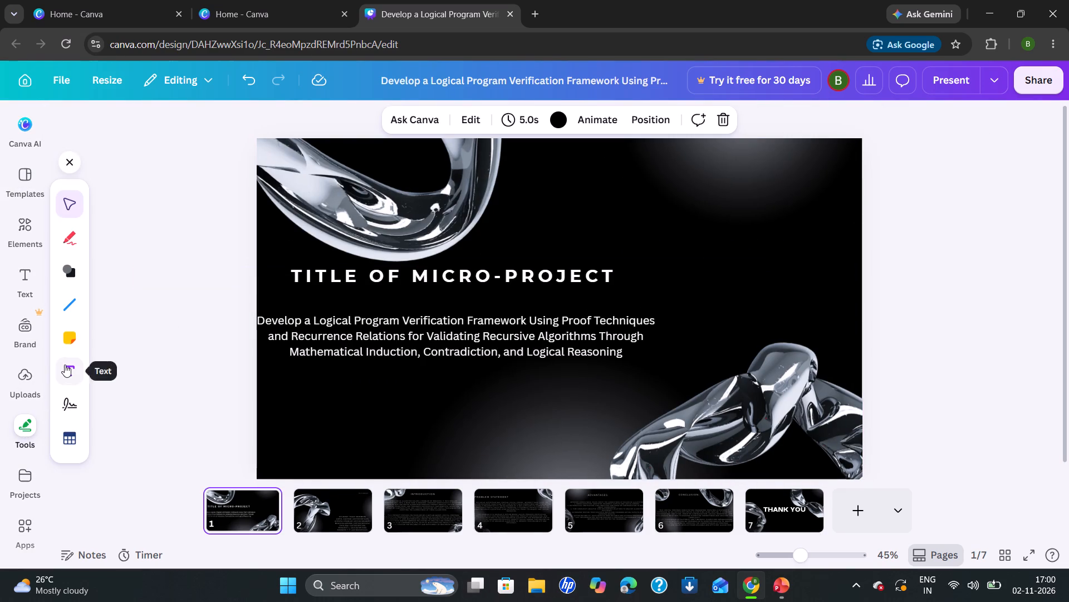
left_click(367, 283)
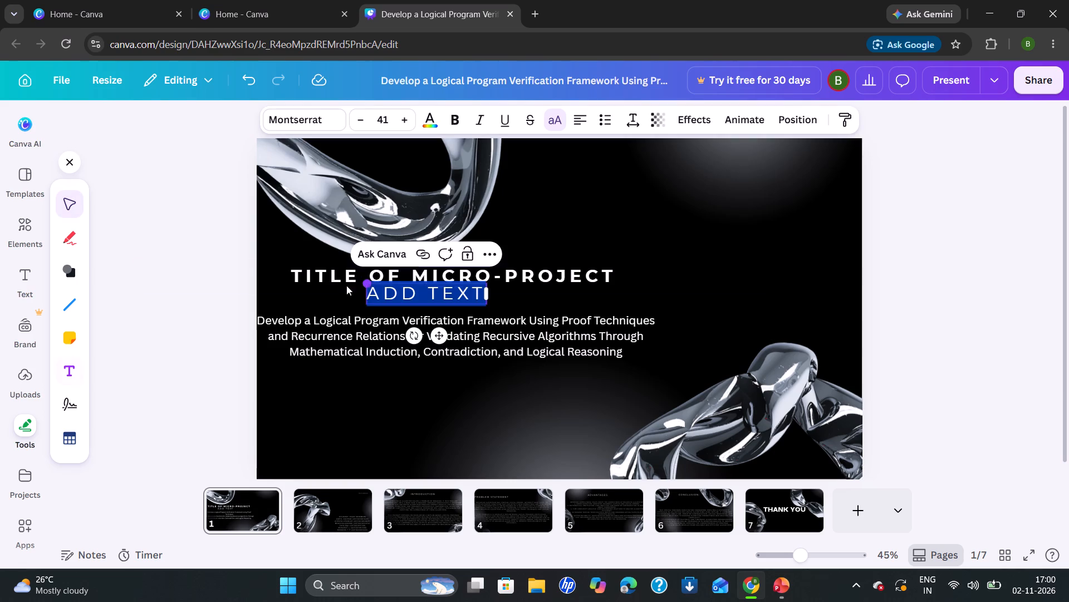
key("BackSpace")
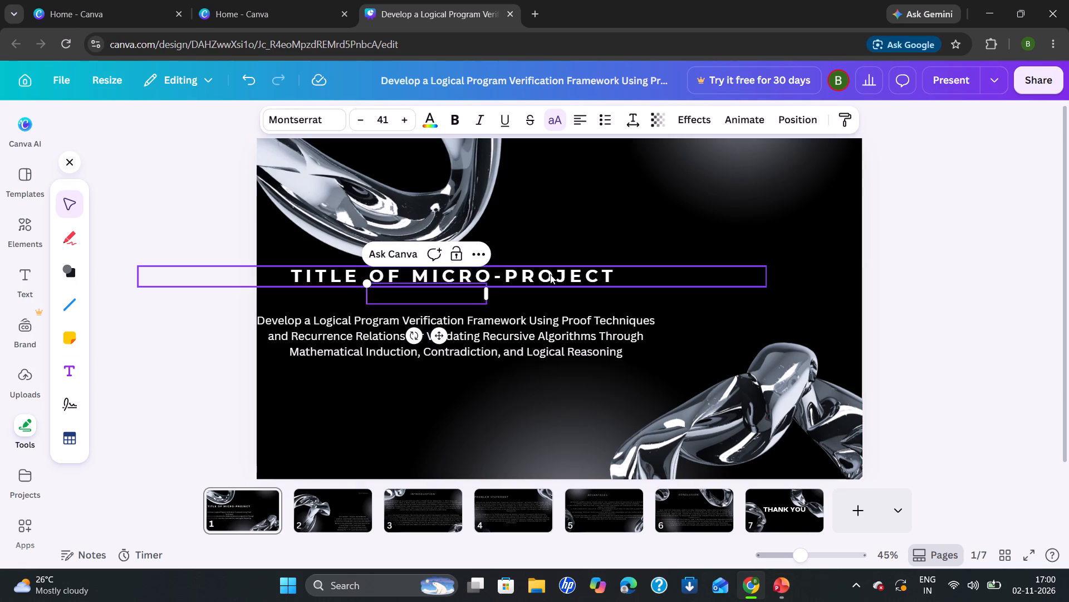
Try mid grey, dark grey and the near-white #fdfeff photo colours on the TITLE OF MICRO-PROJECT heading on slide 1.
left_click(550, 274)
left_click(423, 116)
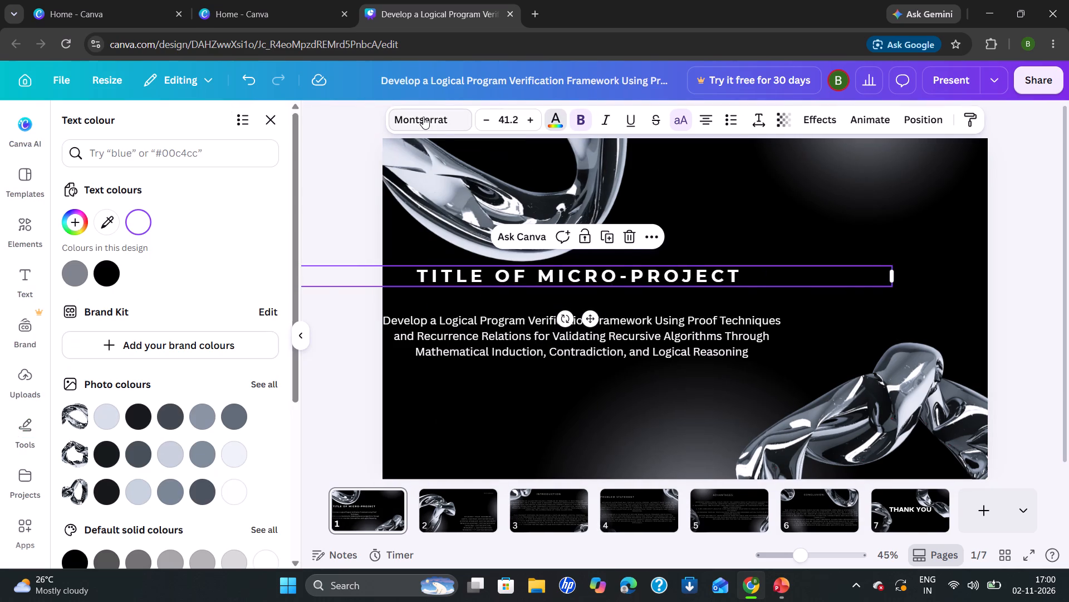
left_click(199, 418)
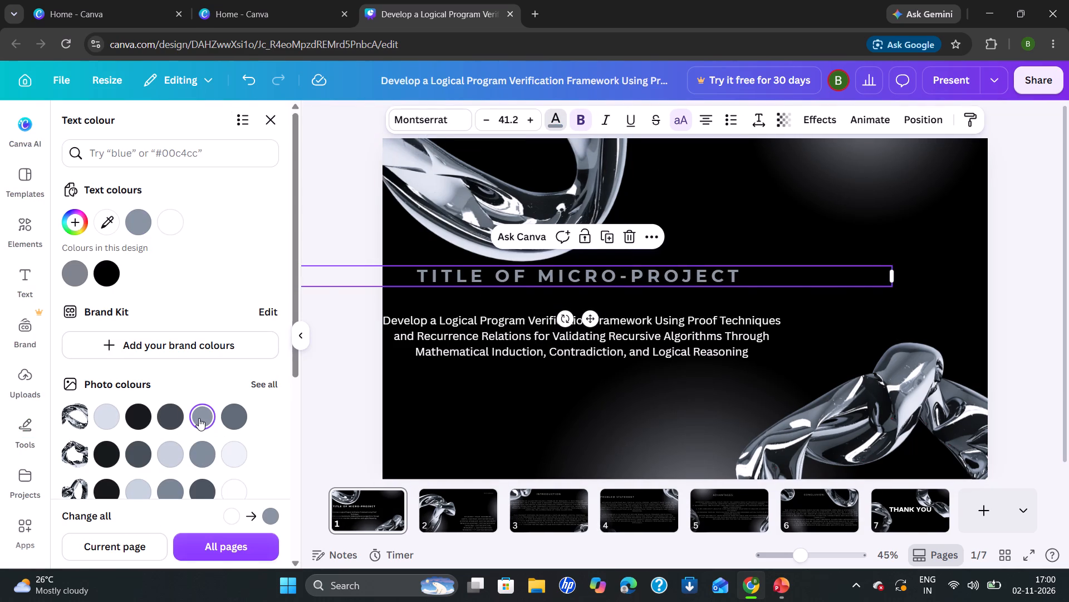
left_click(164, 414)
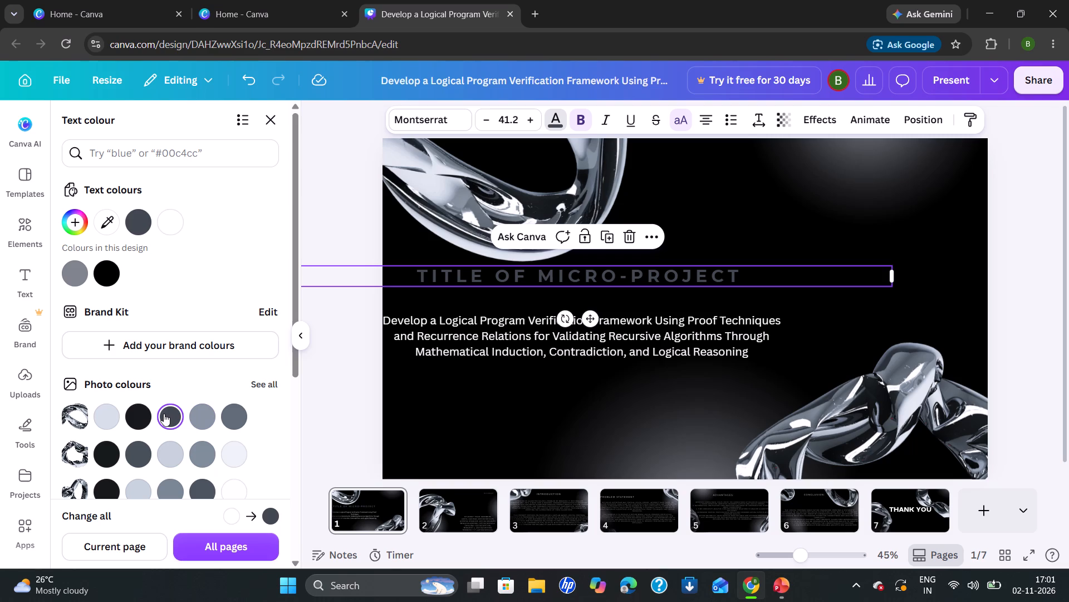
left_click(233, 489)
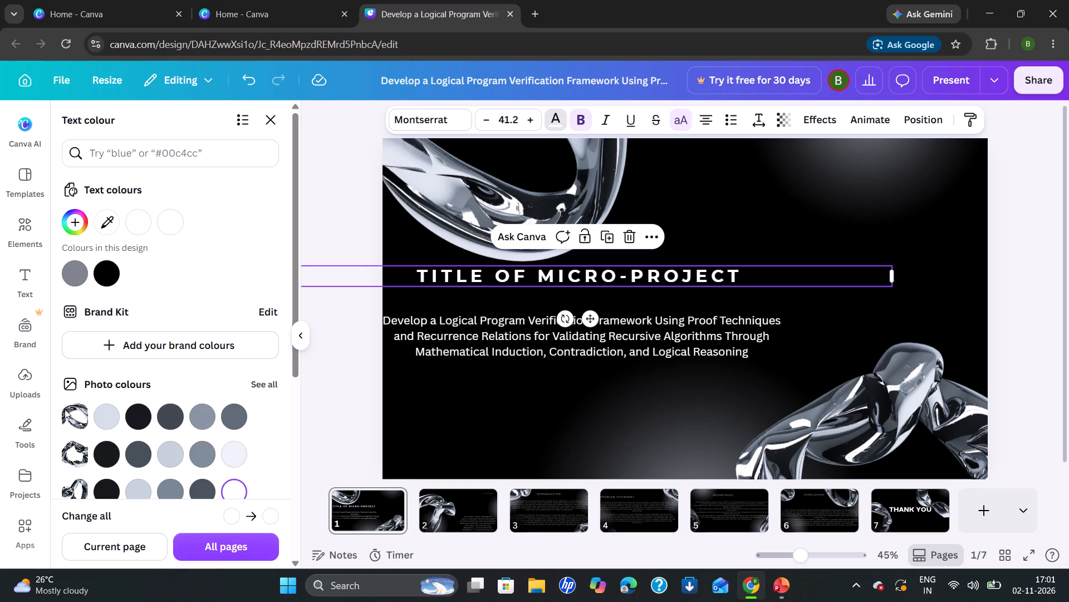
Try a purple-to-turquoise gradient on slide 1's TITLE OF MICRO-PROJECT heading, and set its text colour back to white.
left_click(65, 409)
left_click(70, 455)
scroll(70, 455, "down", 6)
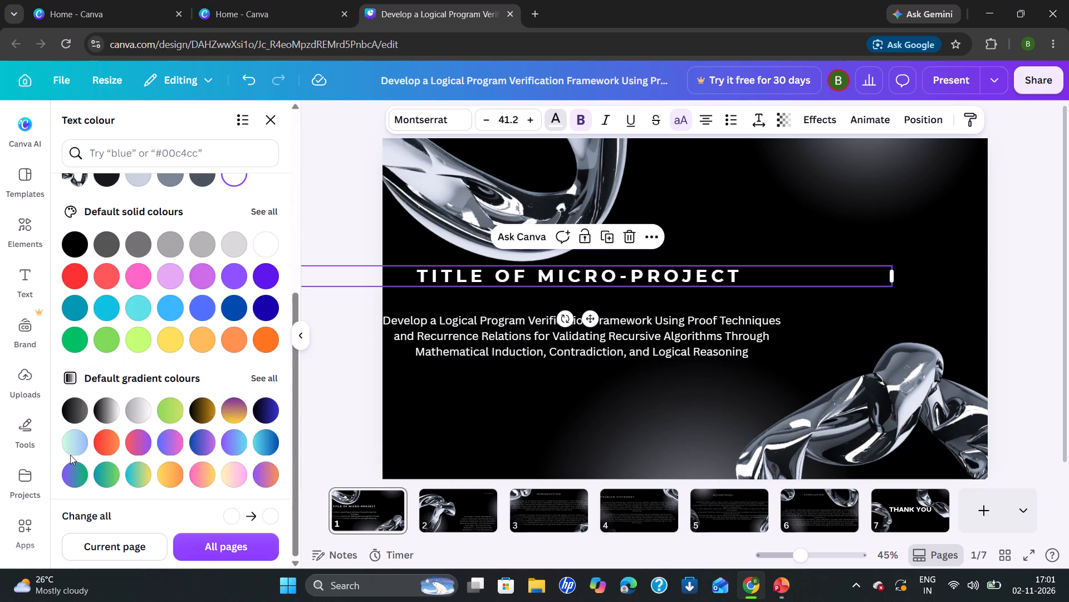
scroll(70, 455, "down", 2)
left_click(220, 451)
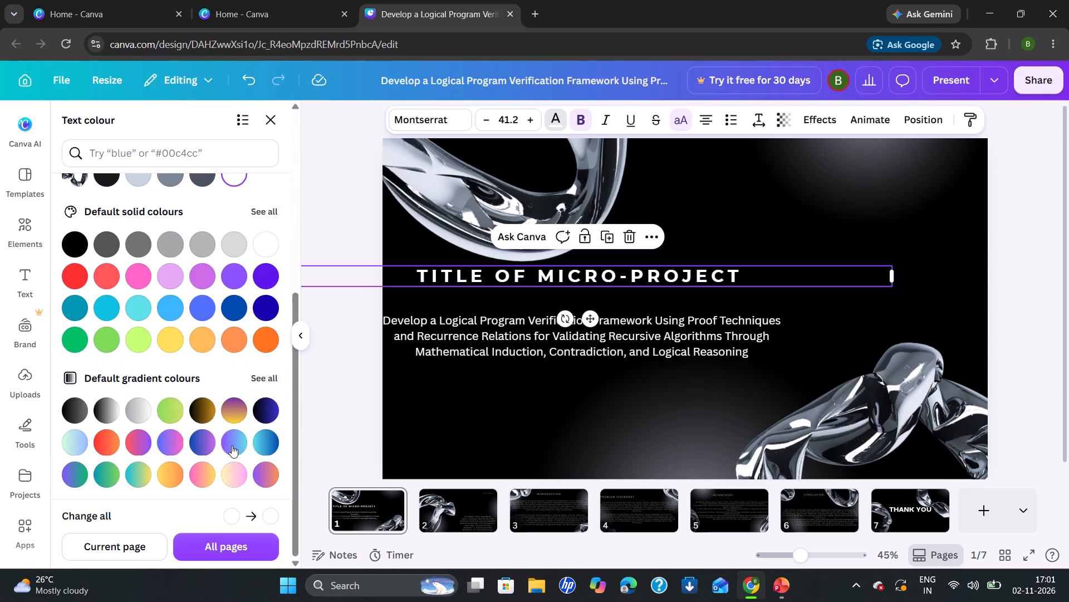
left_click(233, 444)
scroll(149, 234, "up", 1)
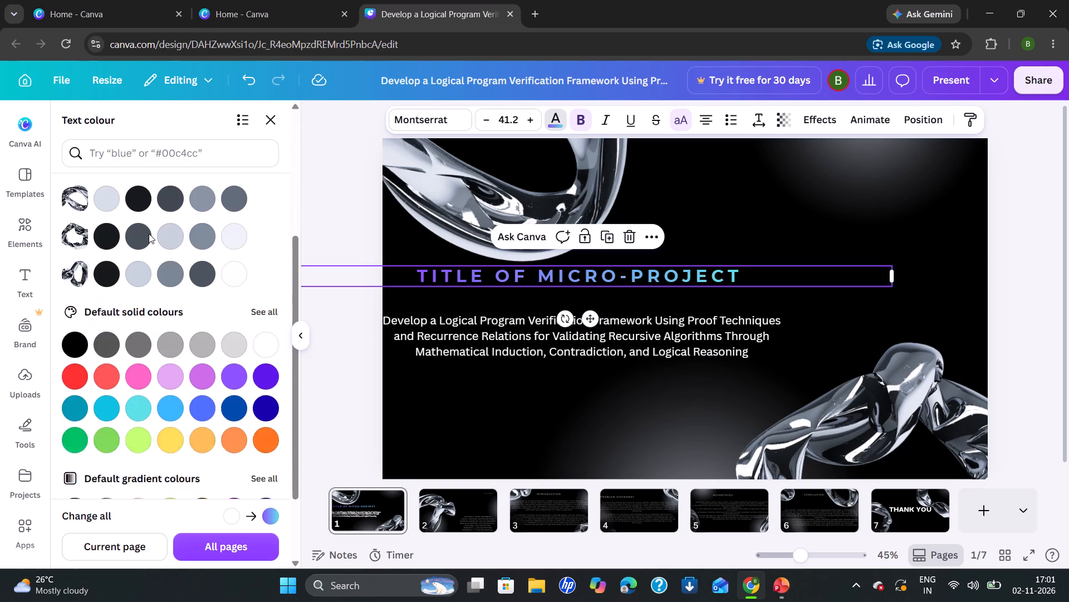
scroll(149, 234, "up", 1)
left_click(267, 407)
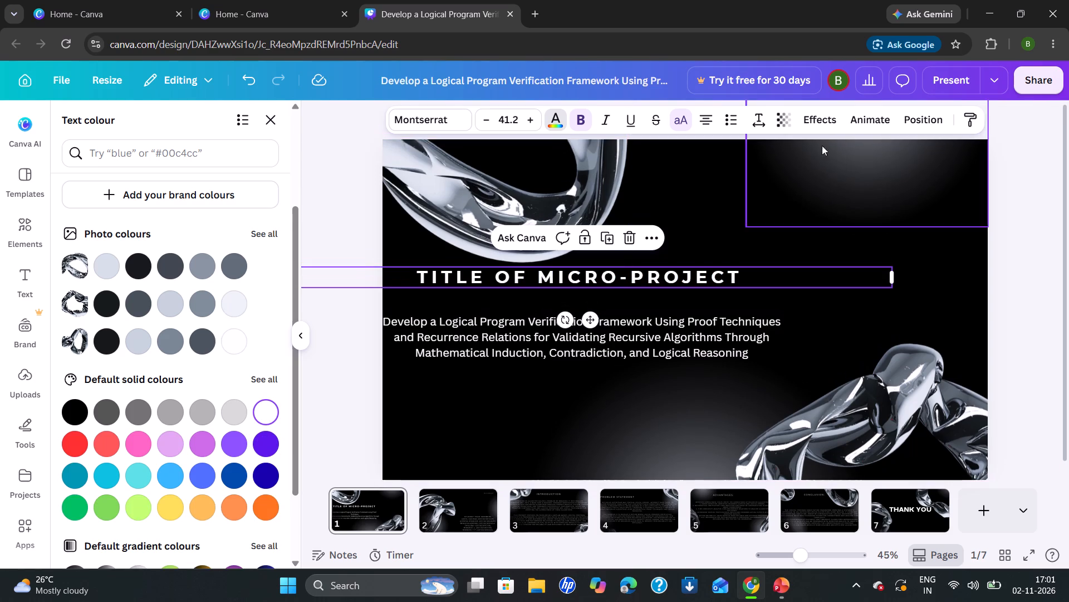
Apply the Shift text animation to slide 1's TITLE OF MICRO-PROJECT heading, after trying Typewriter.
left_click(866, 120)
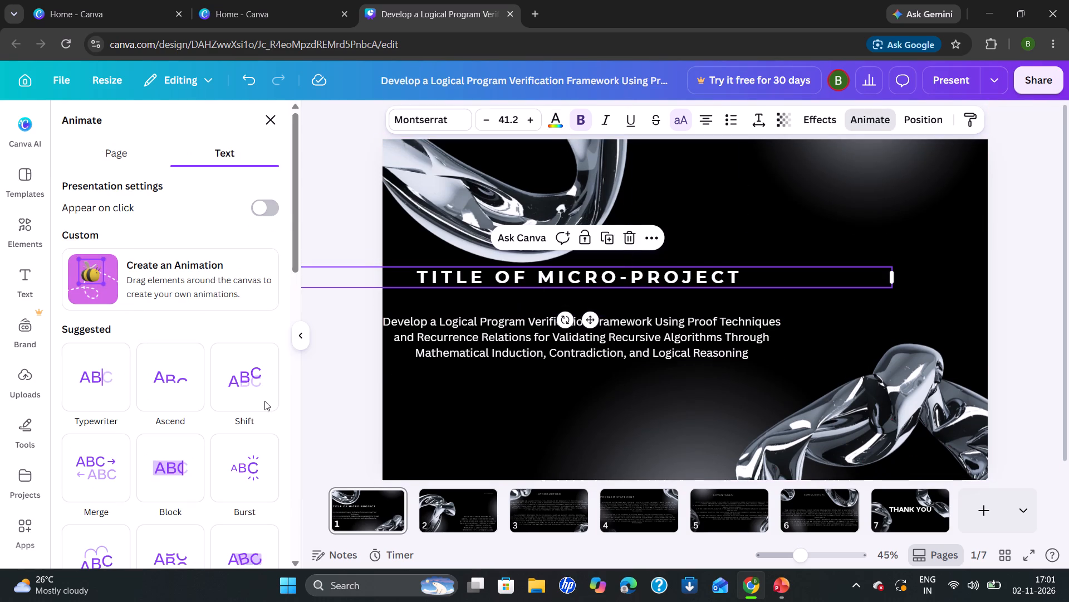
left_click(106, 397)
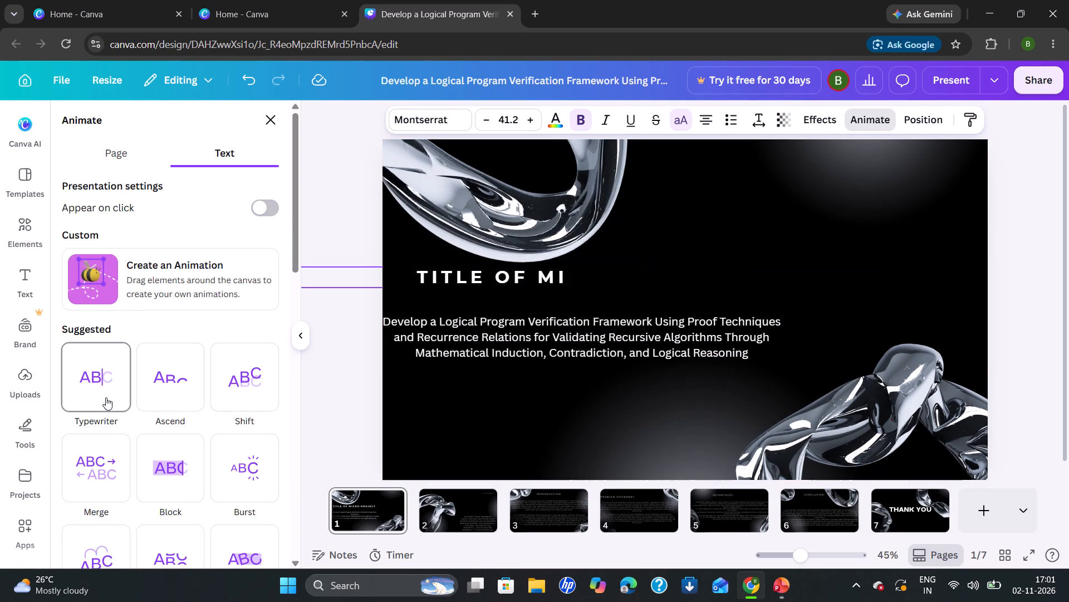
left_click(226, 321)
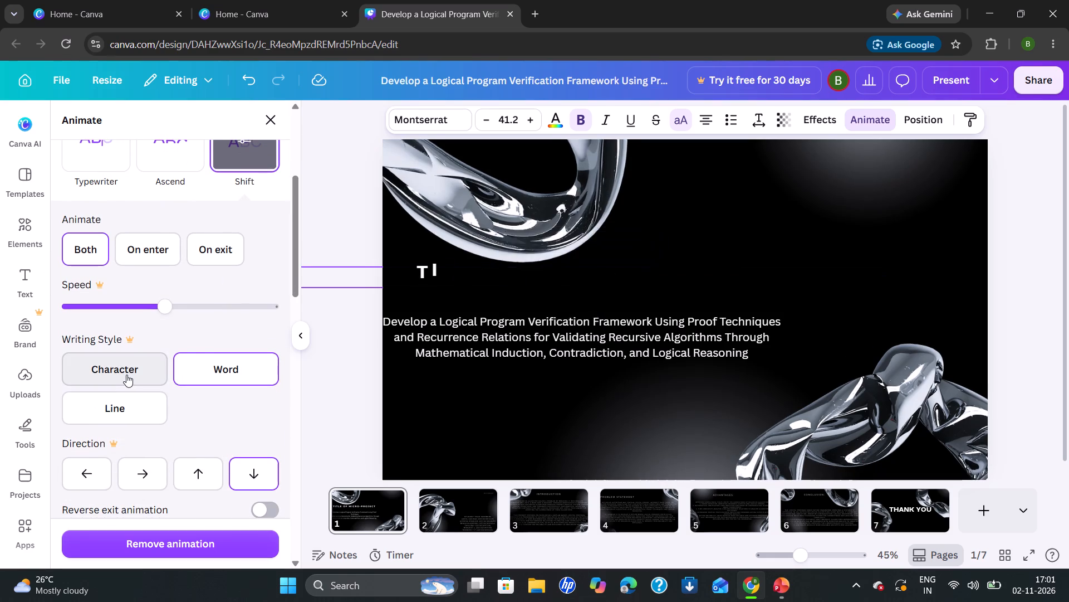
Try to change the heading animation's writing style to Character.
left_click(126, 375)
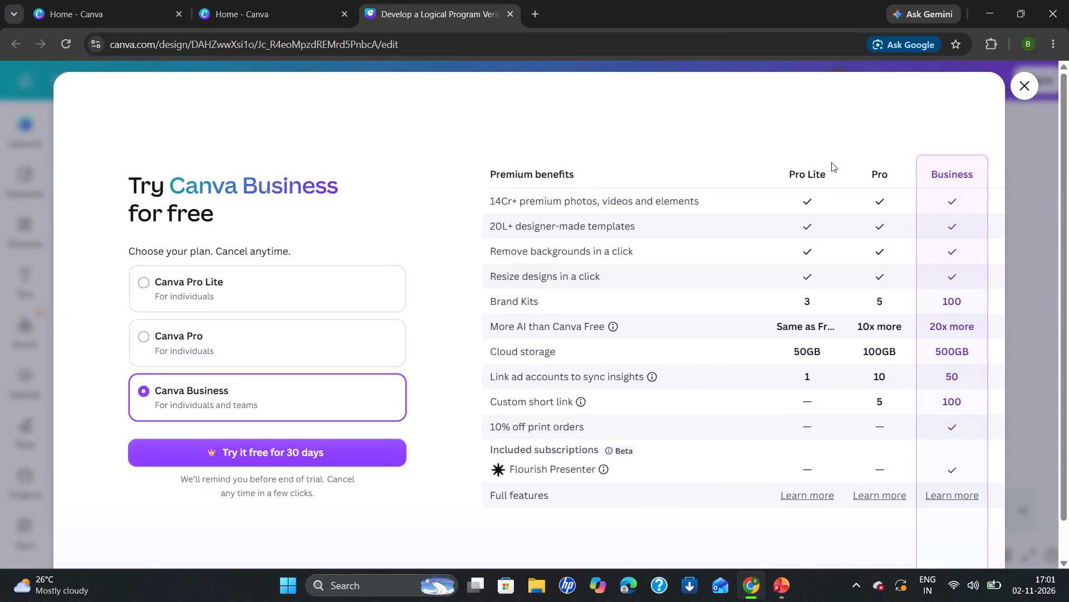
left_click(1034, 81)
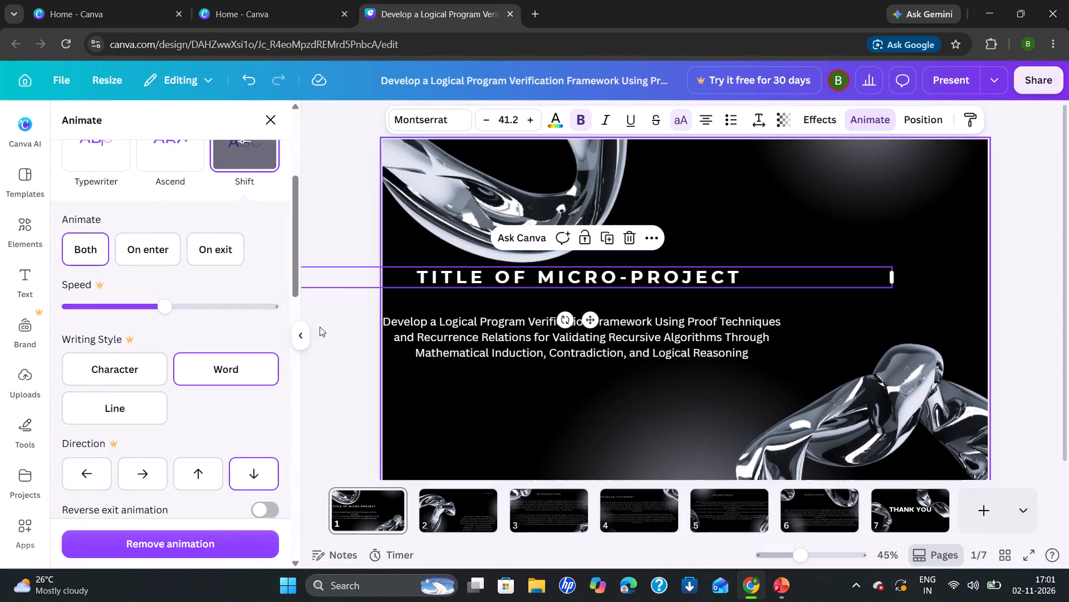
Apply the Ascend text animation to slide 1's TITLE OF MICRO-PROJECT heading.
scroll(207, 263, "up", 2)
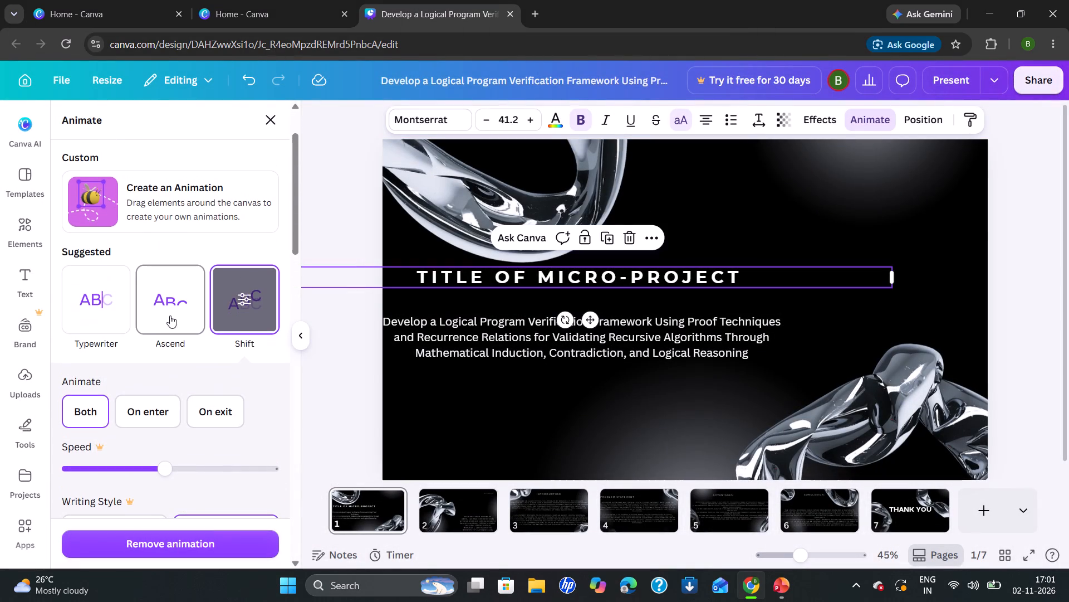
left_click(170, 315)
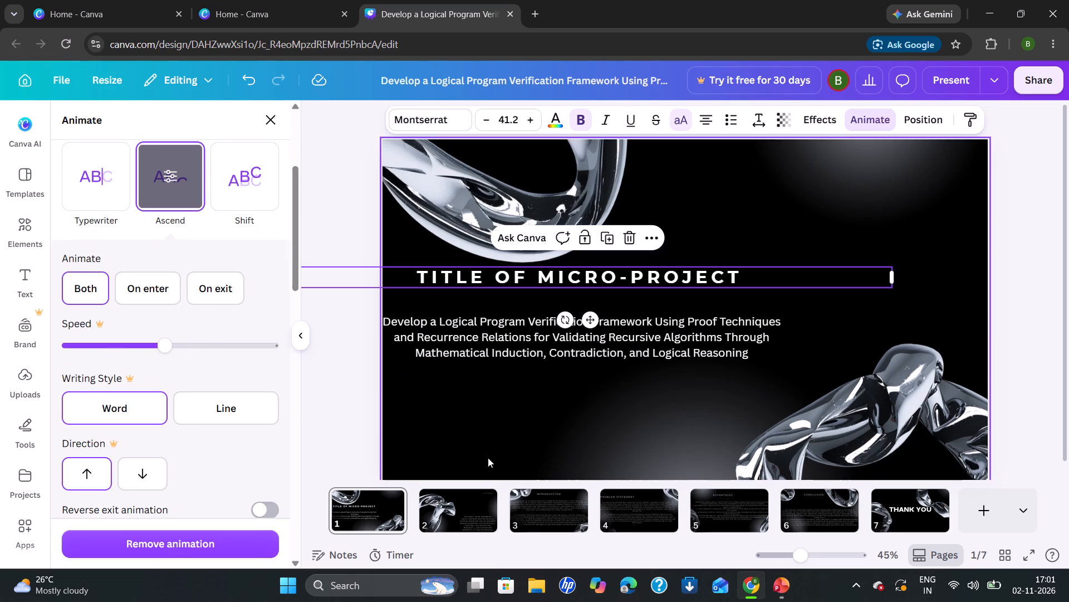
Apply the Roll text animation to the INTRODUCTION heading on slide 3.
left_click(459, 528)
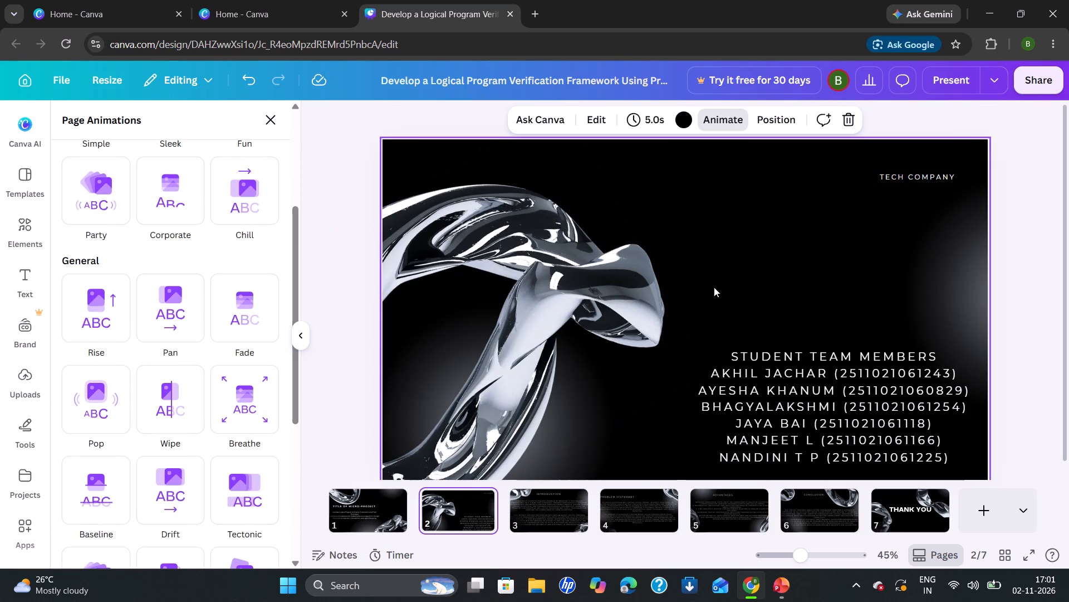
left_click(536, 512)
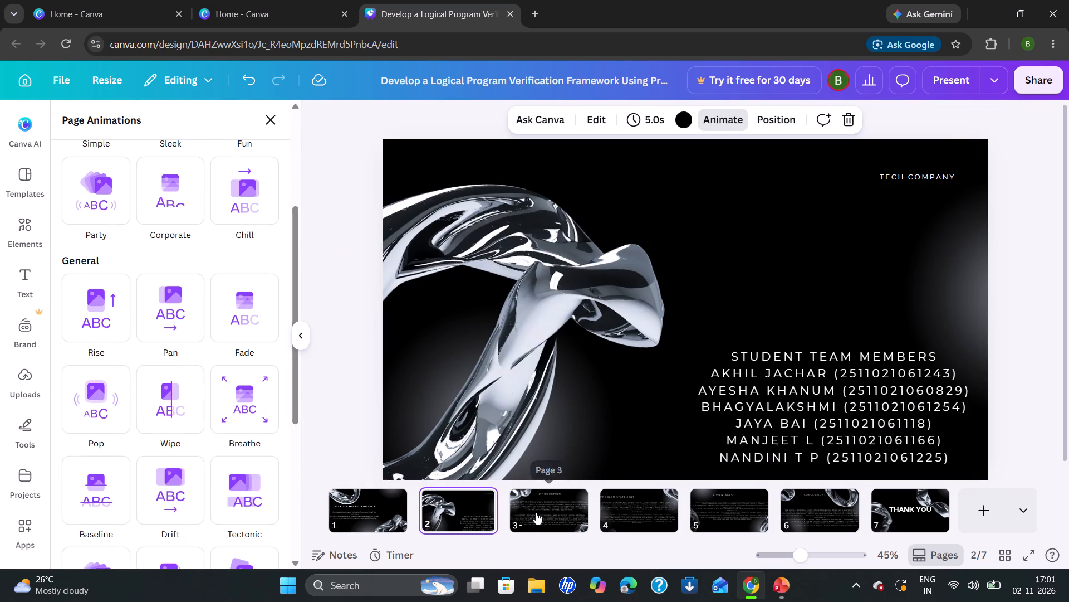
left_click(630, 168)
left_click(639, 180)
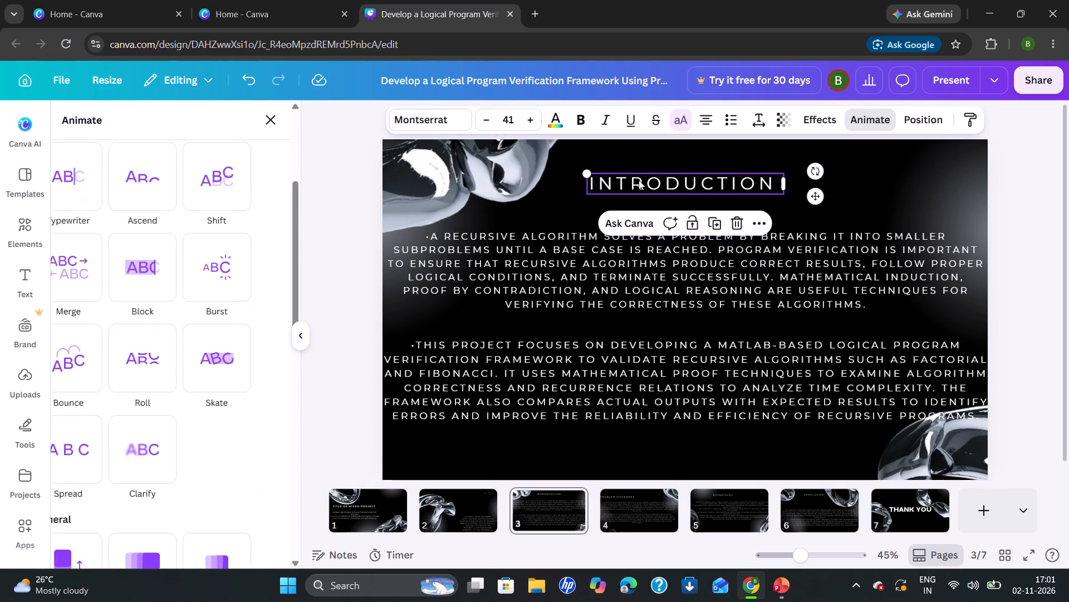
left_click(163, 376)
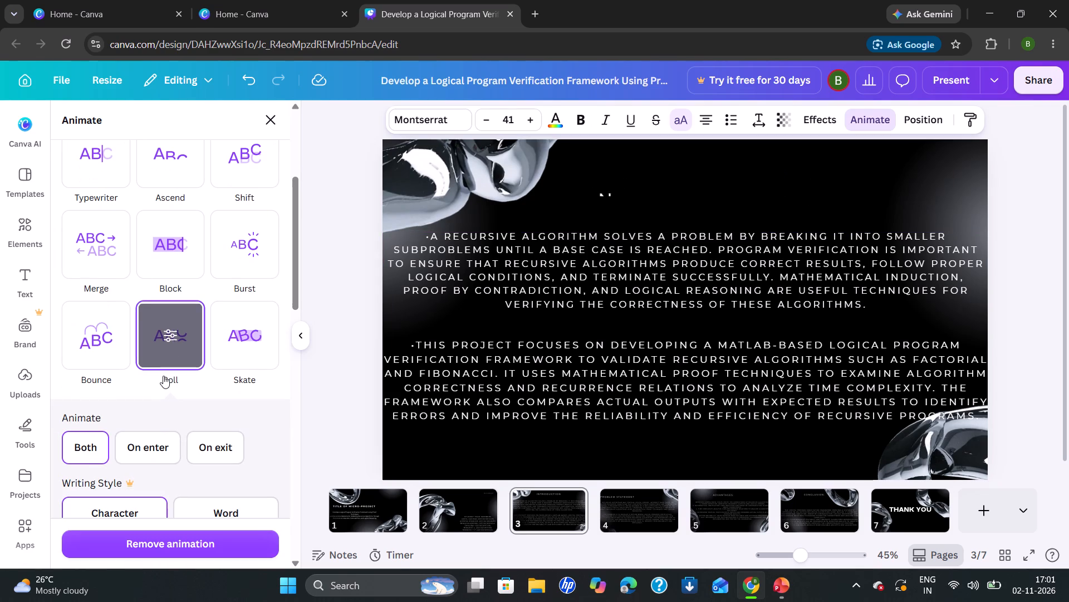
Apply the Breathe page animation to slide 1 and extend it to all pages.
left_click(357, 496)
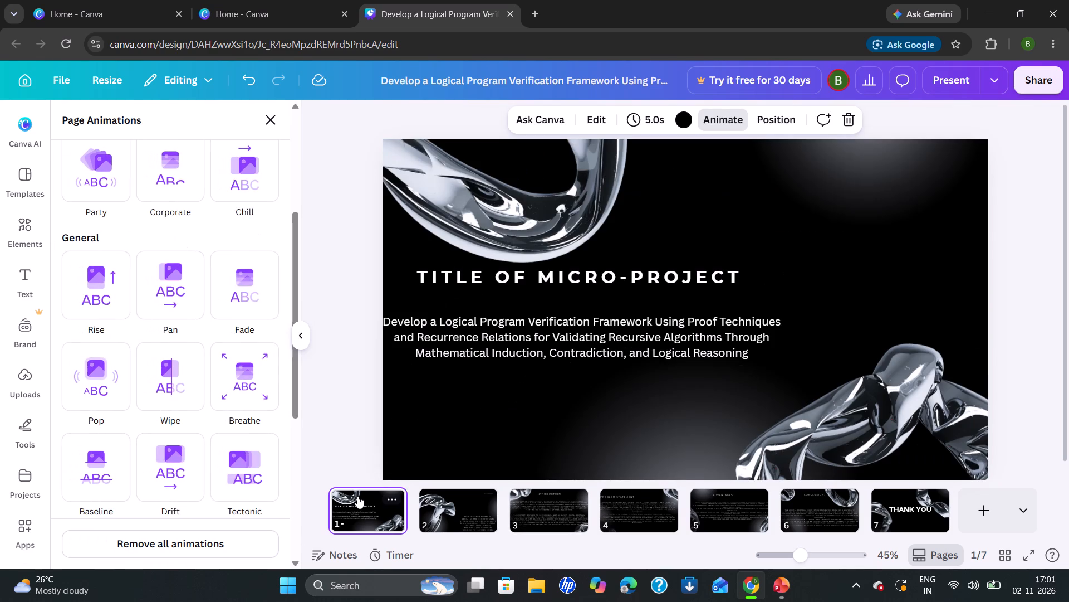
left_click(253, 373)
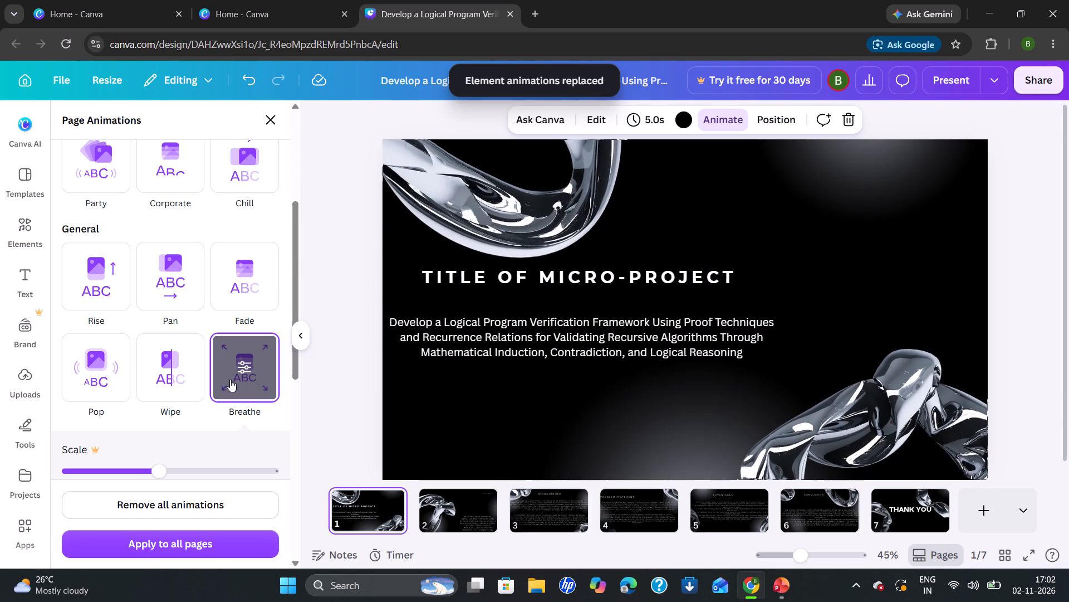
left_click(205, 547)
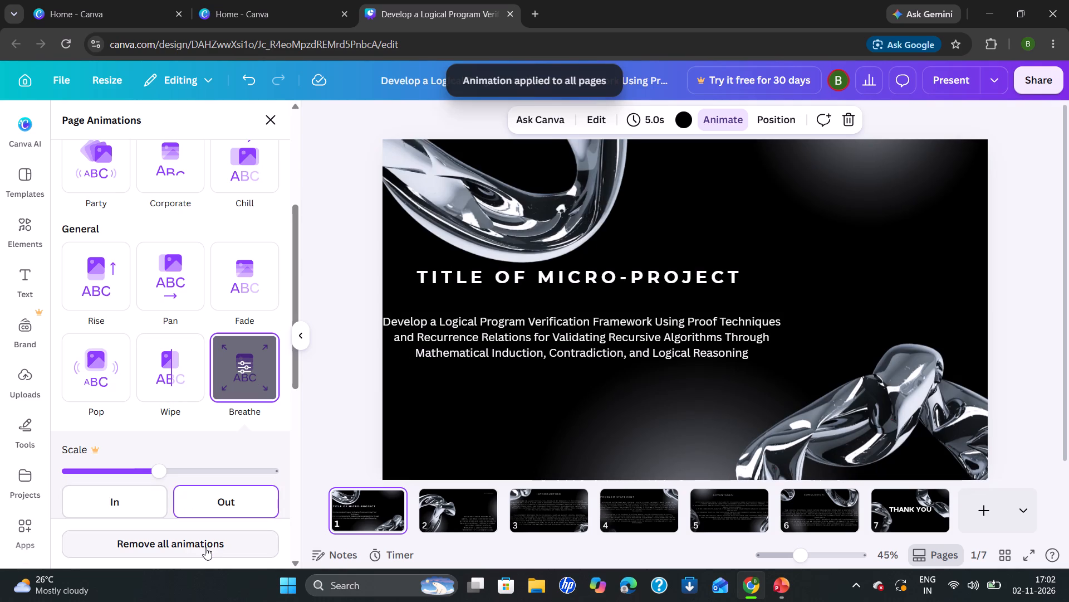
Look through all slides from the first to the THANK YOU slide and return to slide 1.
left_click(374, 509)
key("Right")
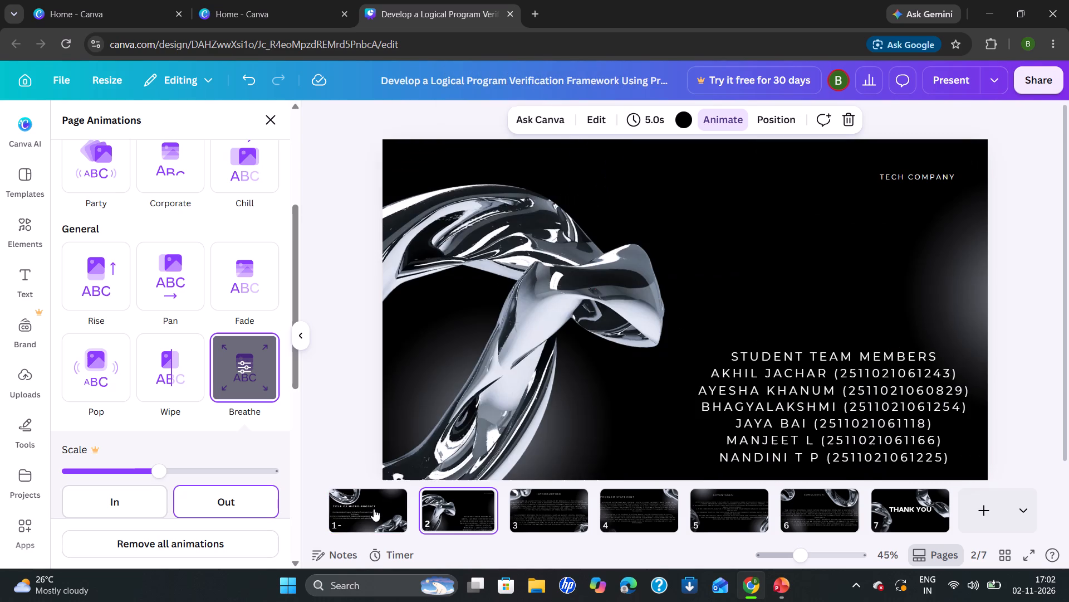
key("Right")
key("Right")
key("Right")
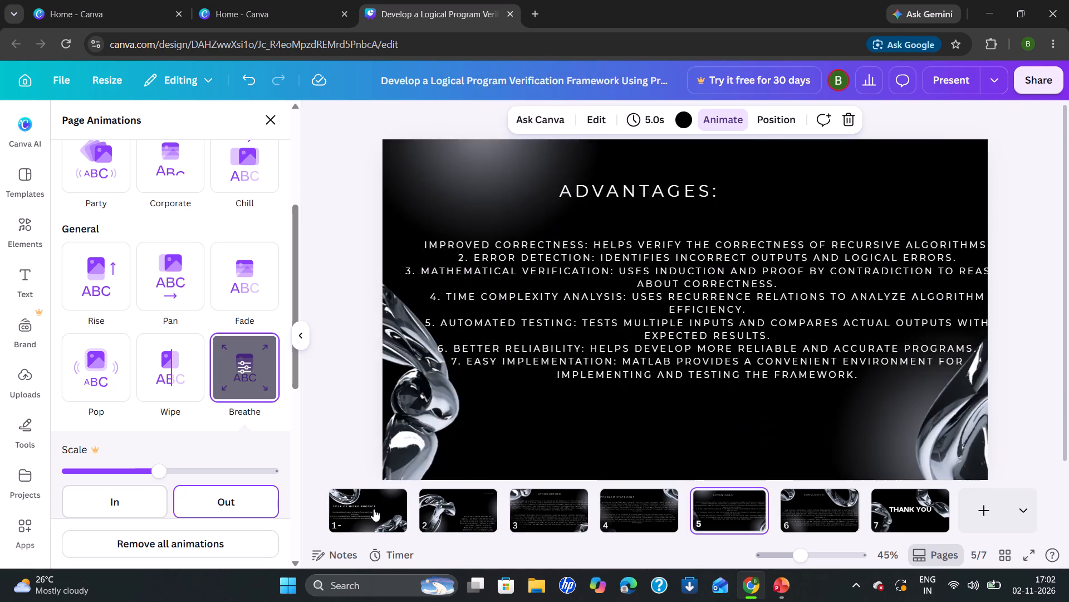
key("Right")
key("Right")
key("Right")
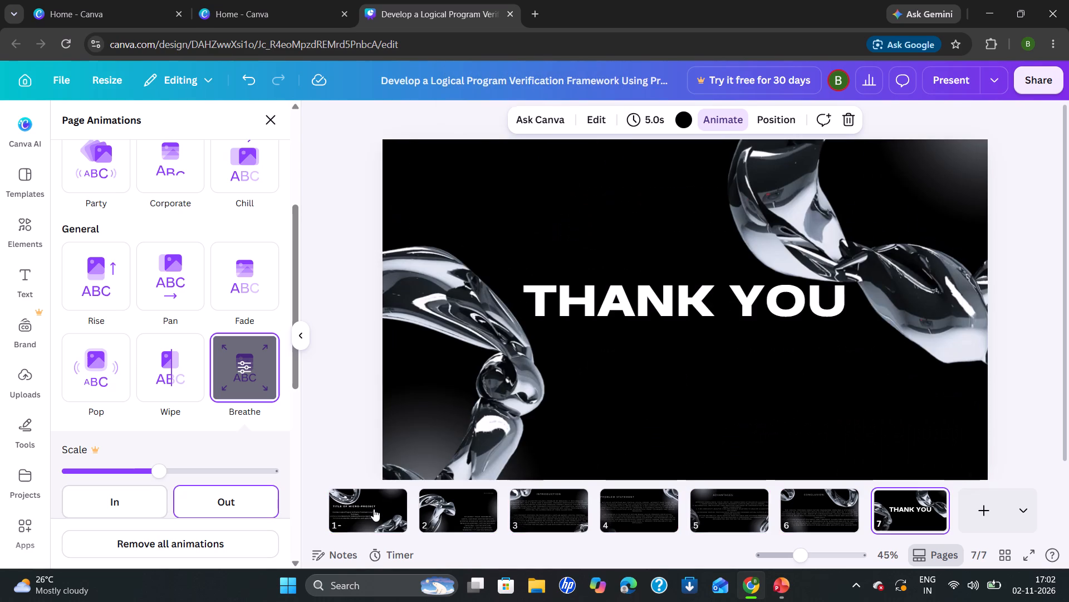
key("Left")
key("Left")
key("Left")
key("Left")
key("Left")
key("Left")
key("Left")
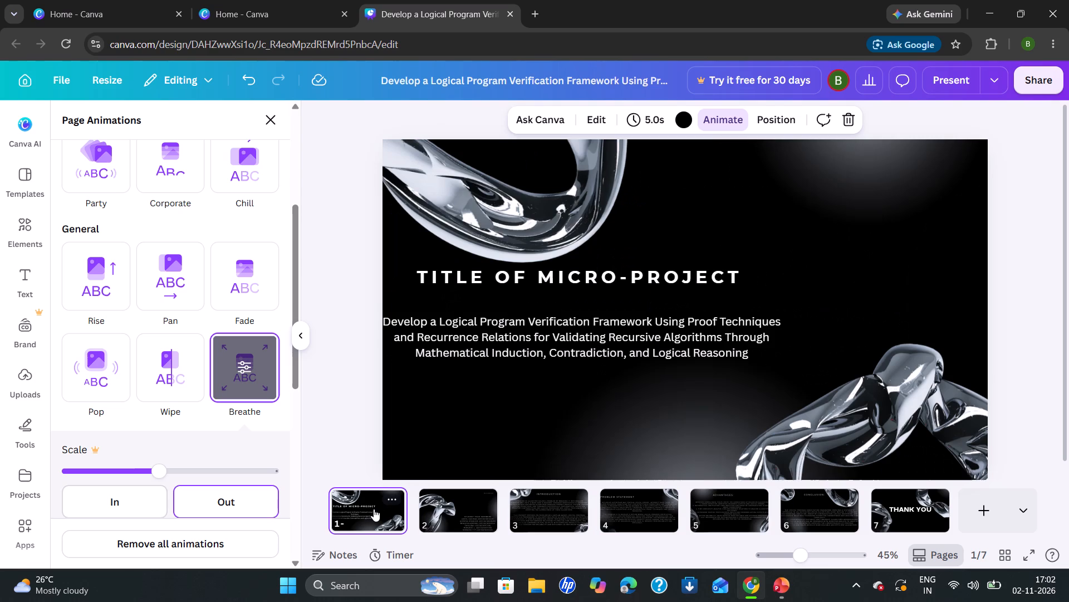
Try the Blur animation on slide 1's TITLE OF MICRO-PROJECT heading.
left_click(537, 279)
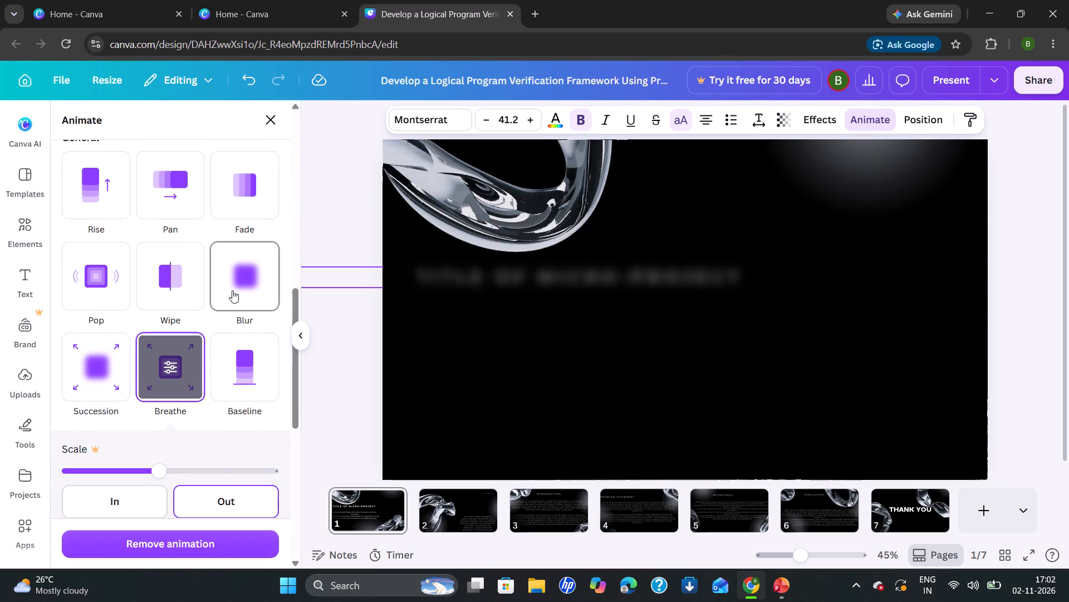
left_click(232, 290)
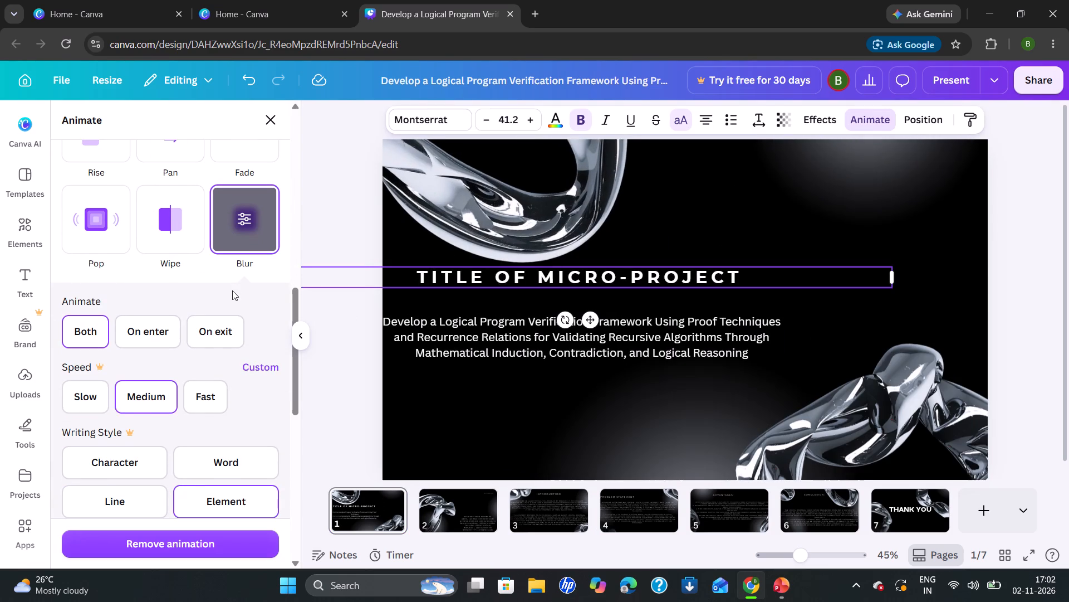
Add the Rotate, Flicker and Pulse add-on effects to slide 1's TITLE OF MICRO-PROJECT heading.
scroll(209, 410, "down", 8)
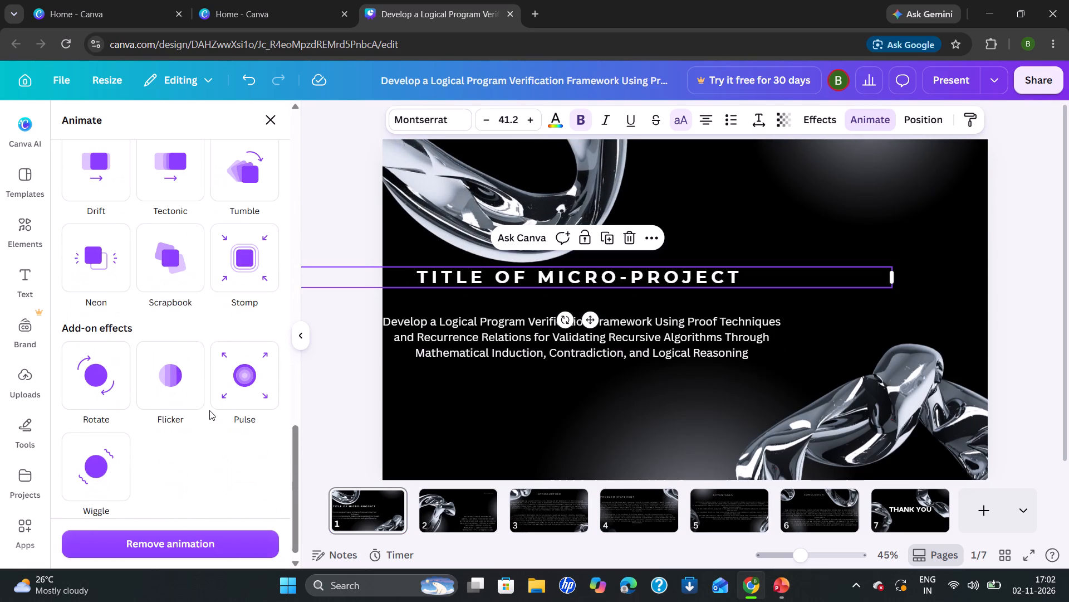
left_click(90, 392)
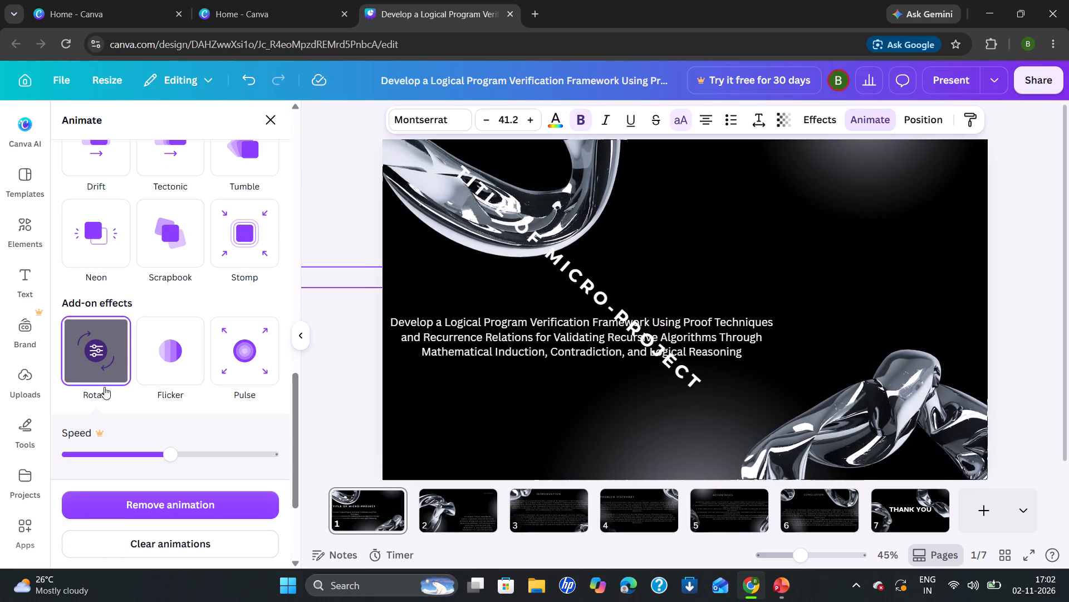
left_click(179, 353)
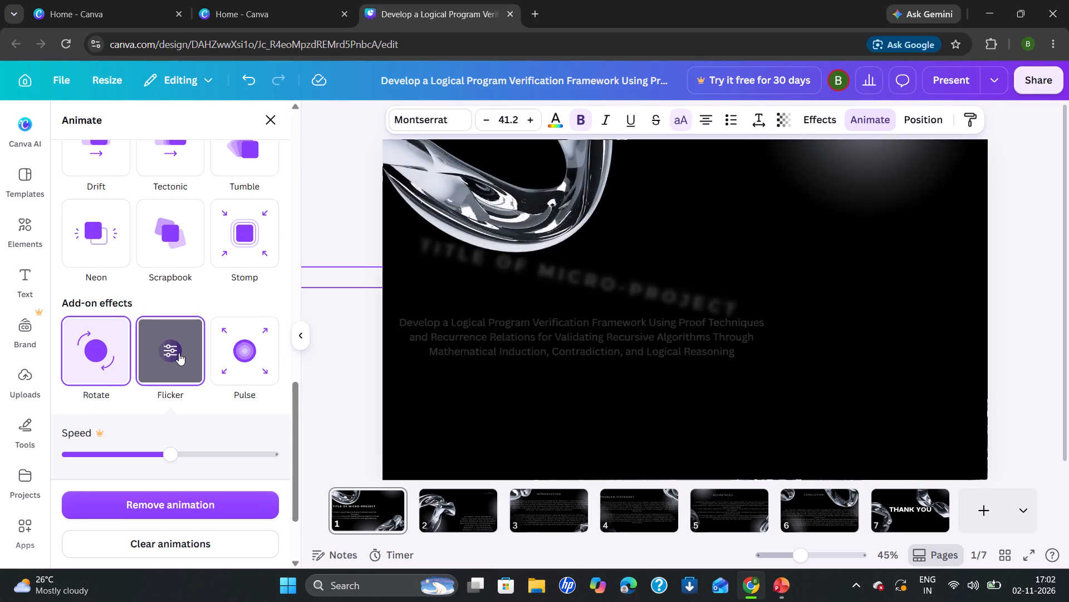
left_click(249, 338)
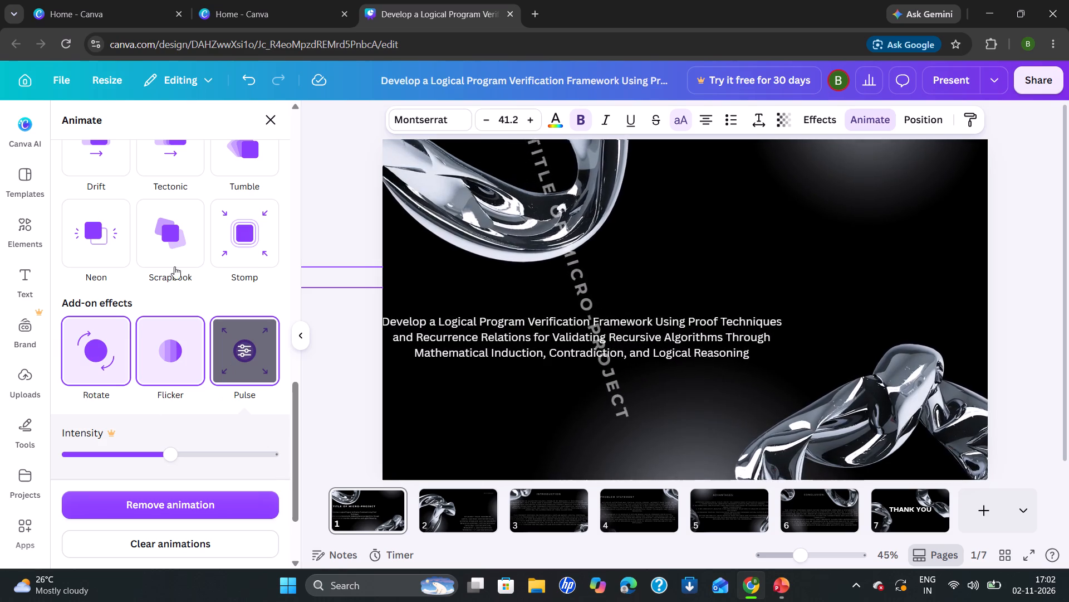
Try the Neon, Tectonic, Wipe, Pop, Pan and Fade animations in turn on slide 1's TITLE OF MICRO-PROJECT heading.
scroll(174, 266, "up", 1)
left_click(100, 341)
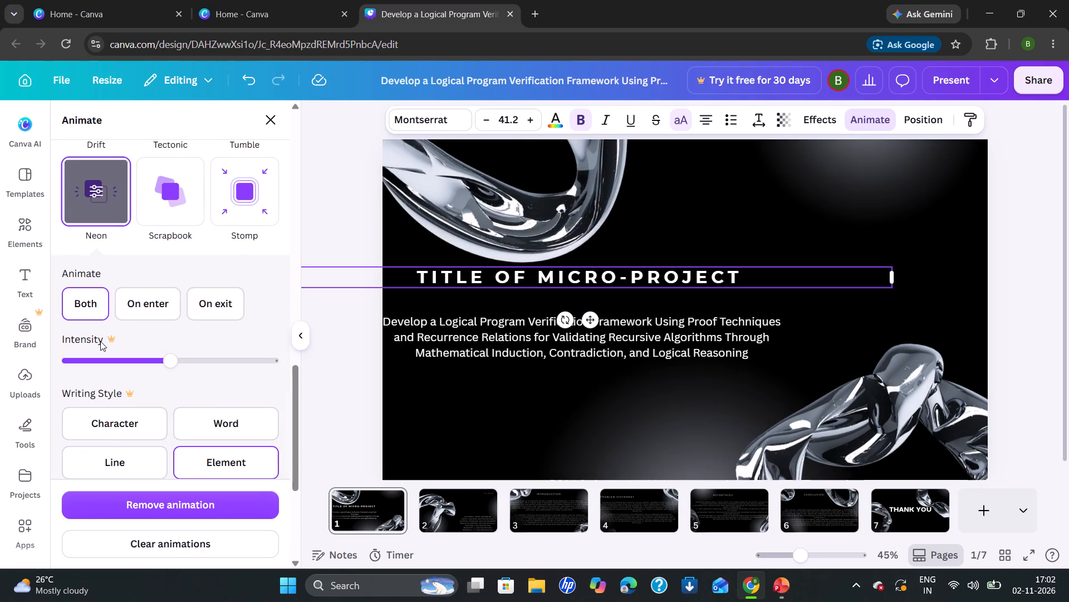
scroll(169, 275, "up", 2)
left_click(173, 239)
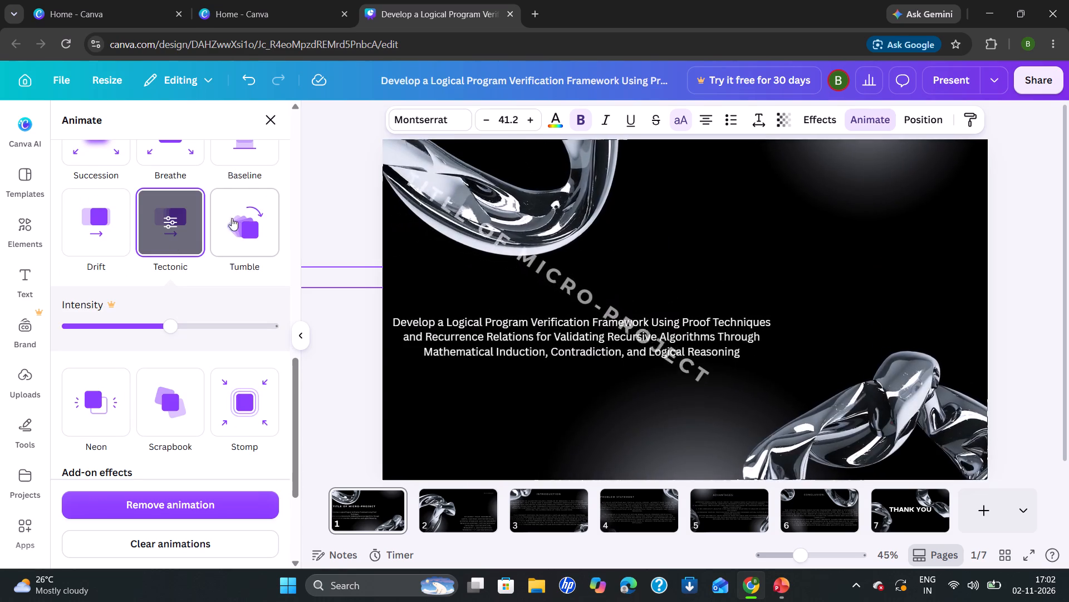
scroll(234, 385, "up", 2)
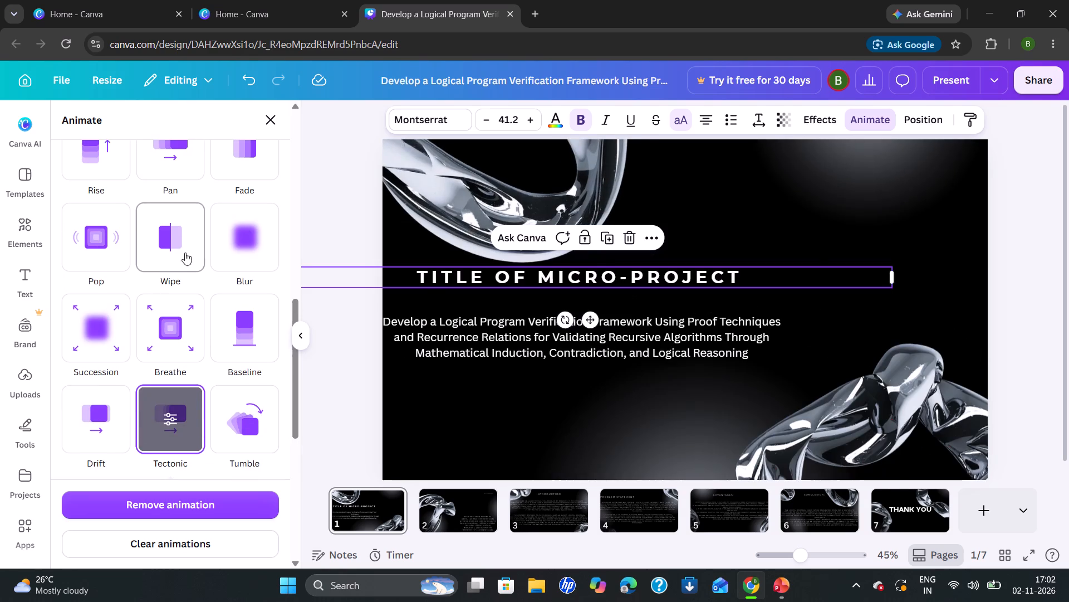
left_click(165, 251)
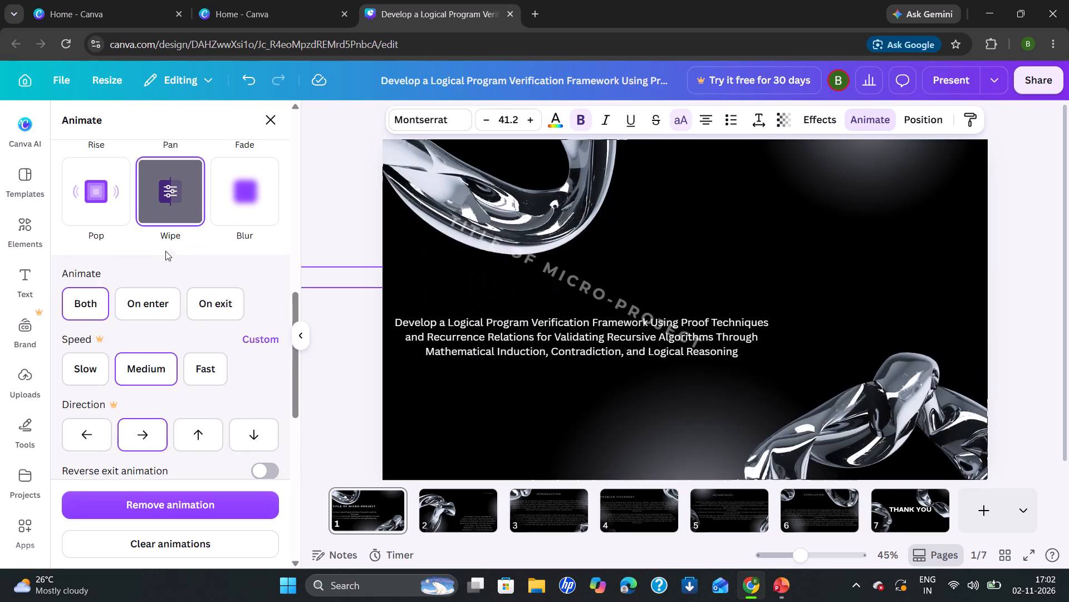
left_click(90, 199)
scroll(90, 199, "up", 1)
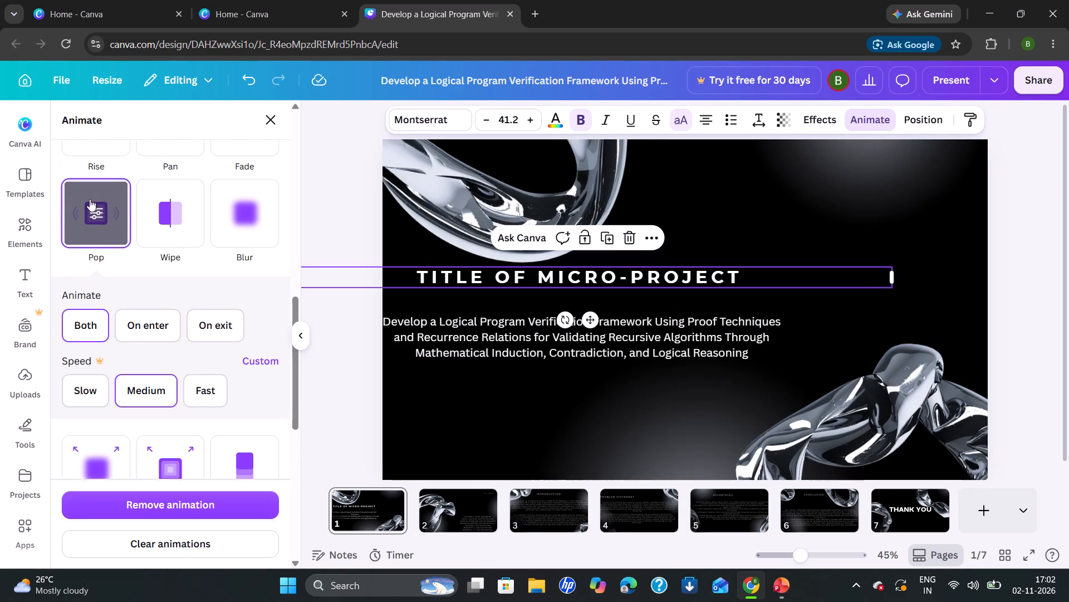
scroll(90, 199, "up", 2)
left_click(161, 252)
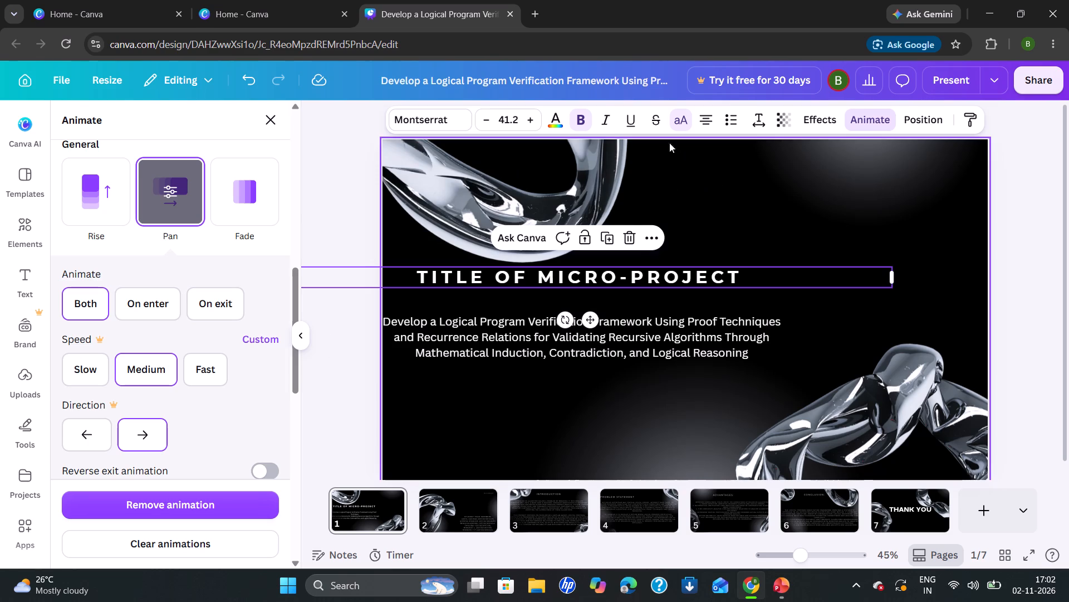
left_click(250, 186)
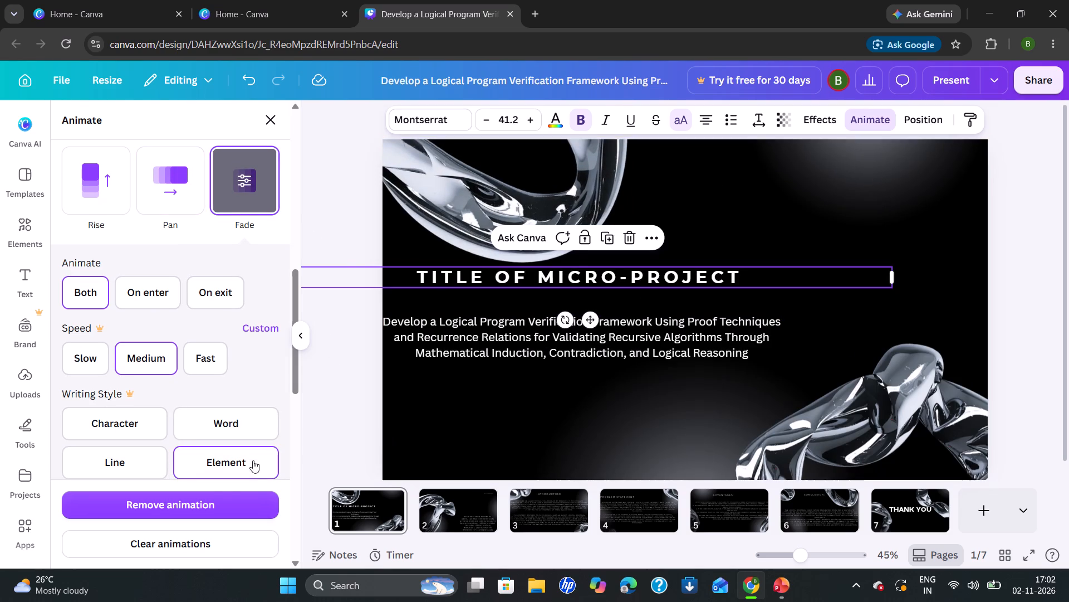
Clear all animations and add-on effects from slide 1's TITLE OF MICRO-PROJECT heading.
scroll(178, 475, "down", 11)
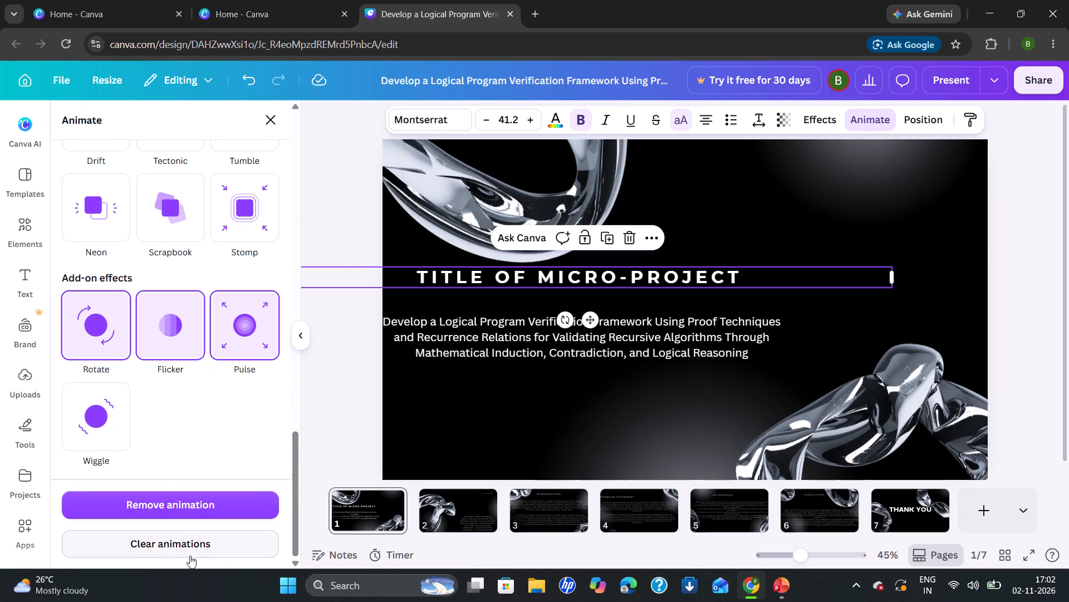
left_click(188, 551)
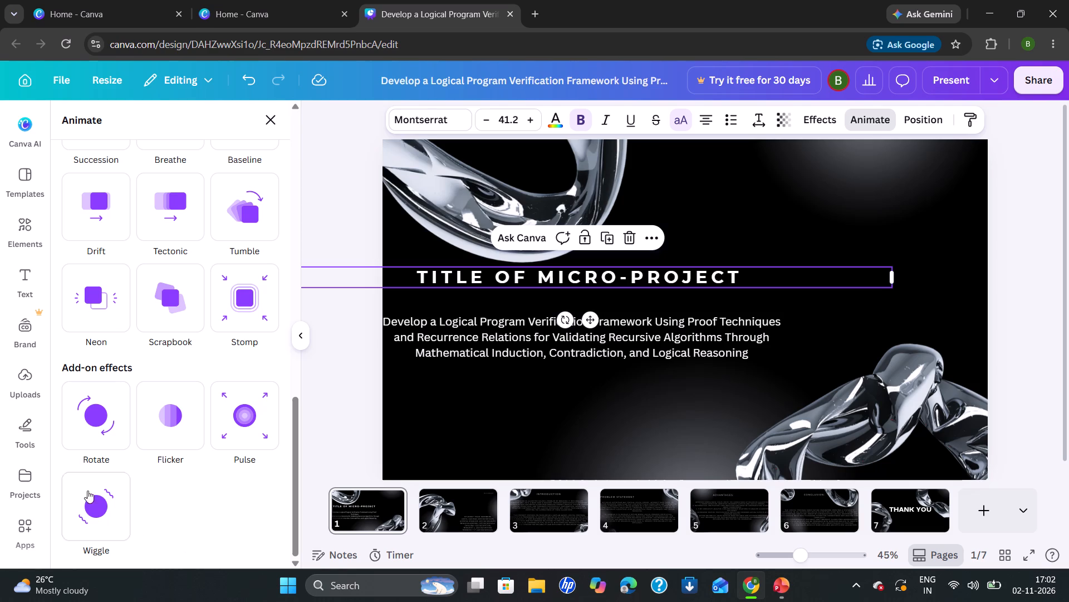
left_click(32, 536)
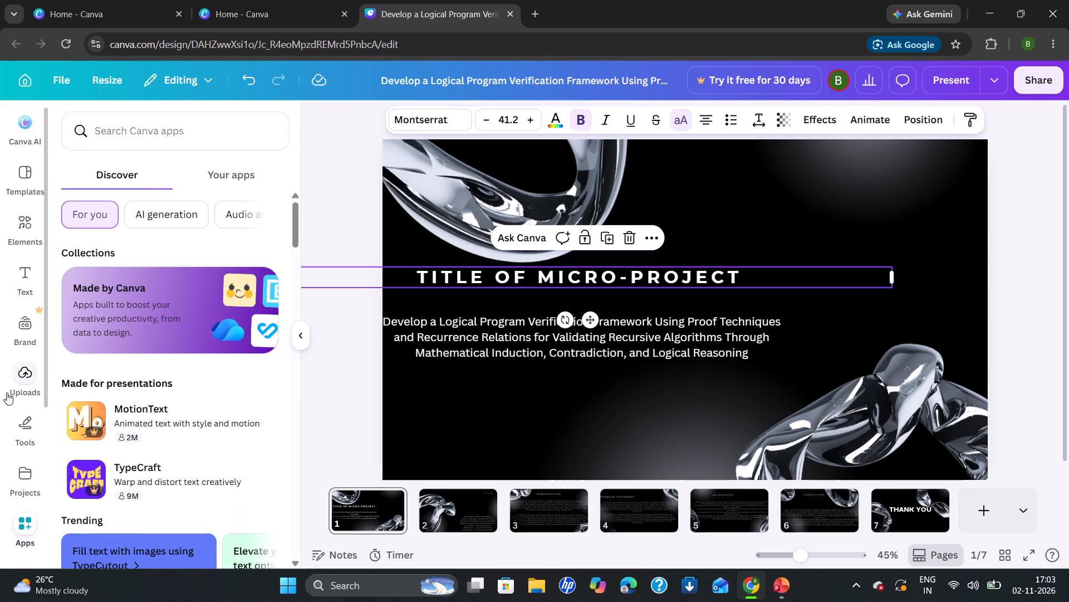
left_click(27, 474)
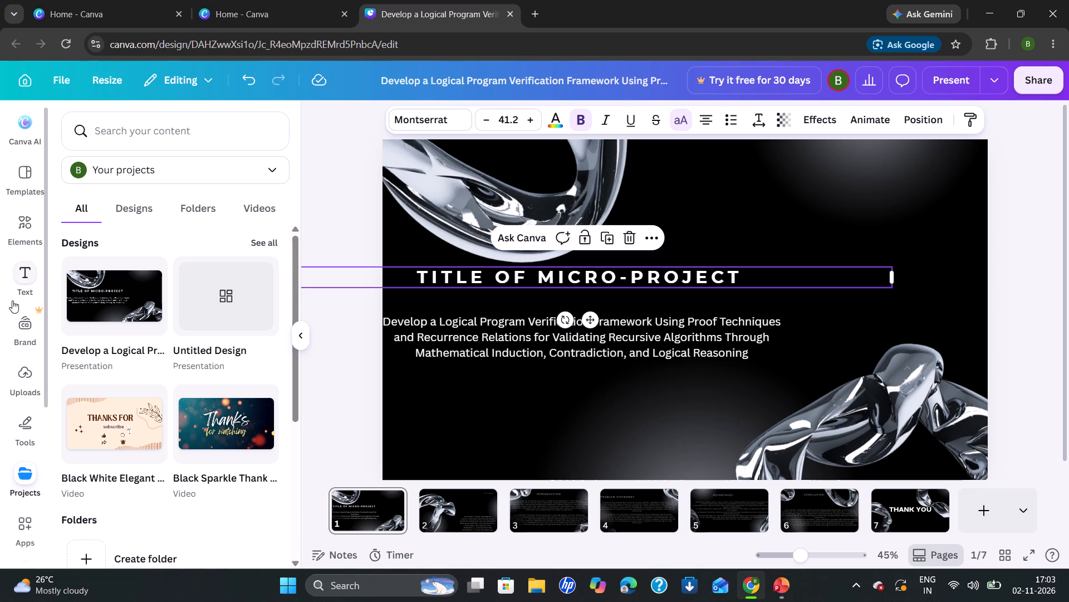
Insert the cream dried-flower photo from the trending photo elements onto the right half of slide 1.
left_click(16, 232)
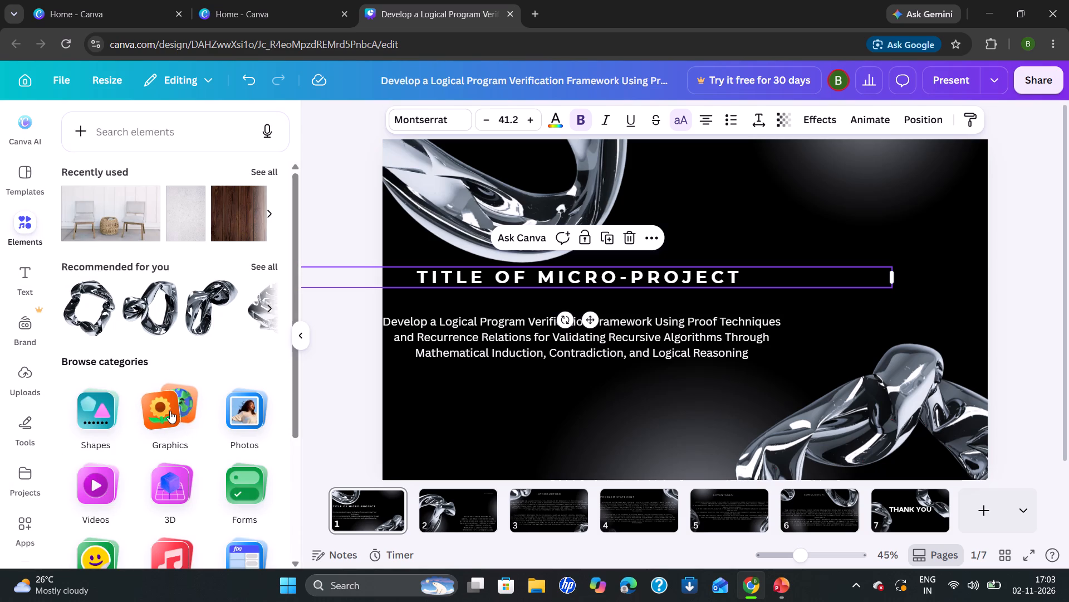
left_click(234, 400)
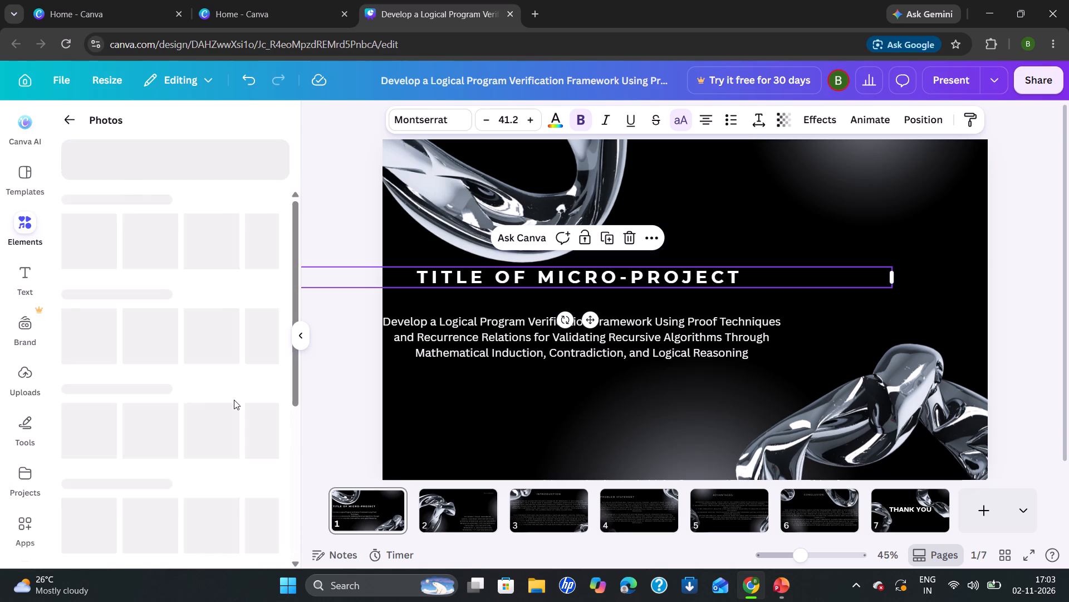
left_click_drag(227, 359, 692, 185)
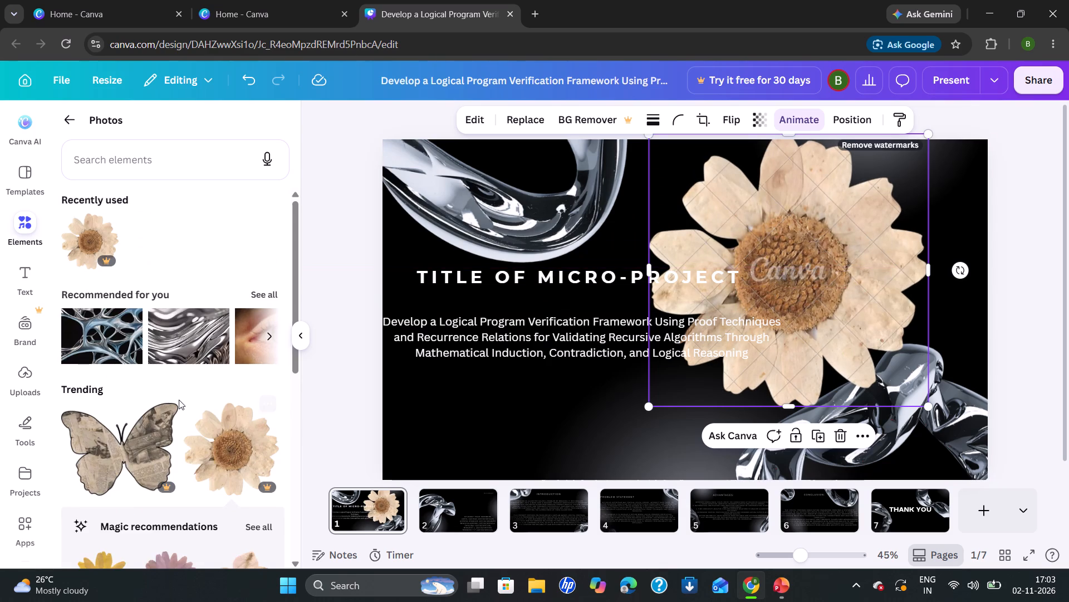
left_click(783, 210)
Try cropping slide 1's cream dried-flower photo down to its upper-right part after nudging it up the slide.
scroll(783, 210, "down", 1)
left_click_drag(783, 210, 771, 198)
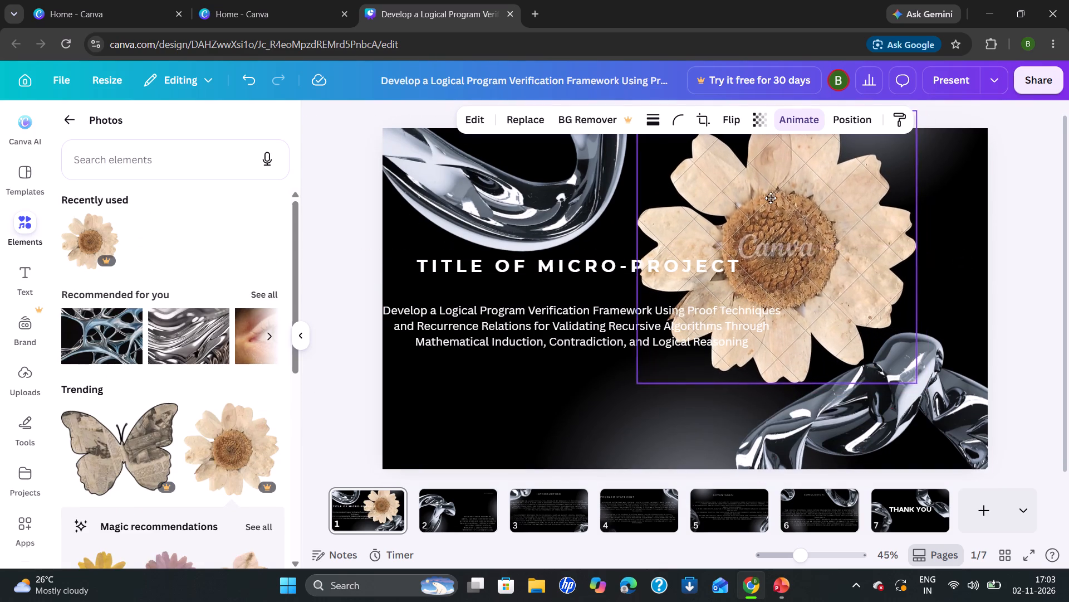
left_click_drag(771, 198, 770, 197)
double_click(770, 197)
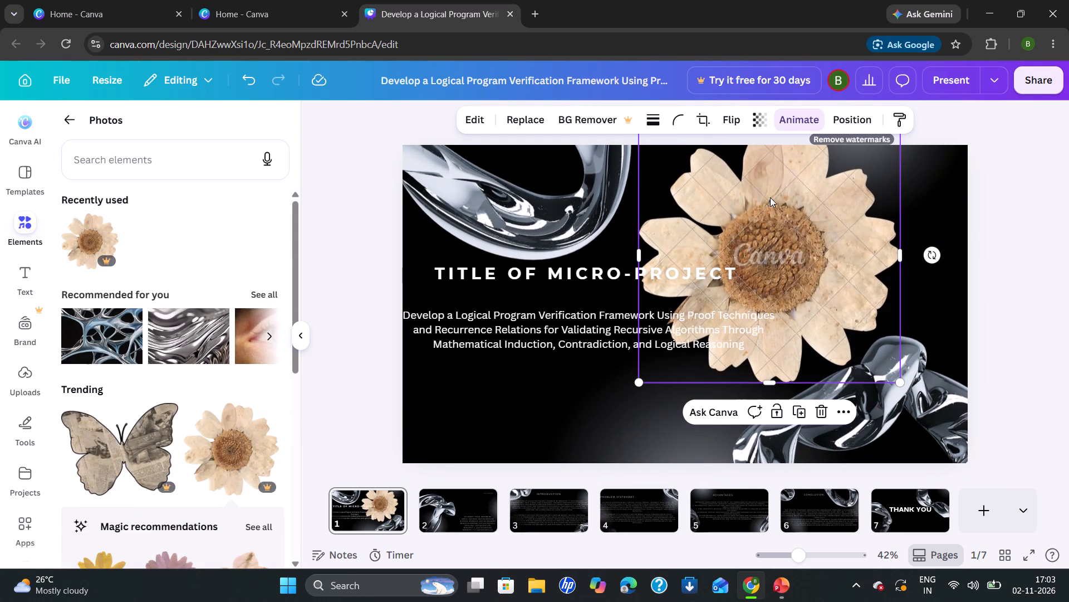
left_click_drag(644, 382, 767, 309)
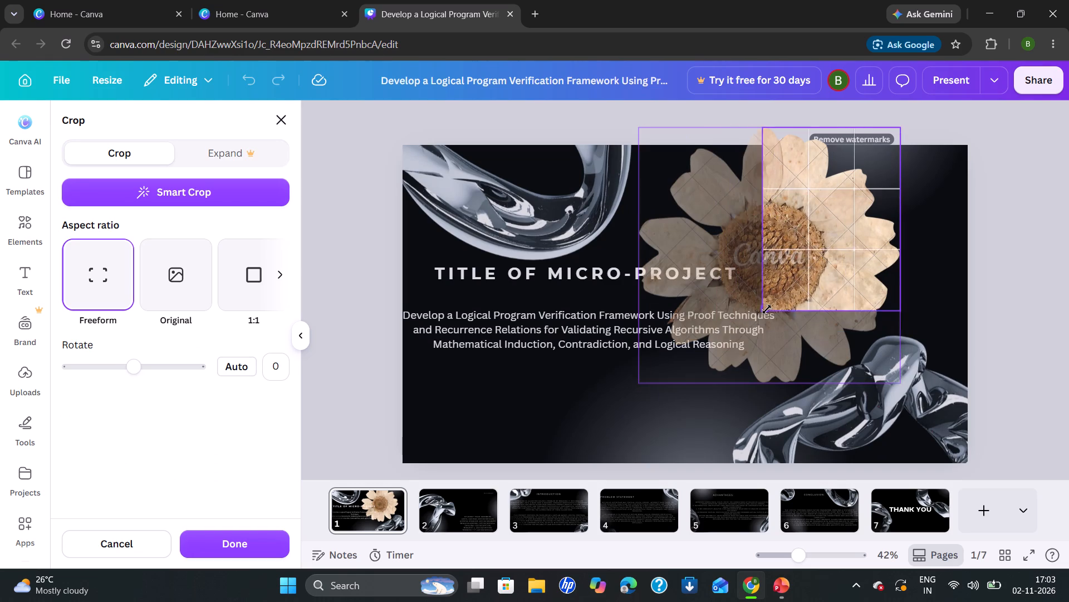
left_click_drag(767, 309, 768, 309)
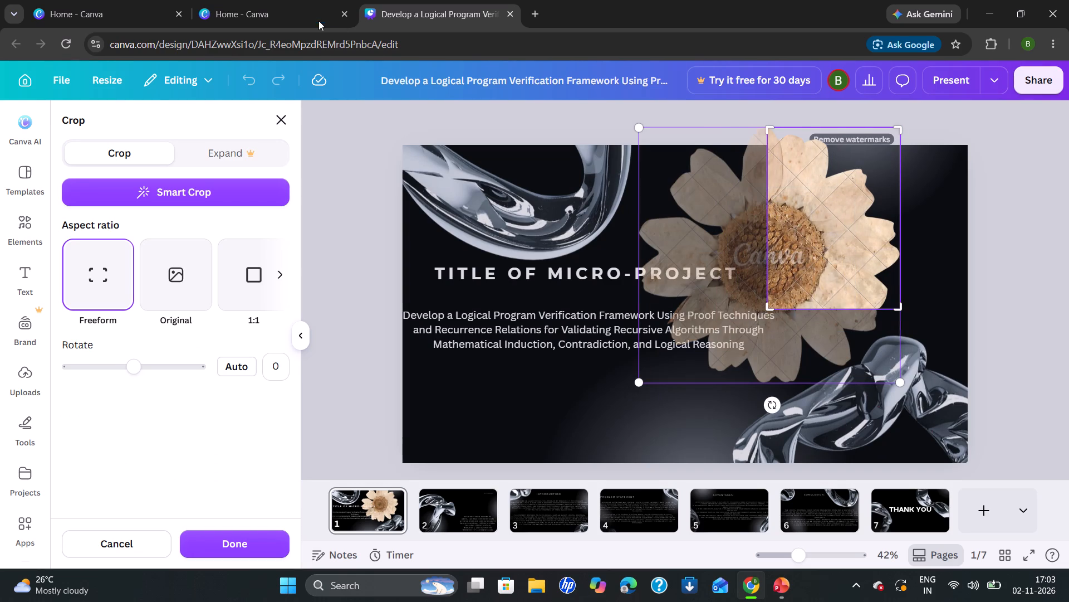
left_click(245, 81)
Delete the cream dried-flower photo from slide 1.
left_click(813, 191)
key("BackSpace")
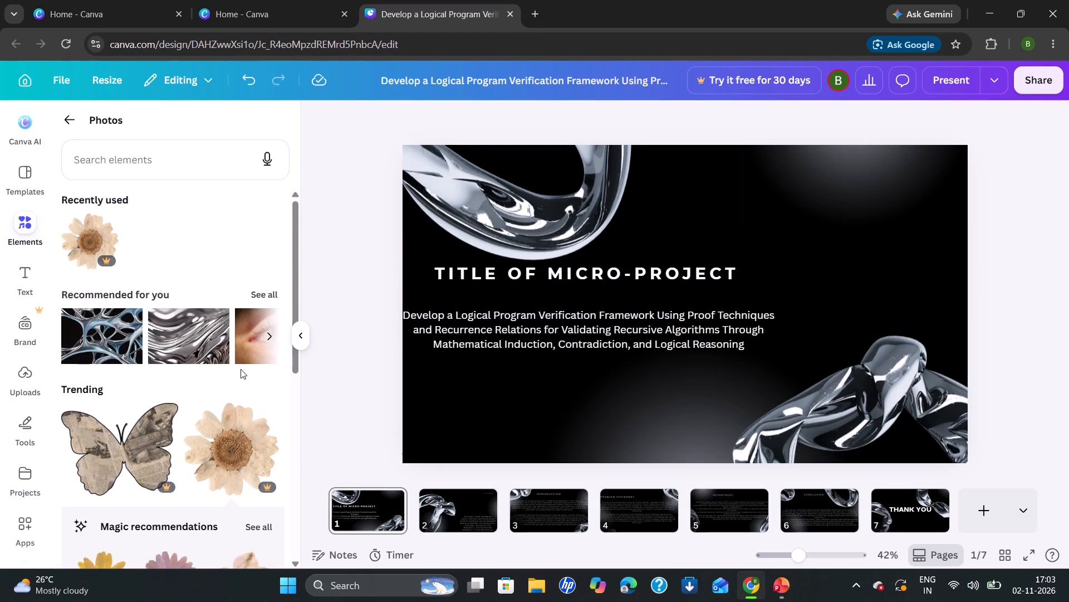
Insert the blue-and-silver metallic web photo from the recommended photos and move it over the right half of slide 1.
left_click(120, 337)
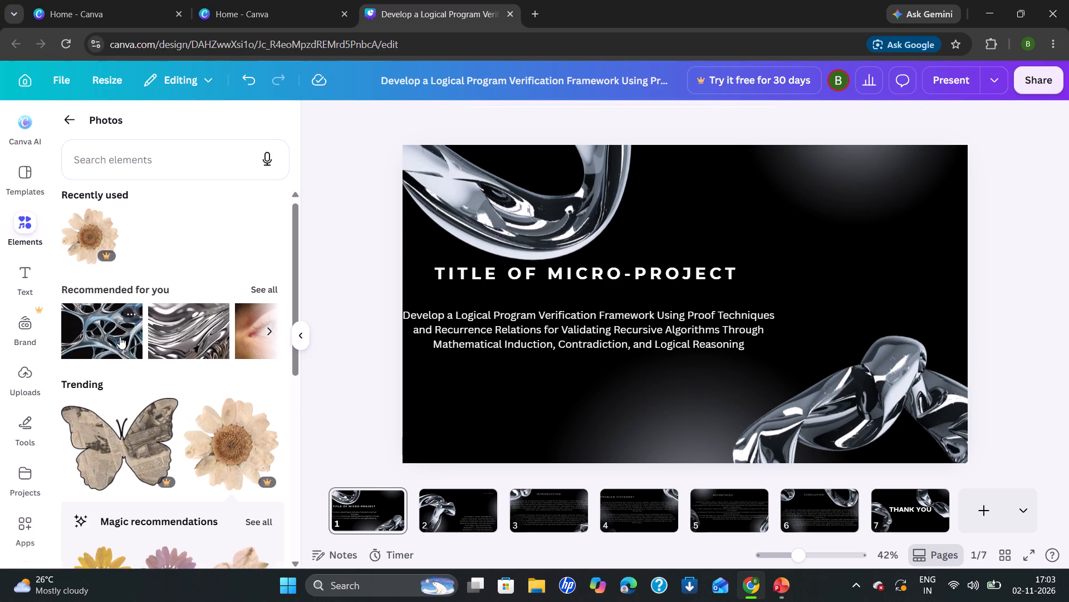
left_click_drag(727, 259, 854, 222)
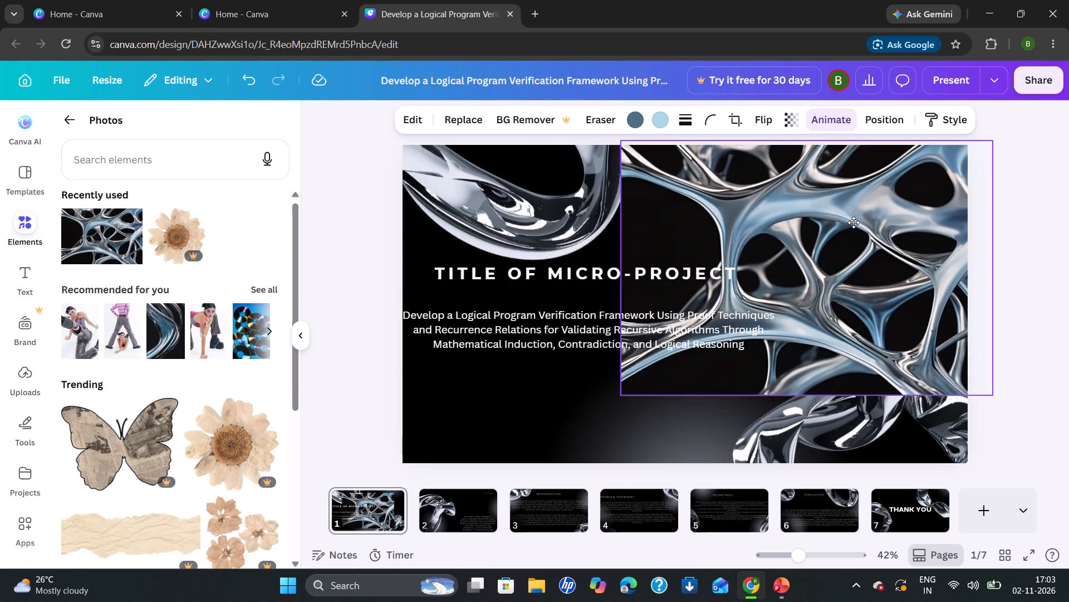
left_click_drag(854, 222, 798, 236)
left_click(798, 236)
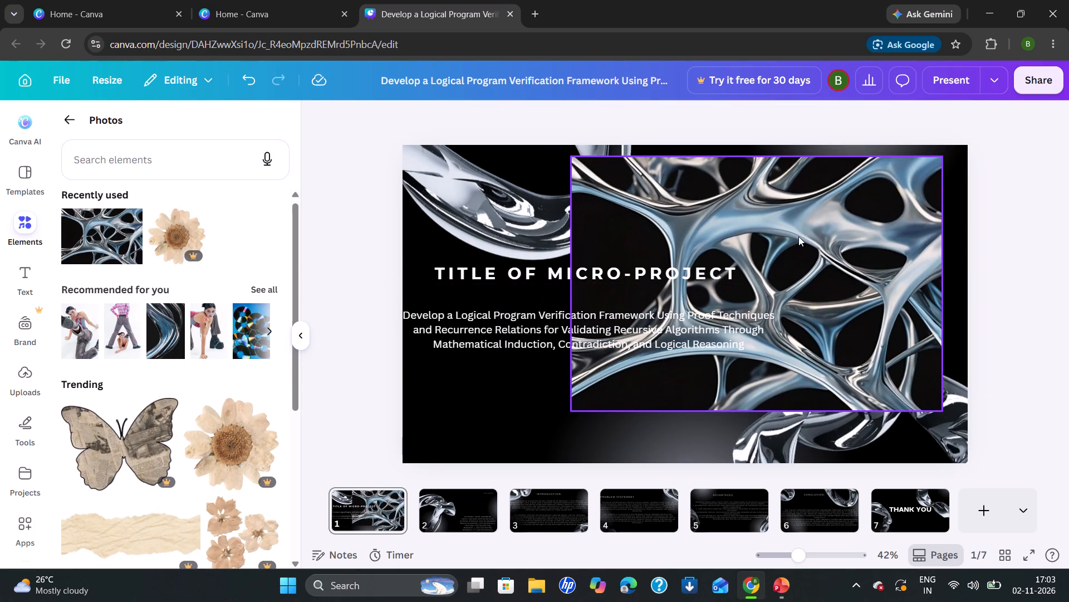
left_click(798, 236)
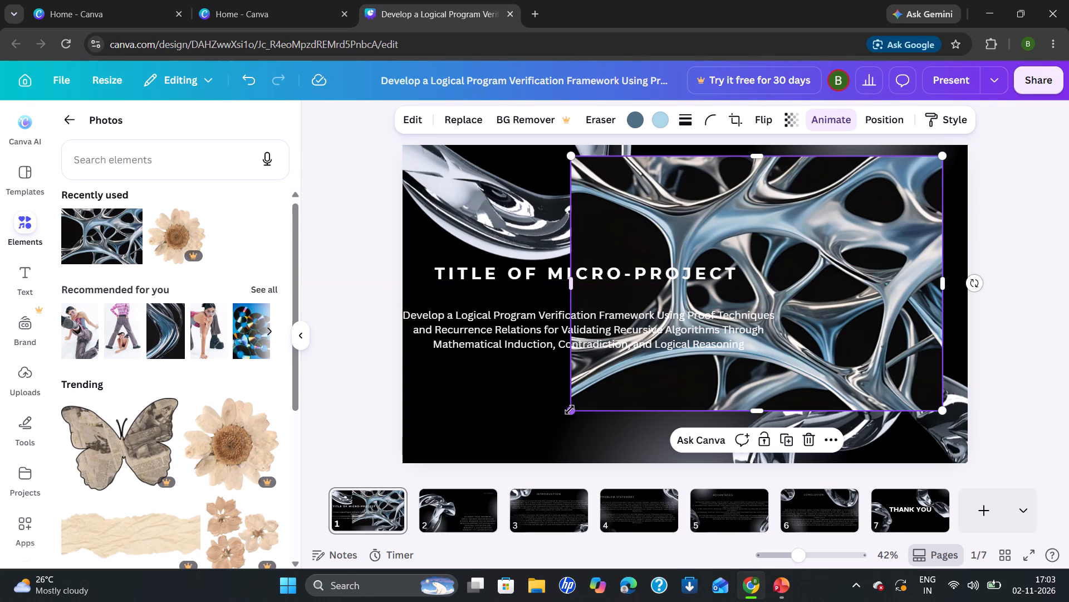
Shrink the metallic web photo to a small picture and place it near slide 1's upper-right corner.
left_click_drag(570, 410, 744, 227)
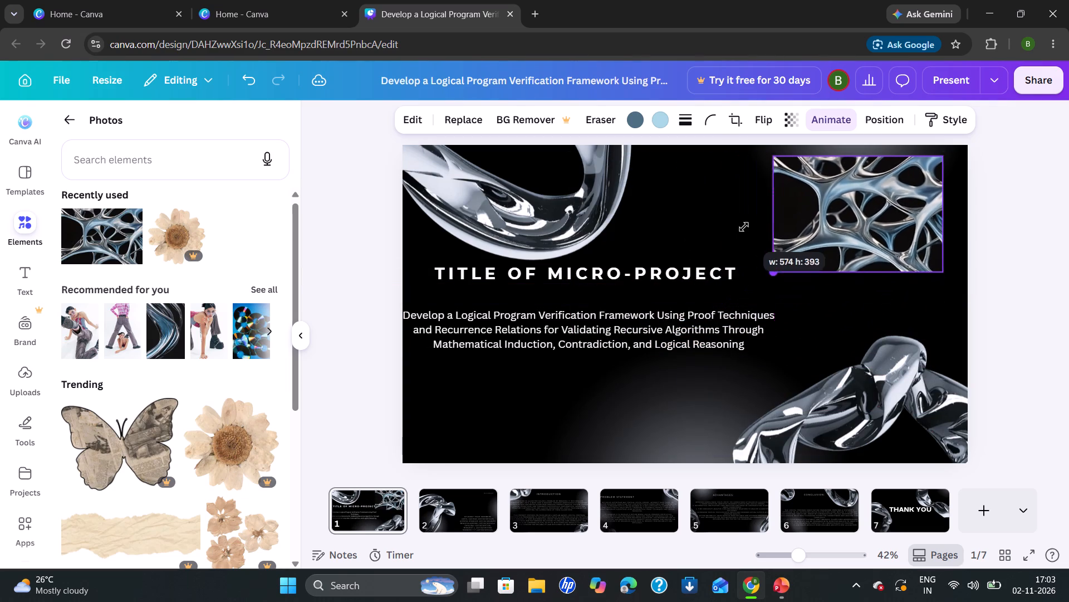
left_click_drag(744, 227, 860, 258)
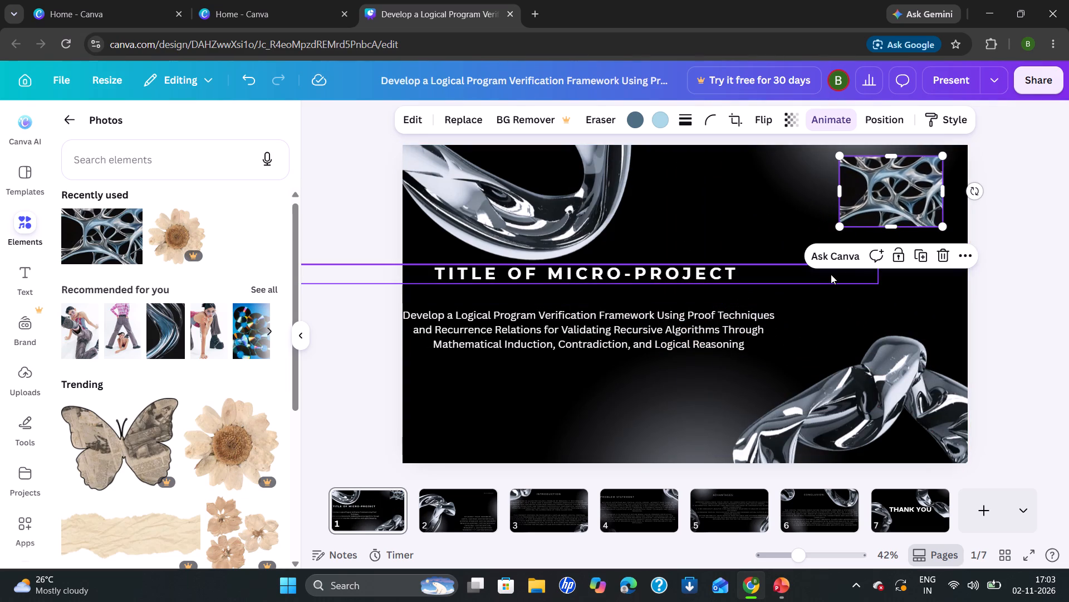
left_click(831, 274)
left_click_drag(891, 182, 920, 164)
left_click(809, 206)
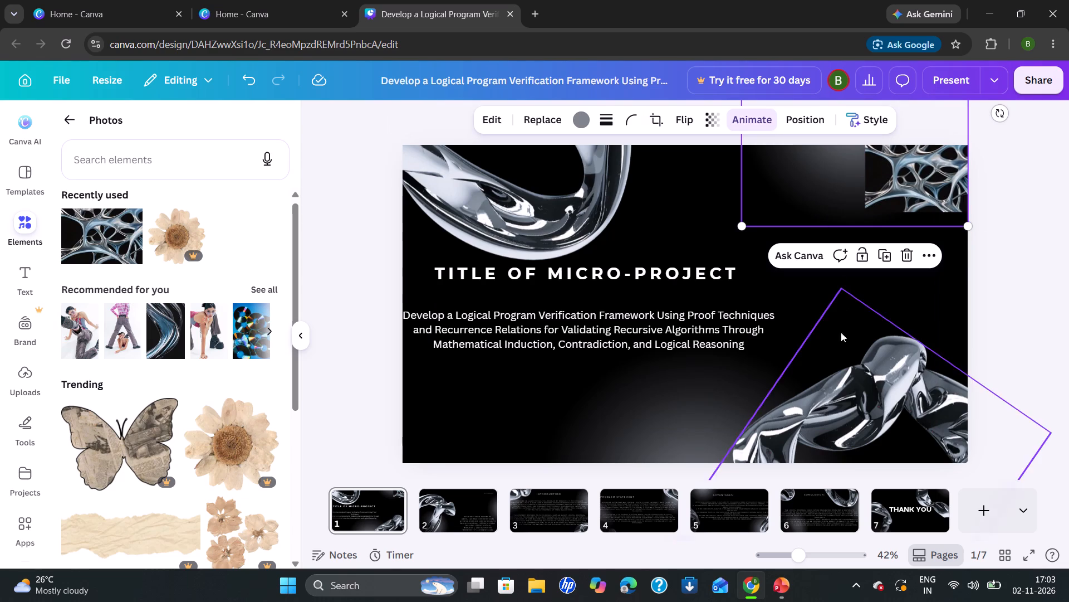
left_click(675, 419)
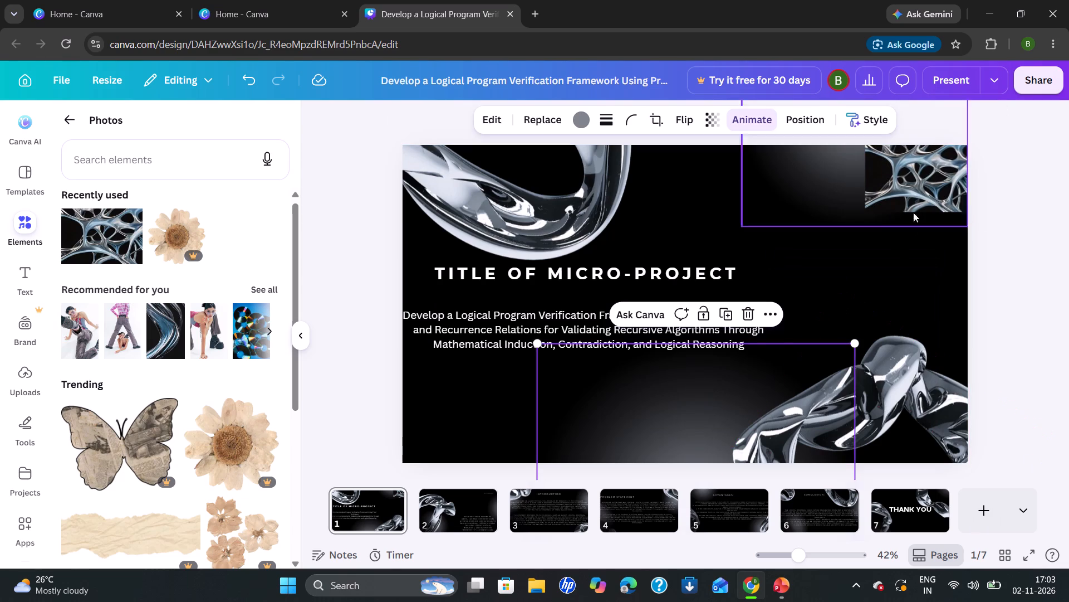
left_click_drag(894, 193, 871, 212)
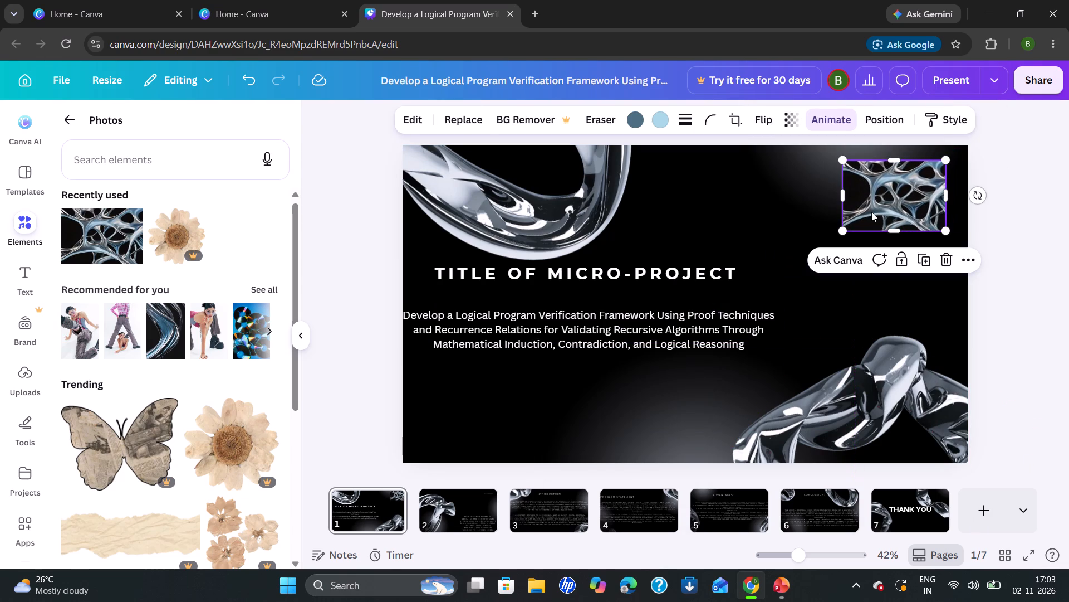
left_click(869, 207)
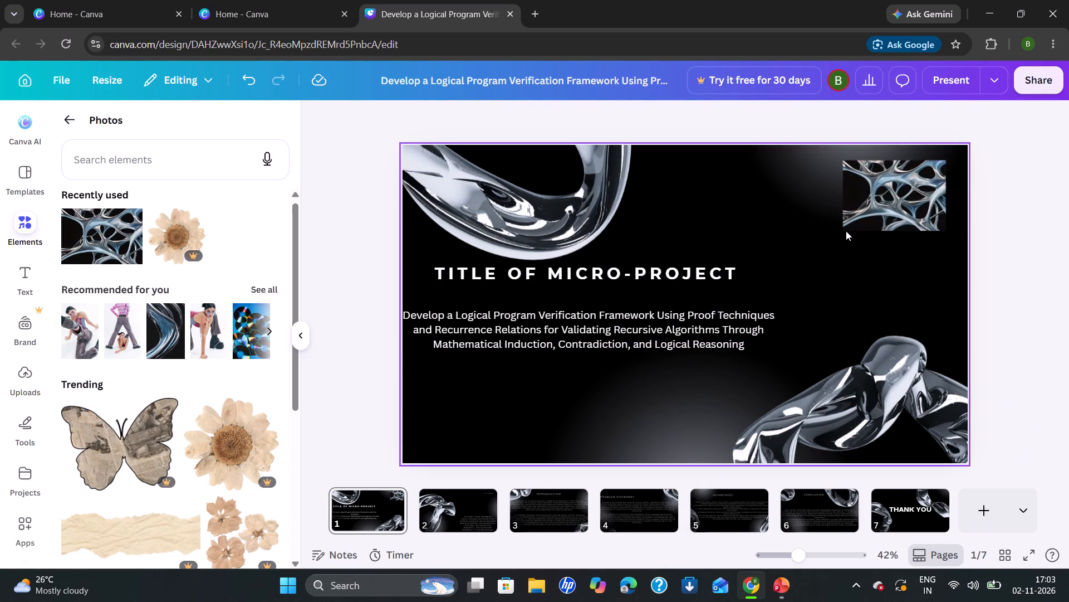
left_click(859, 206)
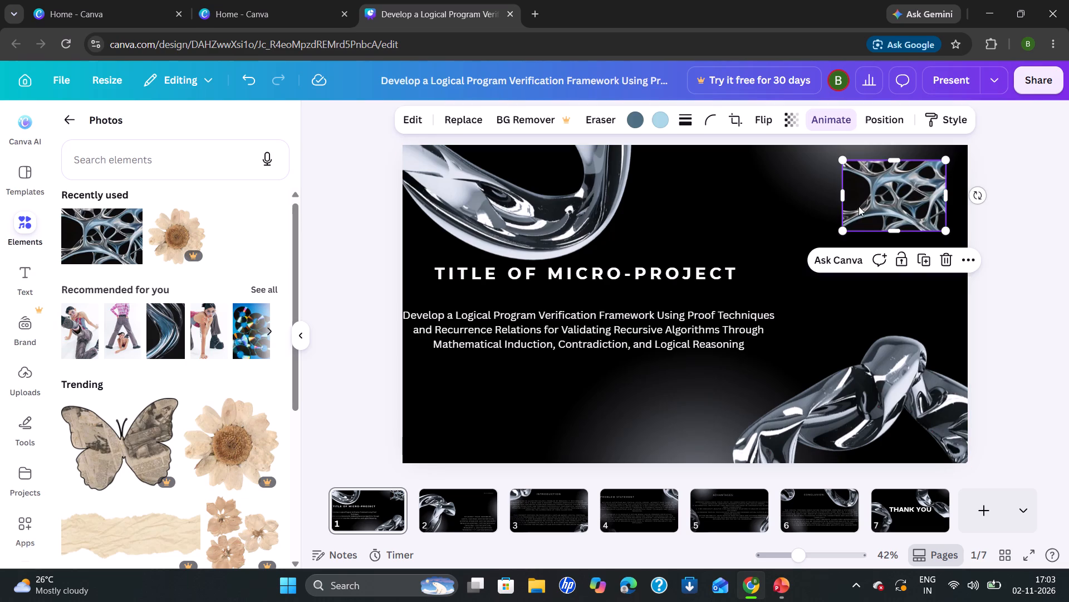
Resize the metallic web photo and fit it into slide 1's upper-right corner, extending past the slide's right edge.
left_click_drag(844, 230, 802, 156)
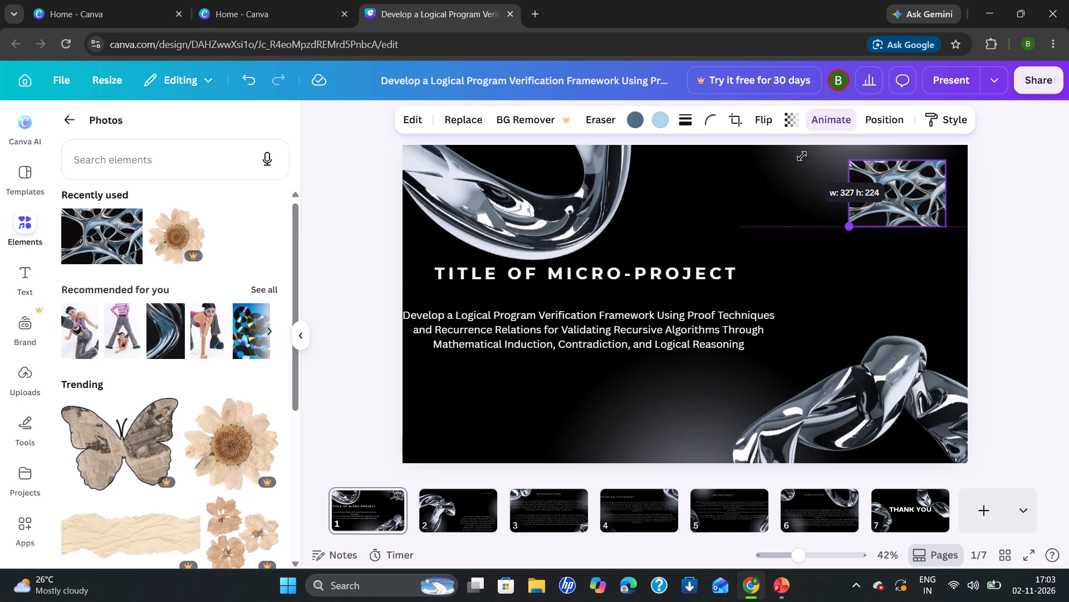
left_click_drag(802, 156, 807, 140)
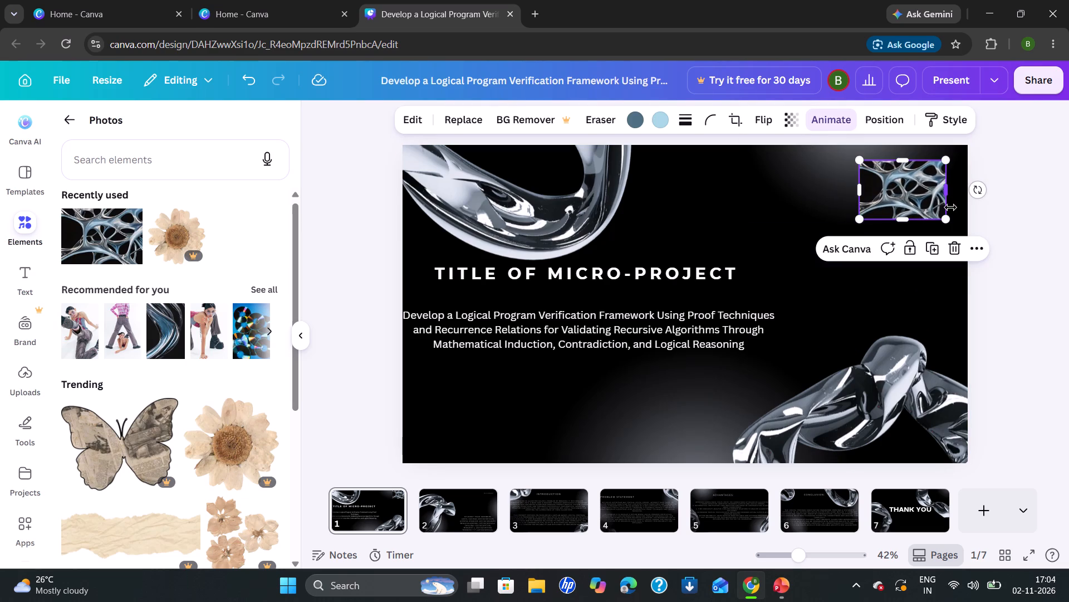
left_click_drag(946, 218, 763, 347)
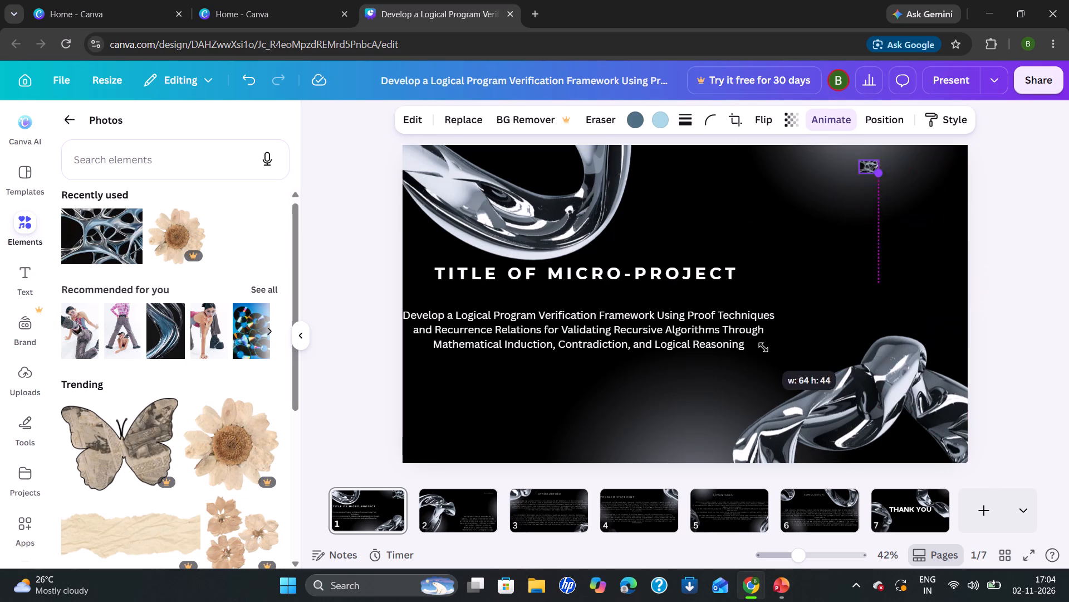
left_click_drag(763, 347, 959, 486)
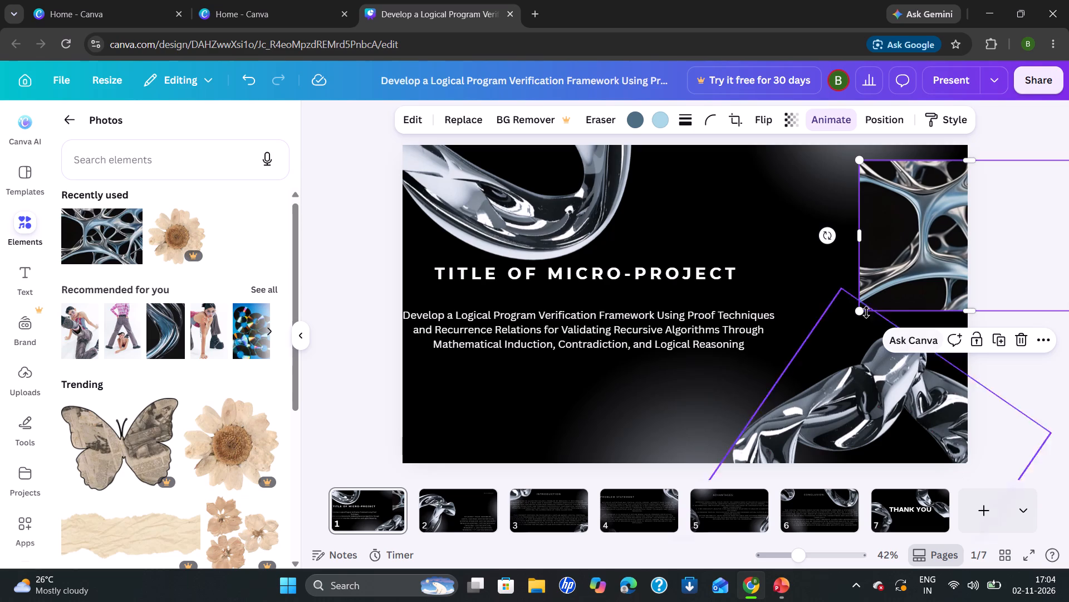
left_click(815, 245)
left_click_drag(899, 239, 894, 215)
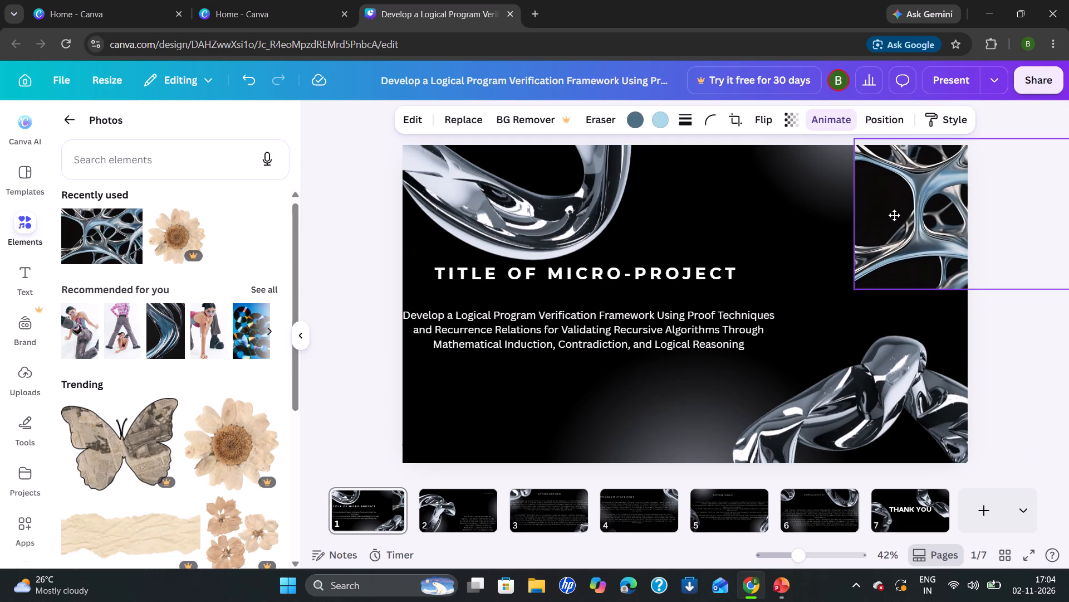
left_click_drag(894, 215, 905, 210)
left_click(796, 197)
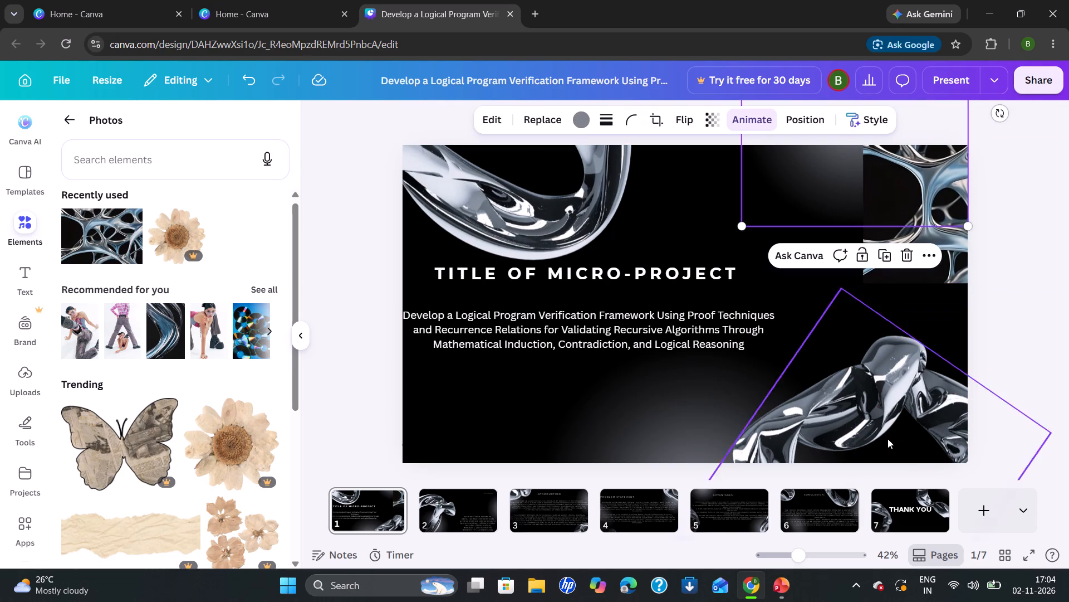
Insert the silver rippled liquid-metal photo from the recommended photos onto slide 2 and move it to the slide's upper-right area.
left_click(482, 519)
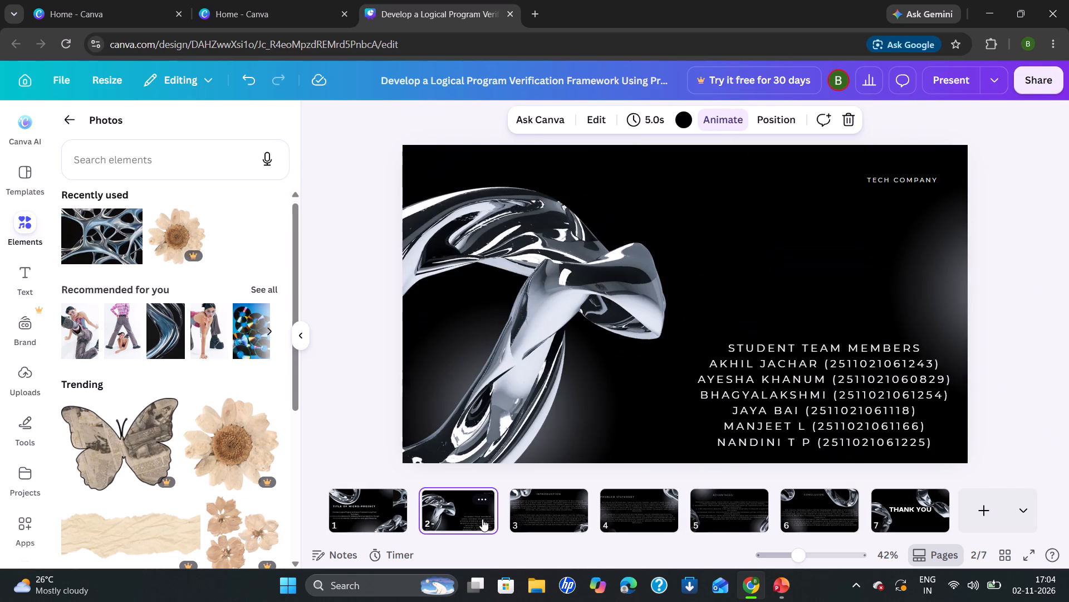
left_click(377, 523)
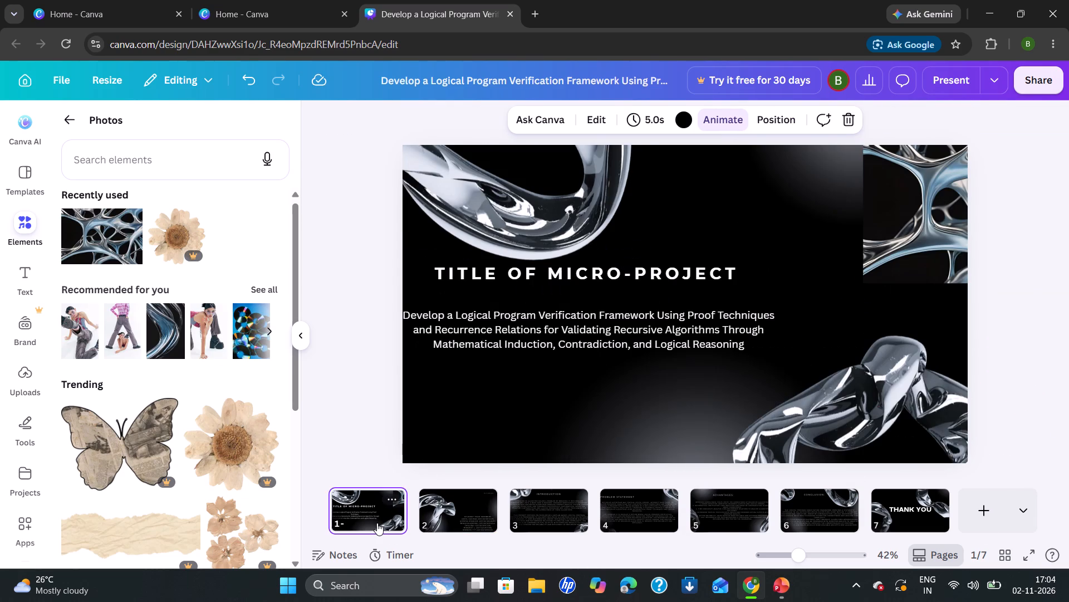
left_click(473, 509)
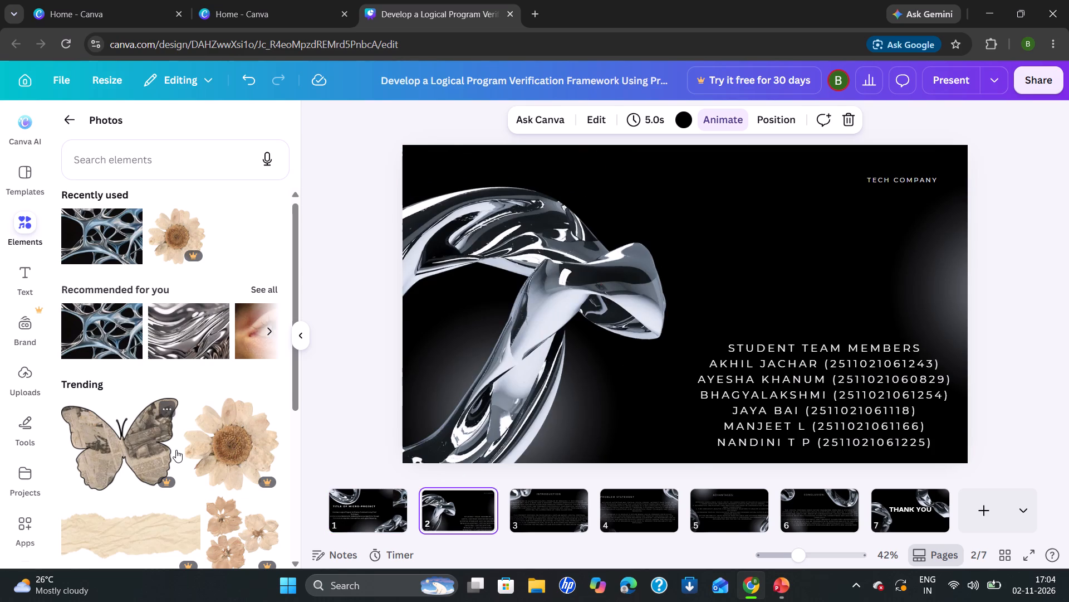
left_click(271, 331)
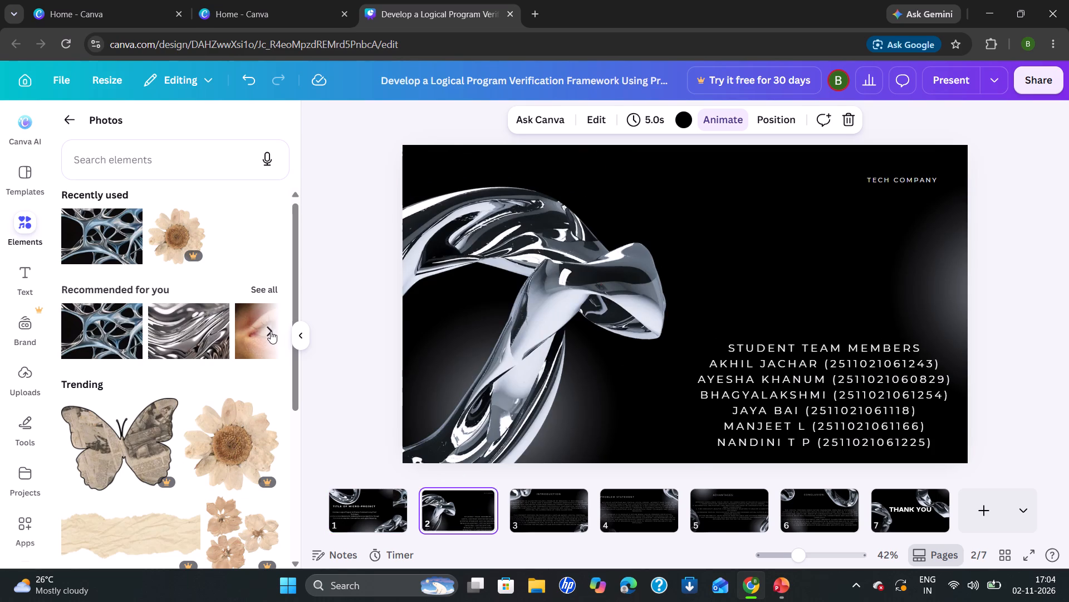
left_click(271, 331)
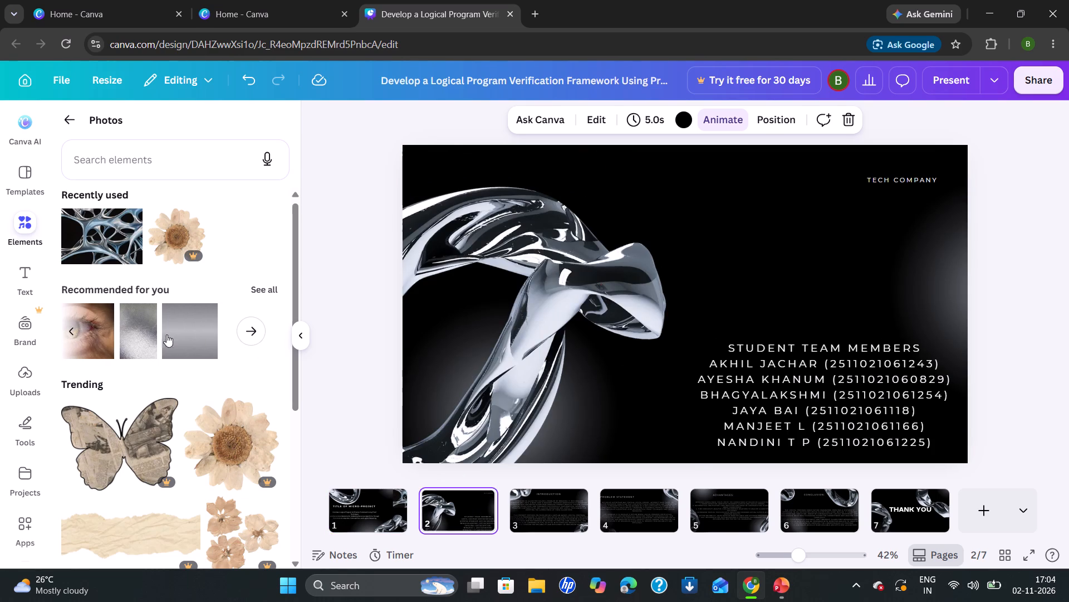
left_click(71, 333)
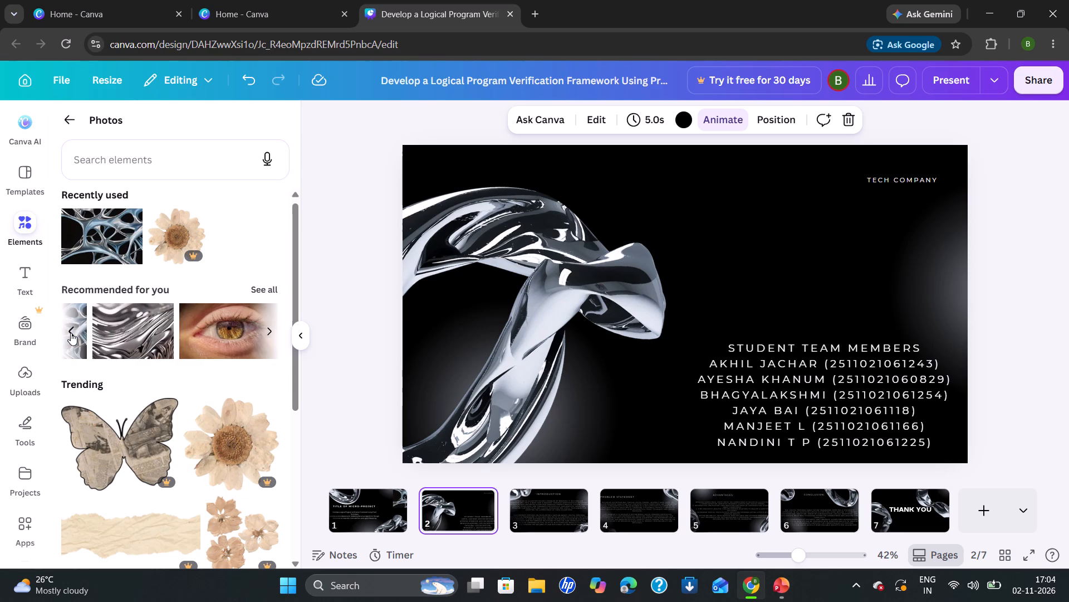
left_click(164, 321)
left_click(119, 324)
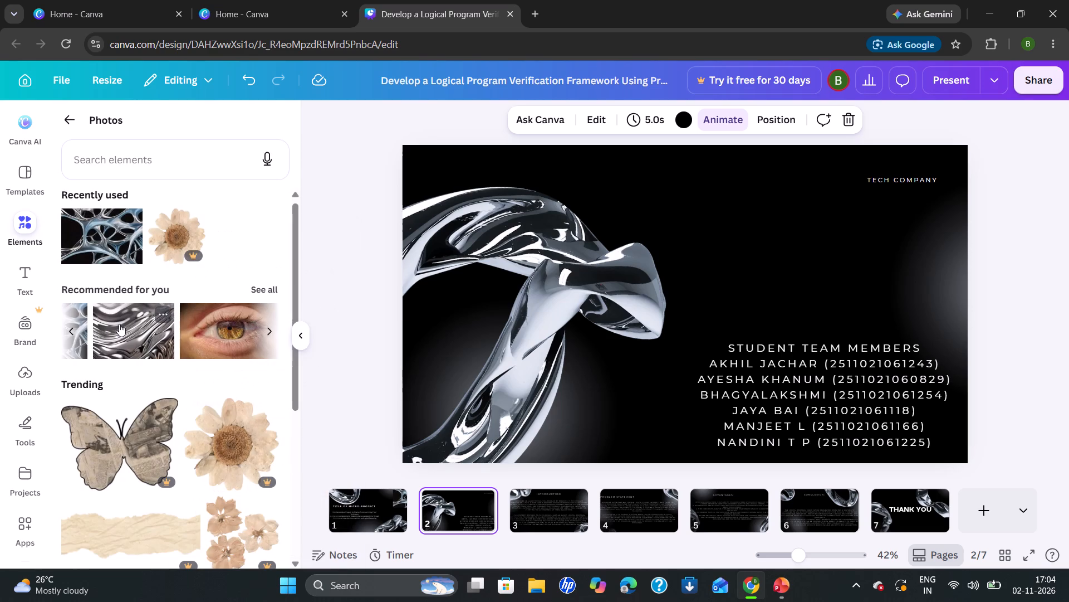
left_click_drag(133, 326, 674, 276)
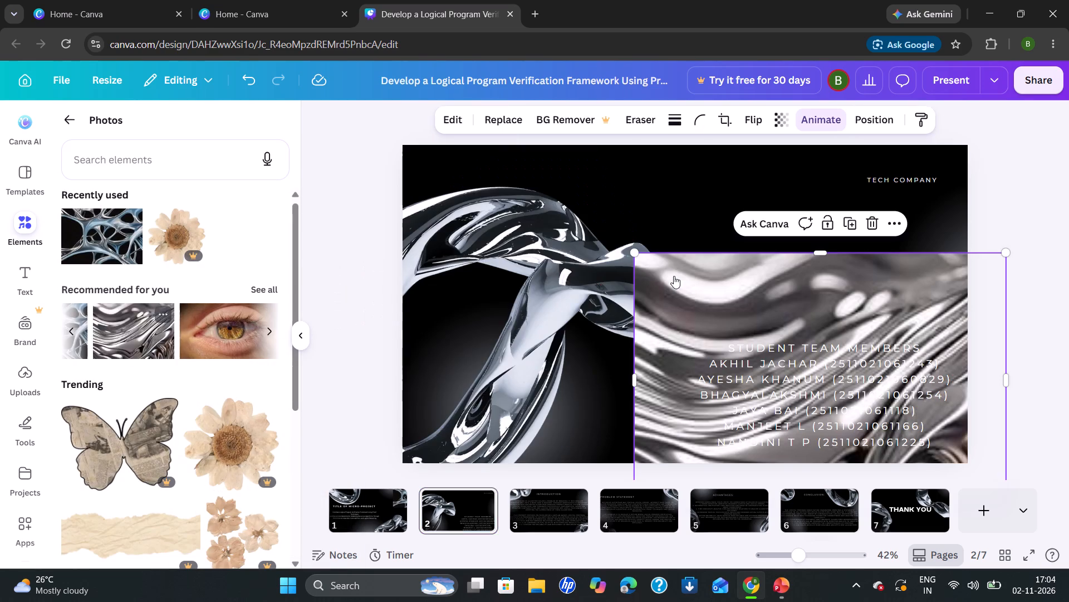
left_click_drag(708, 320, 678, 214)
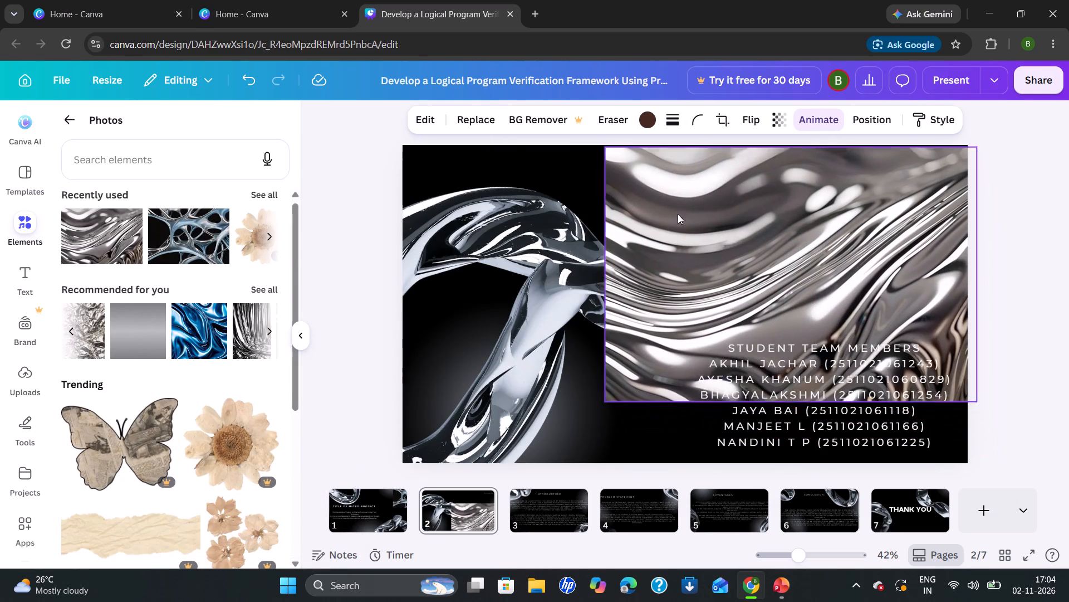
Shrink the rippled liquid-metal photo and move it to slide 2's top edge, between the 3D shape and the TECH COMPANY label.
left_click_drag(606, 397, 730, 162)
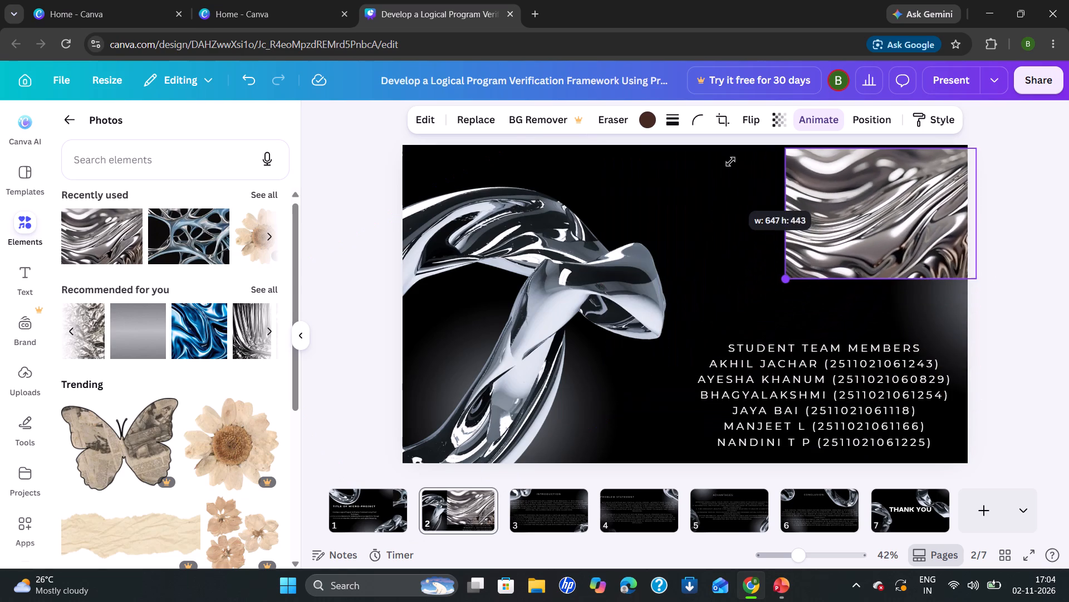
left_click_drag(730, 162, 728, 149)
left_click_drag(821, 207, 703, 204)
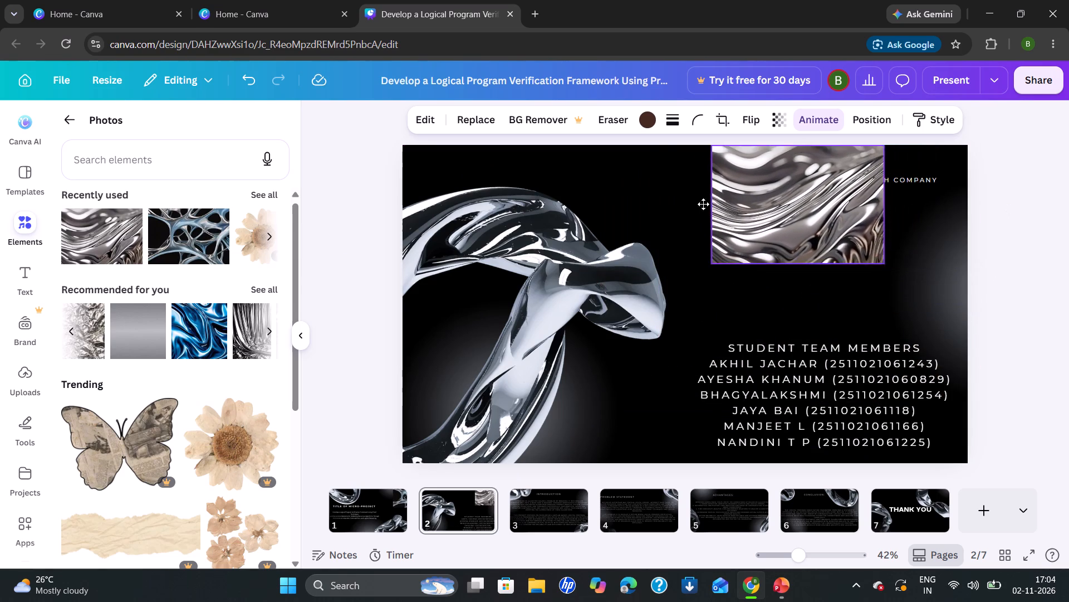
left_click_drag(703, 204, 624, 185)
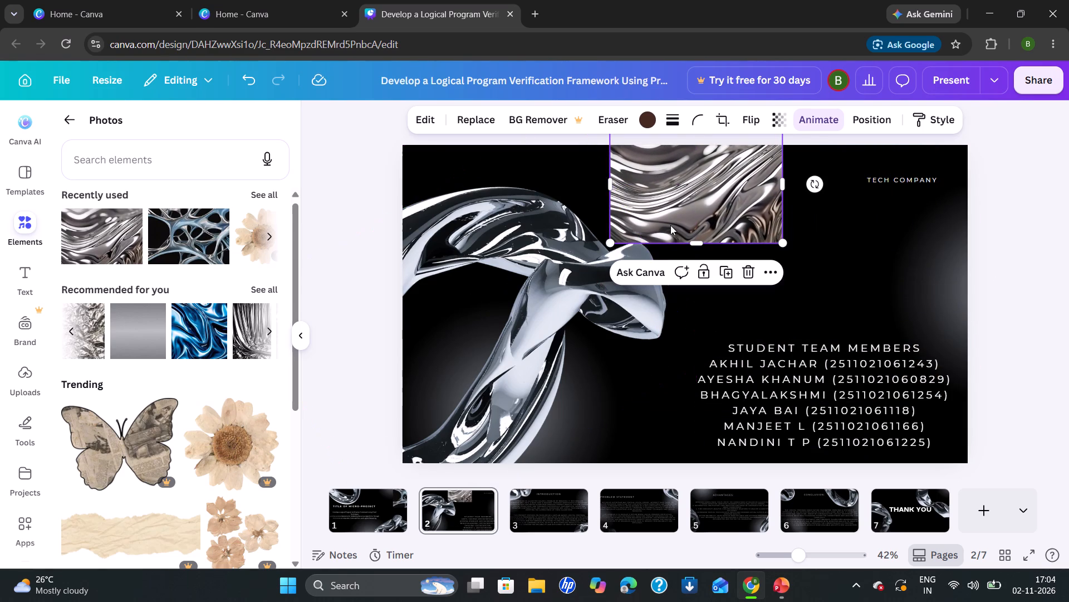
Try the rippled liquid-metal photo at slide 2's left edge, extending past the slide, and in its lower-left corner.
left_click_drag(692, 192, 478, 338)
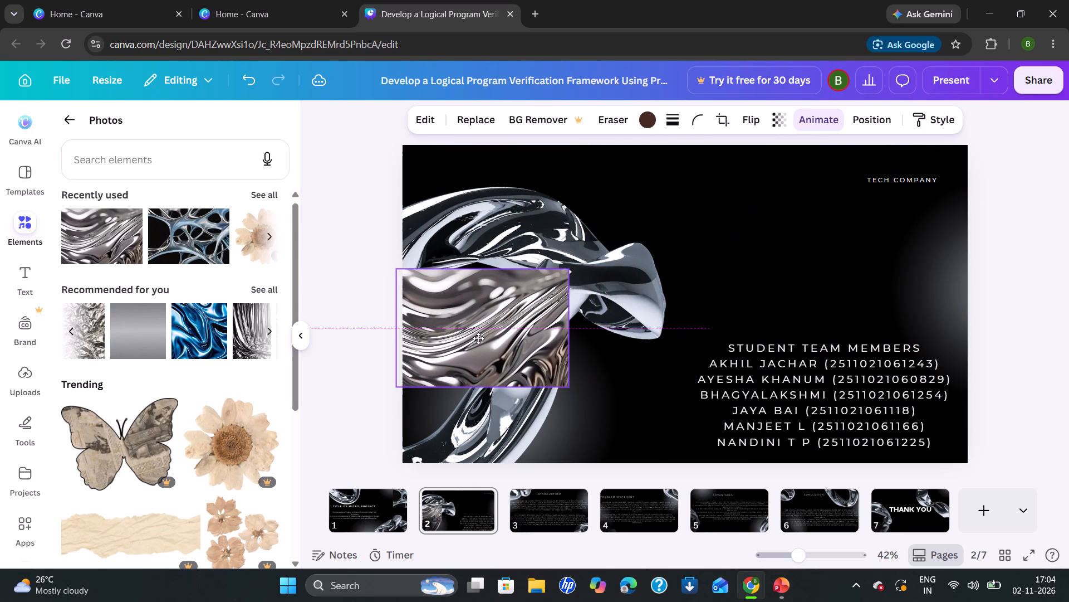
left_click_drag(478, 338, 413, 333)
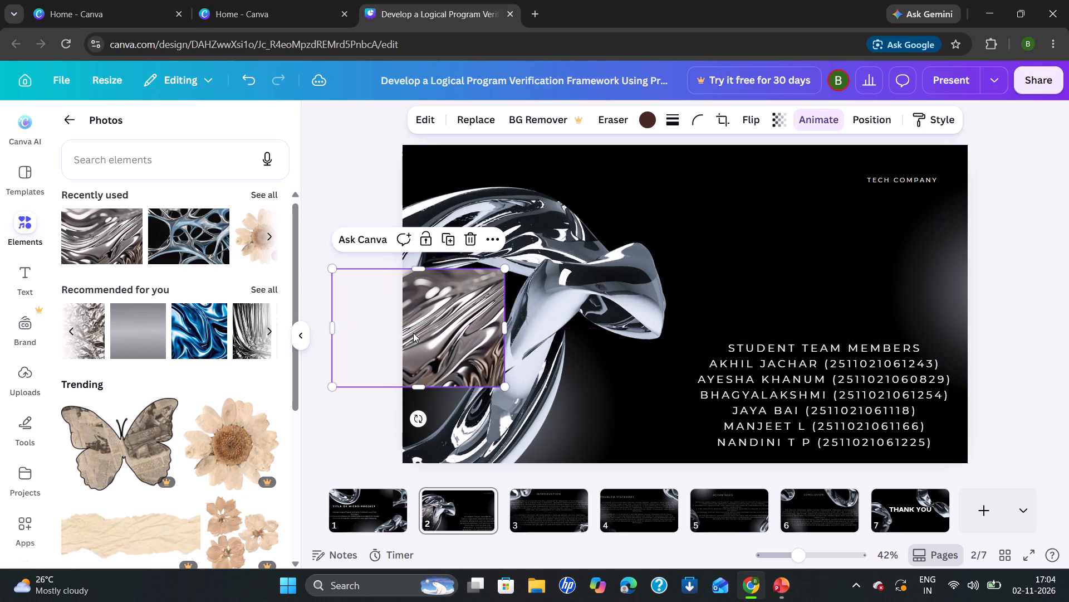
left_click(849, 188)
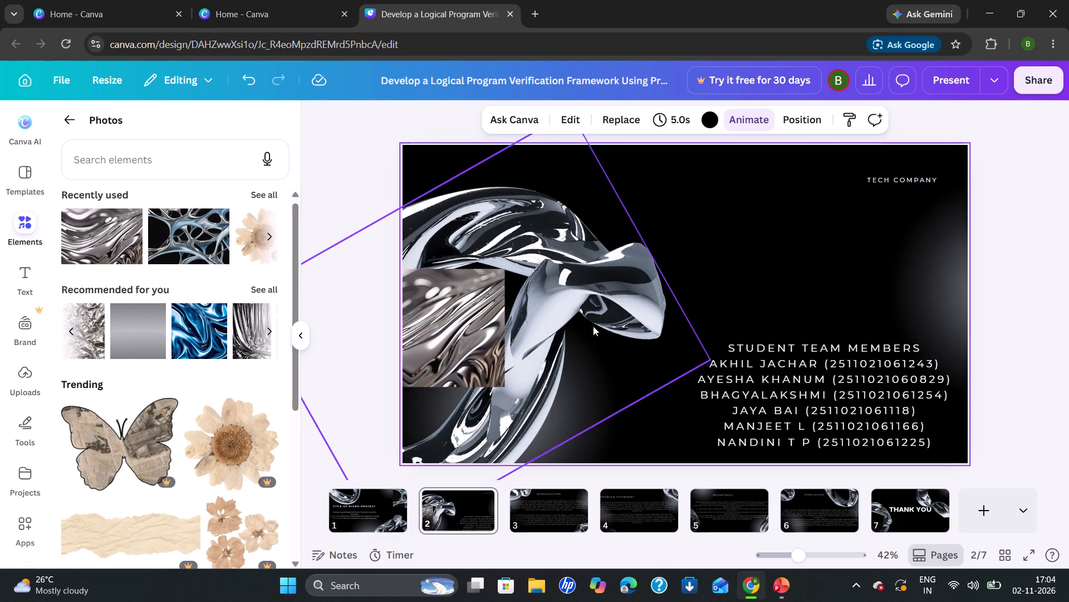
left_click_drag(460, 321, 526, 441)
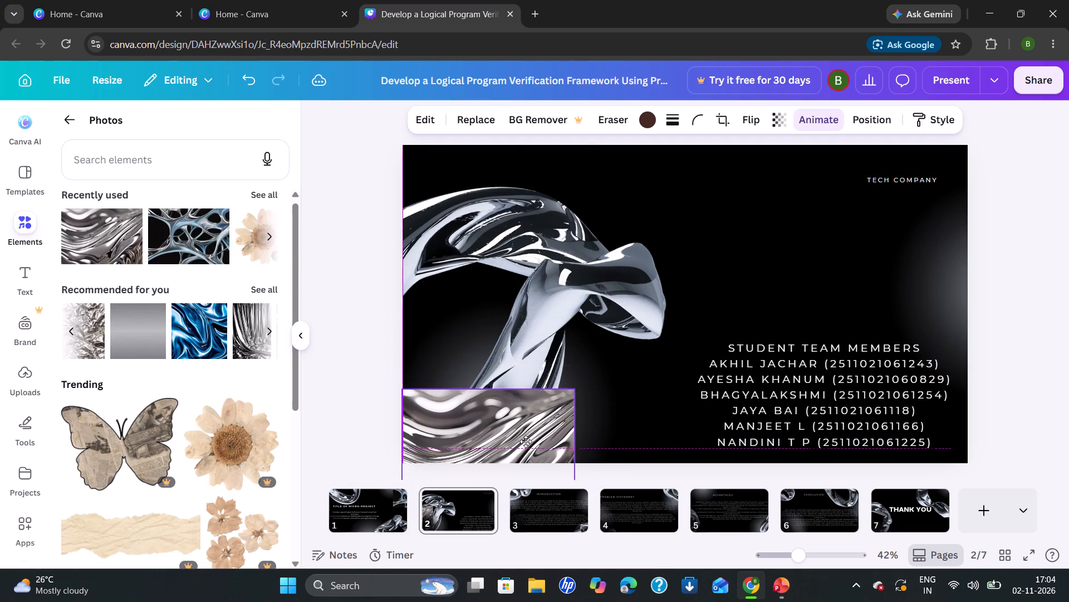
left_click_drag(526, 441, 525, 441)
Delete the rippled liquid-metal photo from slide 2.
left_click(522, 422)
key("BackSpace")
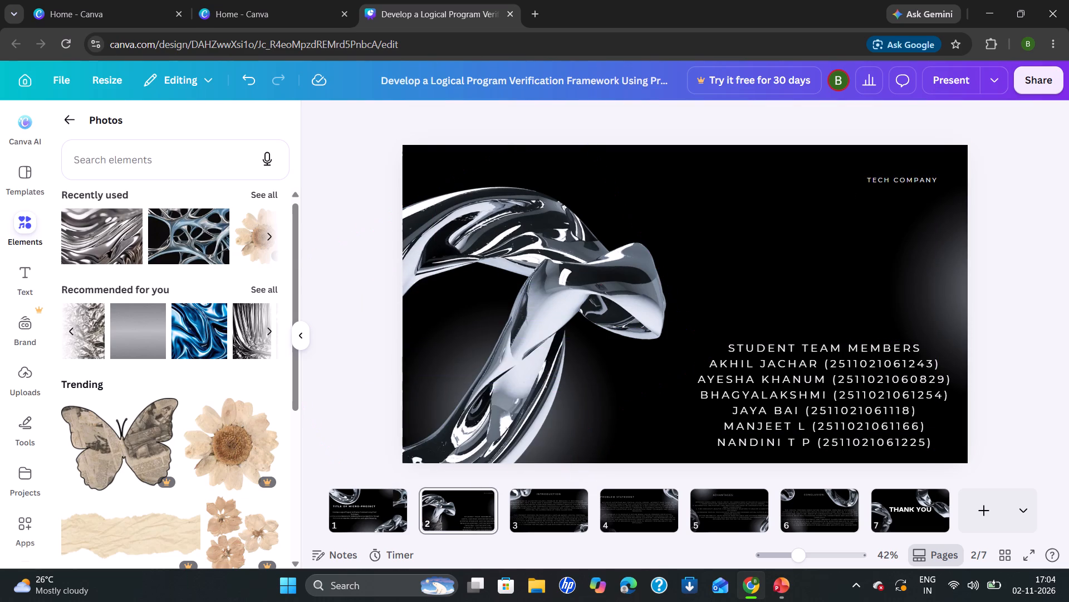
Insert the chrome sphere picture from the full set of recommended photos onto slide 2 and place it over the student team members list.
left_click(365, 494)
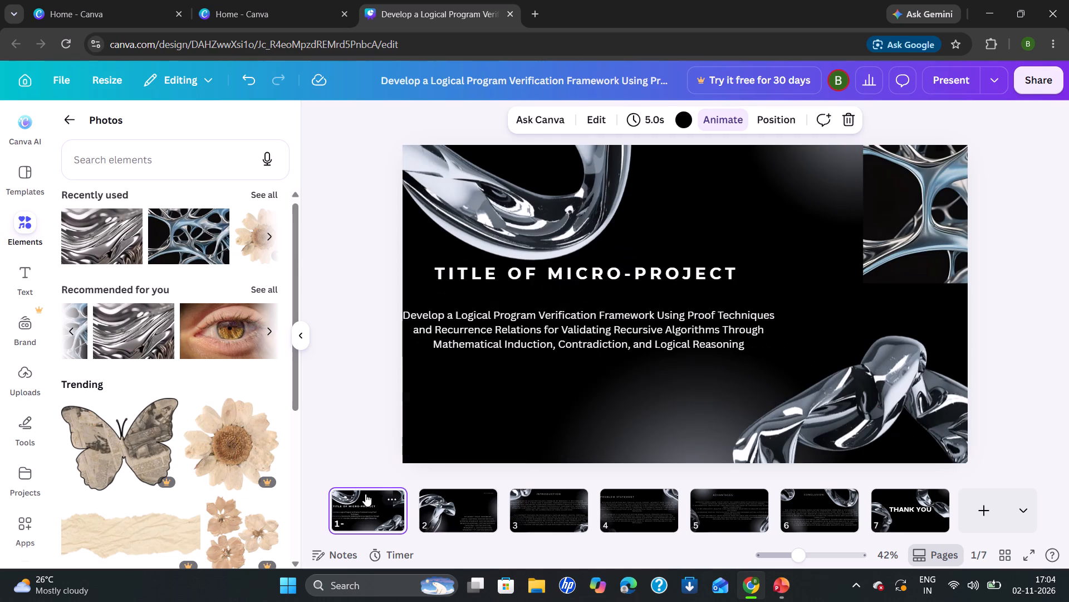
left_click(438, 512)
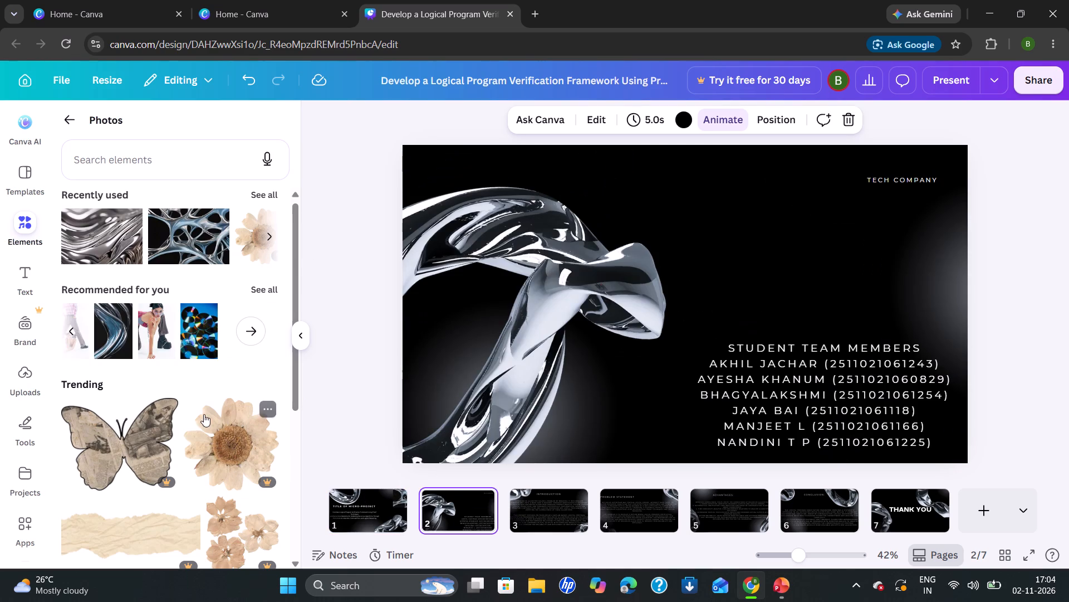
scroll(204, 414, "down", 5)
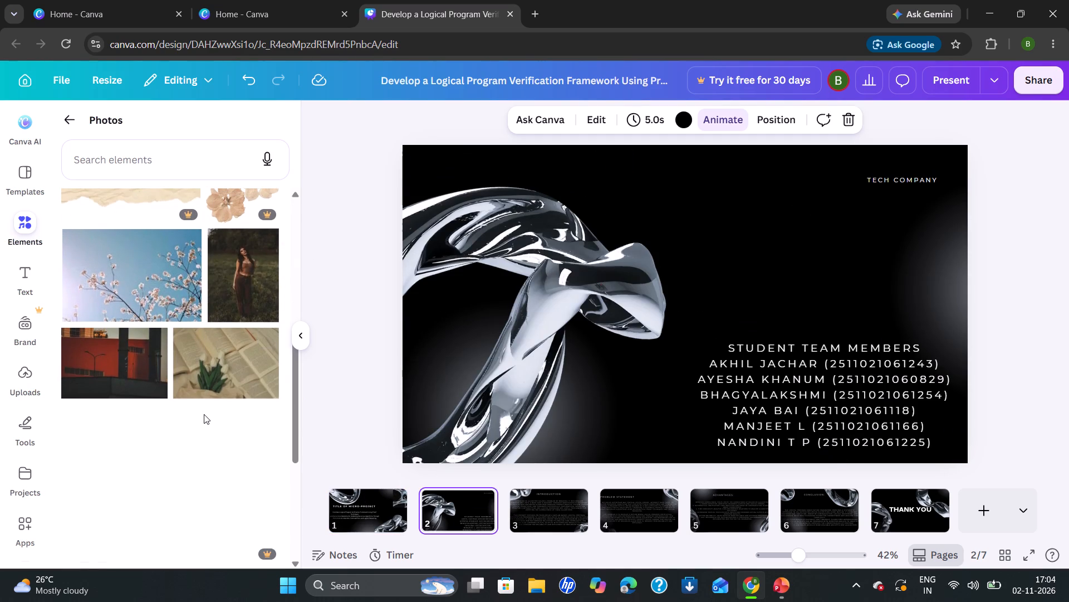
scroll(217, 471, "down", 3)
scroll(217, 471, "up", 1)
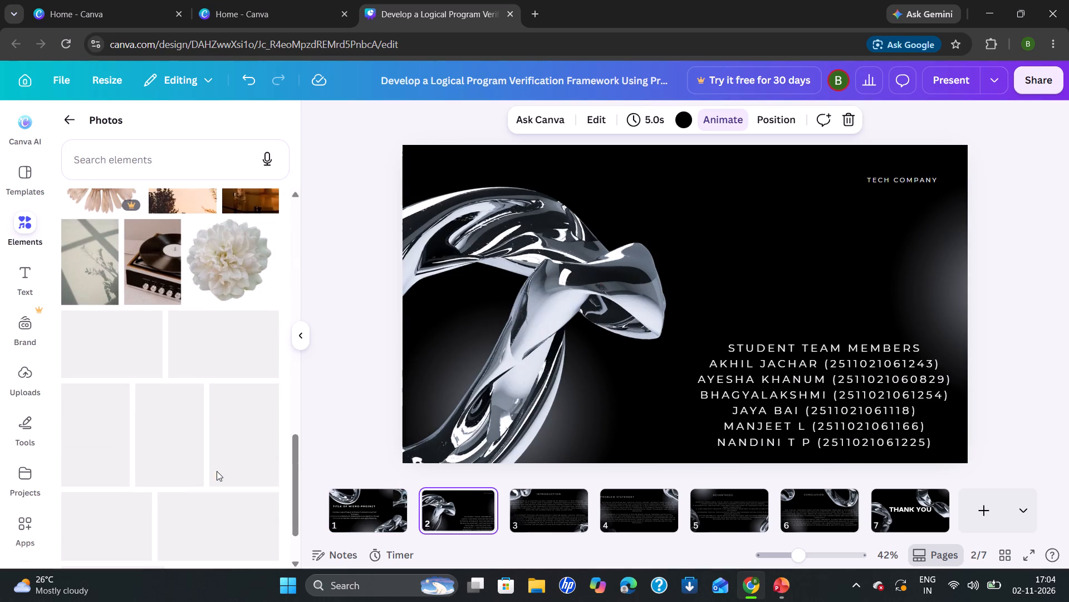
scroll(217, 471, "up", 1)
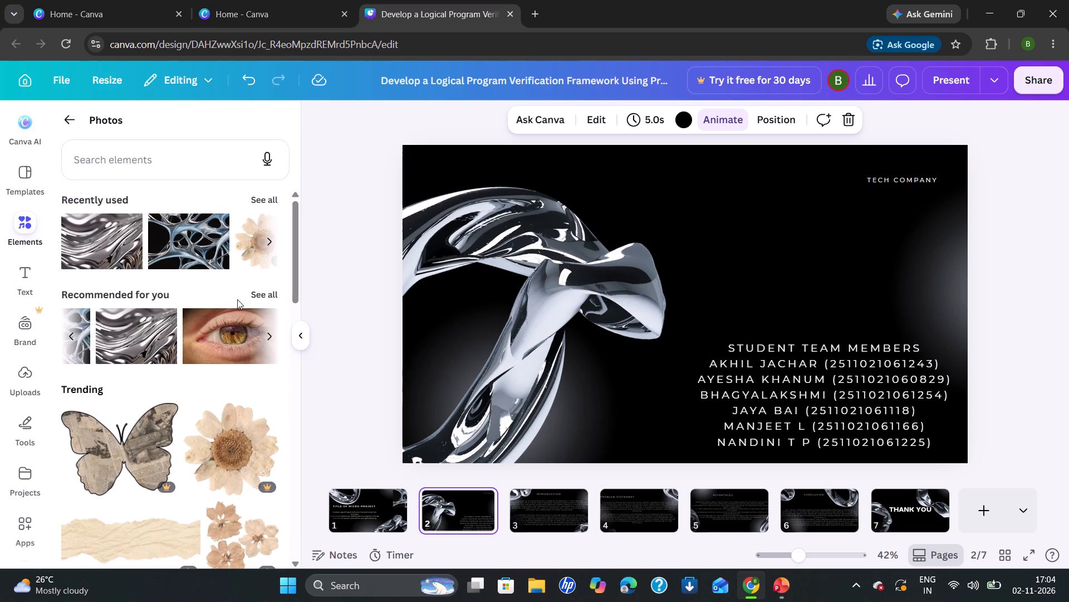
left_click(268, 288)
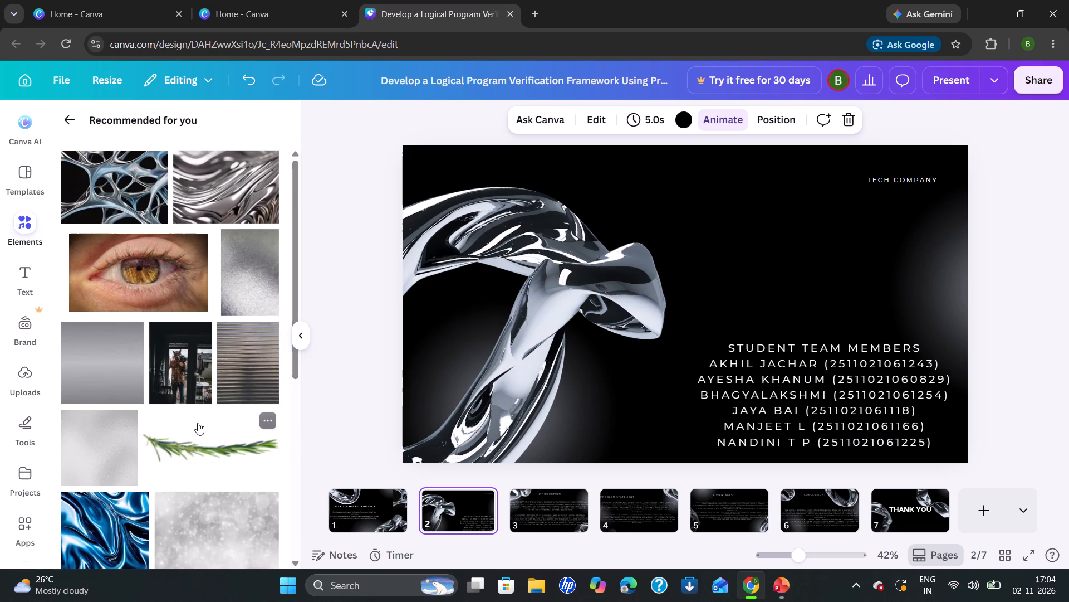
scroll(198, 423, "down", 6)
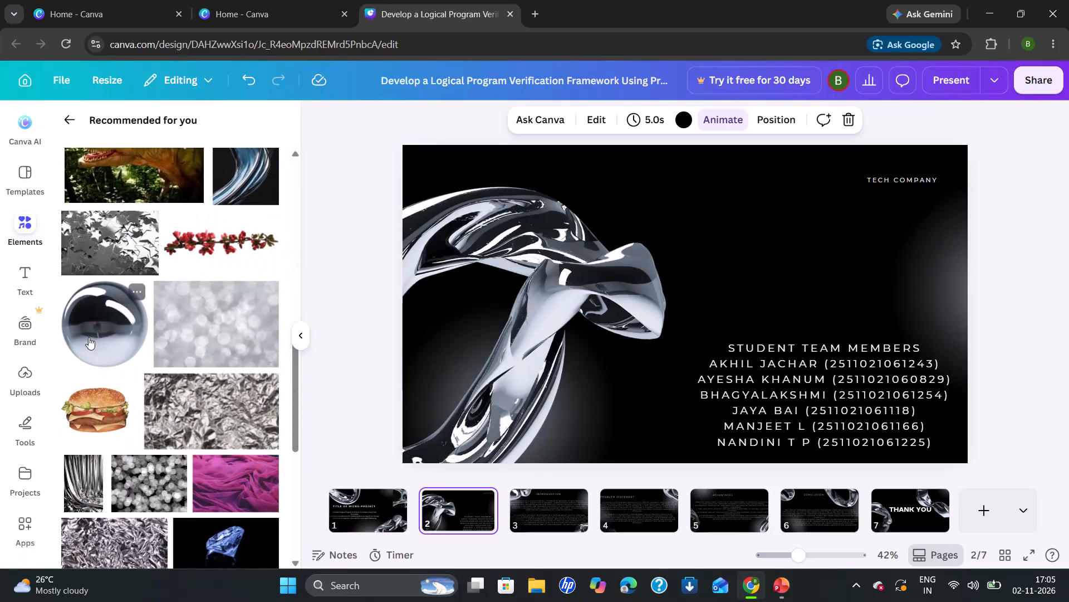
left_click(86, 328)
left_click_drag(730, 271, 863, 340)
left_click(1022, 268)
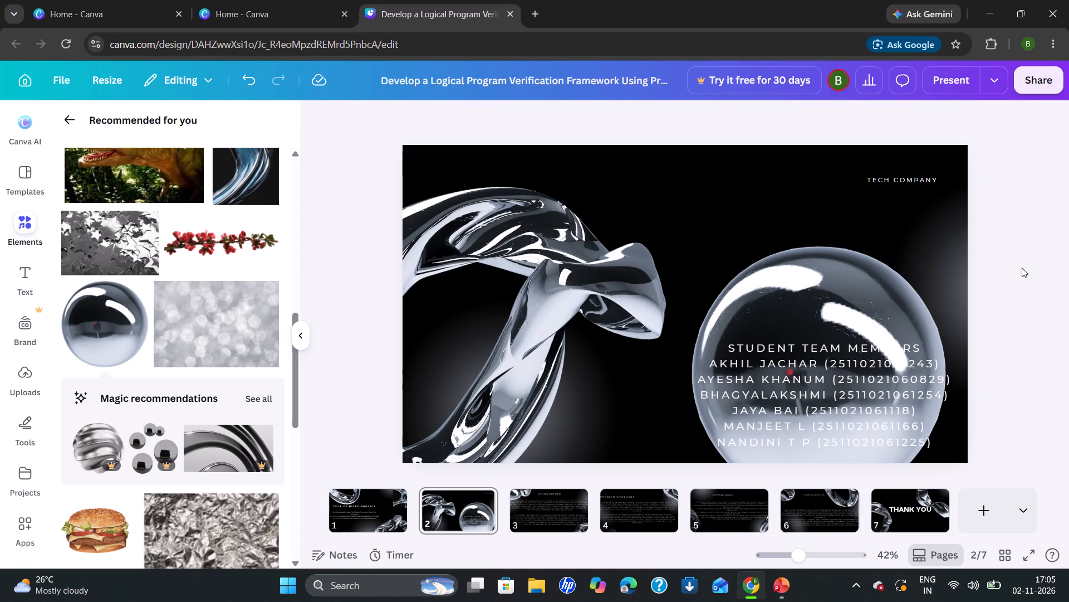
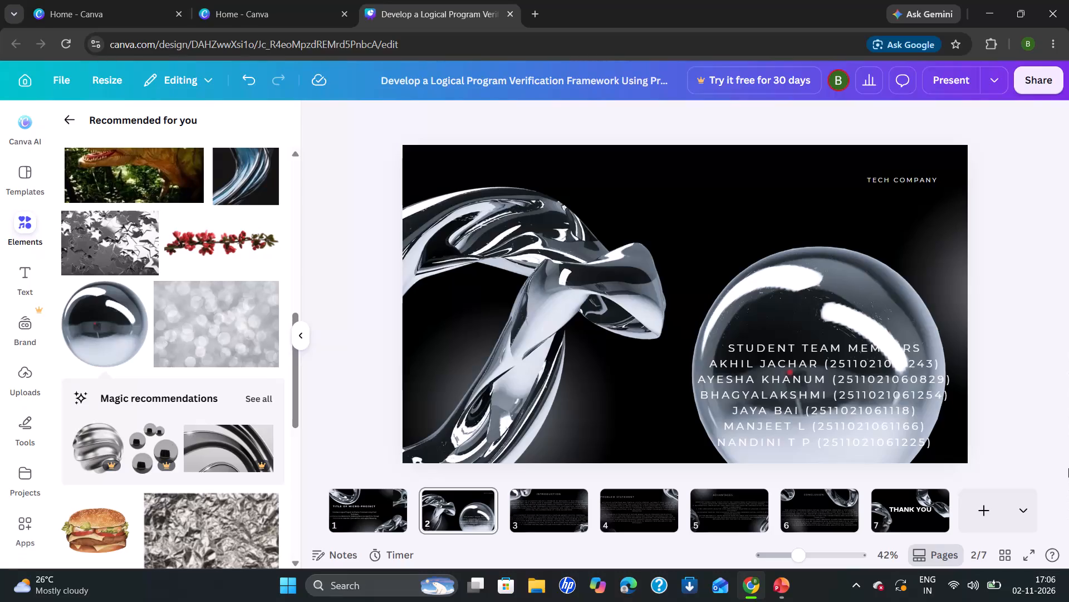
Insert the black leaves and charred wood photo from the recommended photos onto slide 3, behind the Introduction paragraphs.
left_click(539, 510)
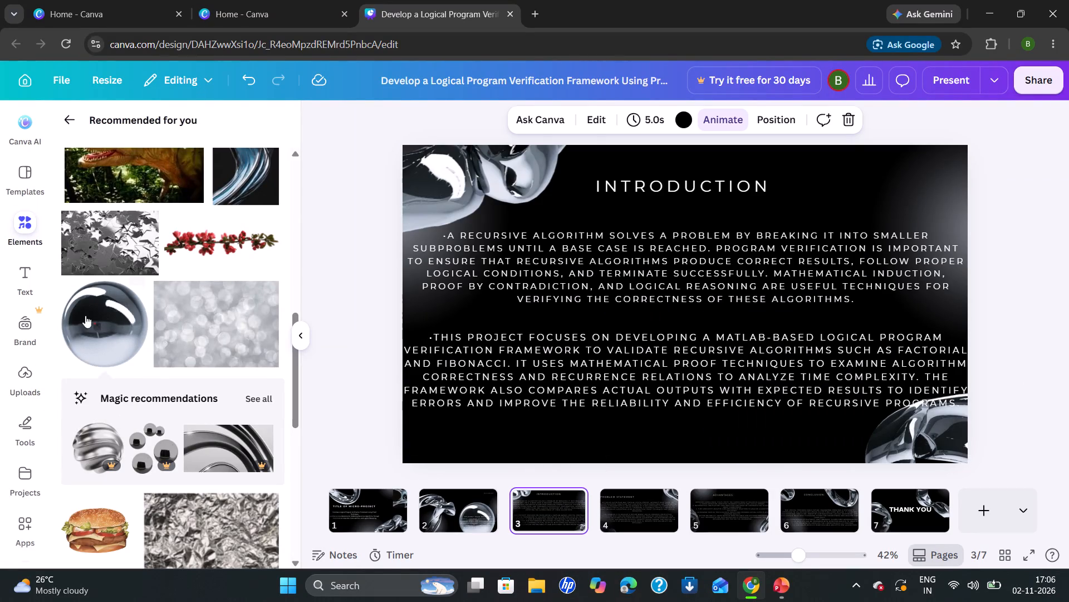
scroll(99, 313, "down", 4)
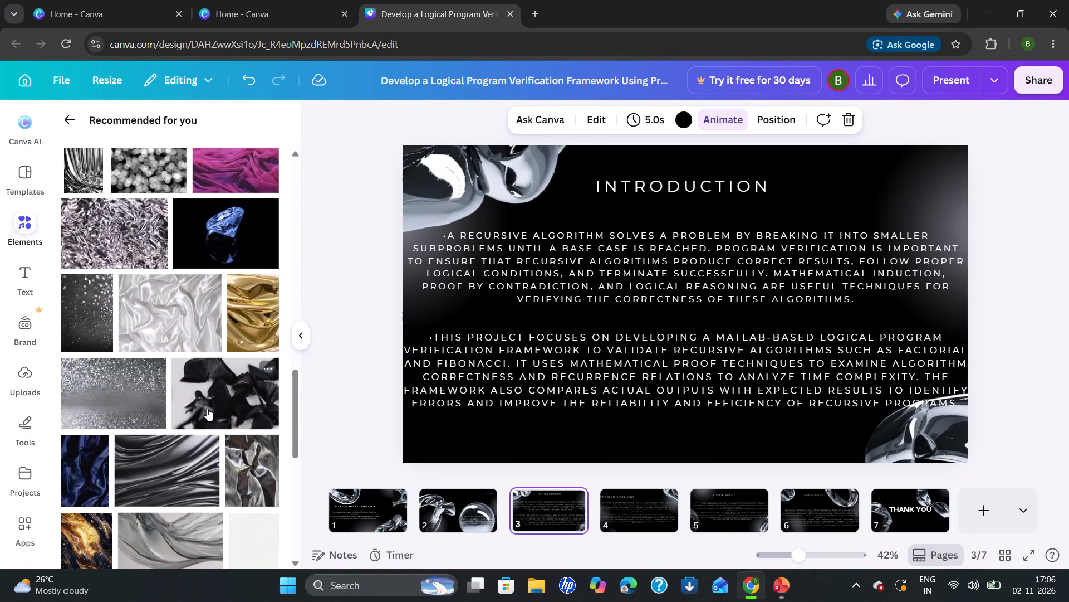
left_click_drag(207, 408, 456, 233)
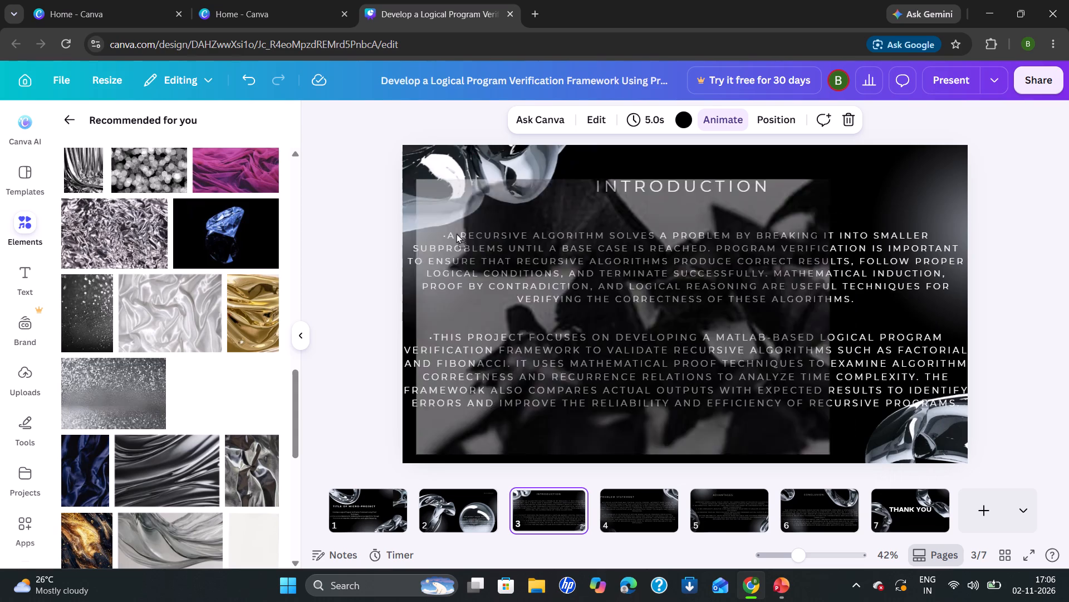
left_click_drag(456, 233, 493, 254)
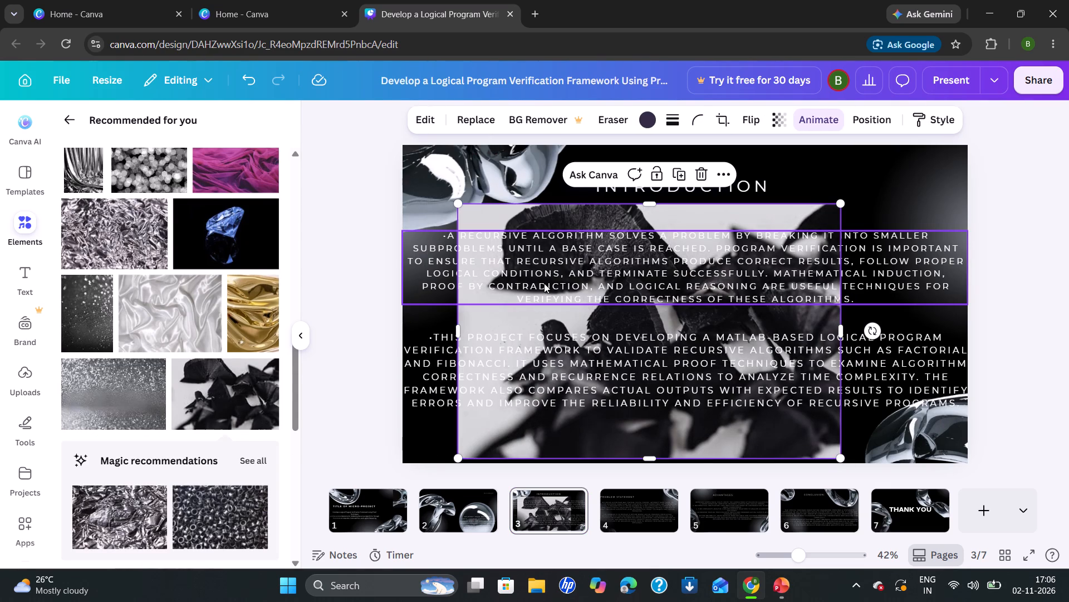
Stretch the black leaves photo past both sides and the top edge of slide 3 so it nearly fills the slide.
left_click_drag(453, 313, 386, 319)
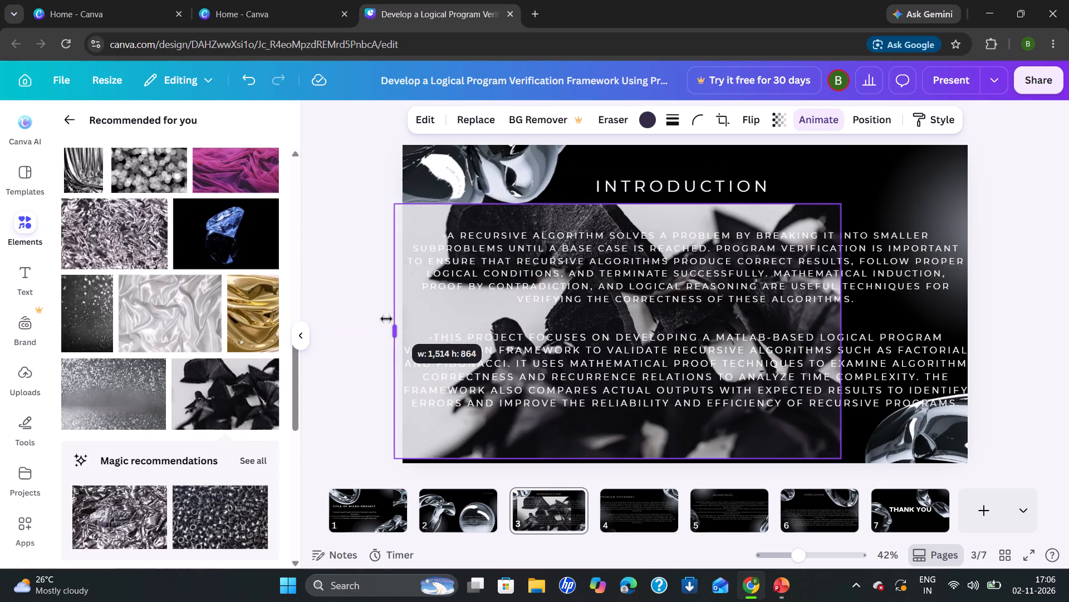
left_click_drag(386, 319, 383, 319)
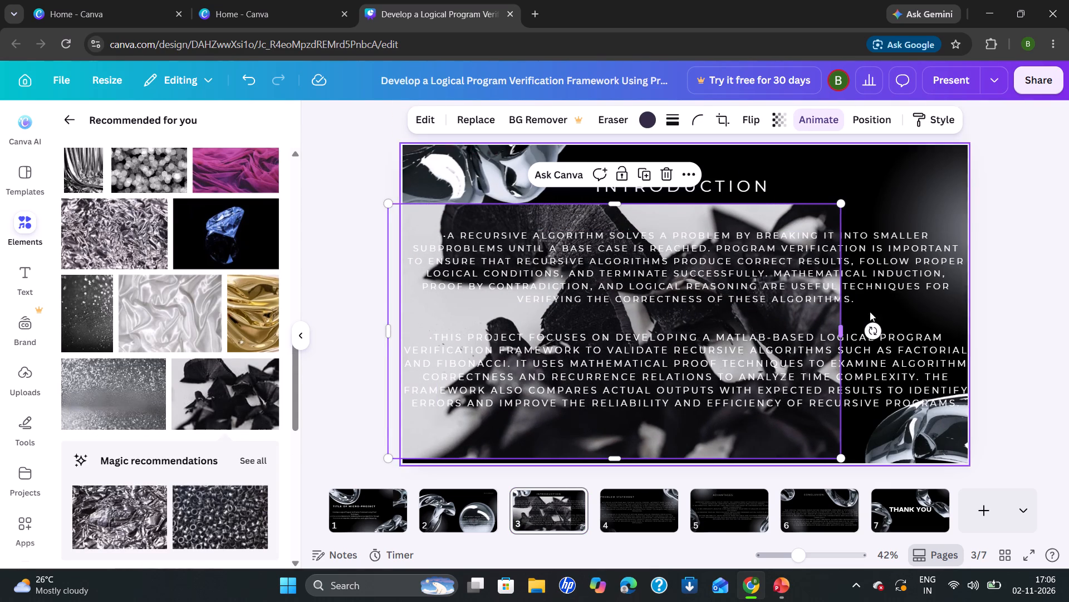
left_click_drag(841, 308, 875, 310)
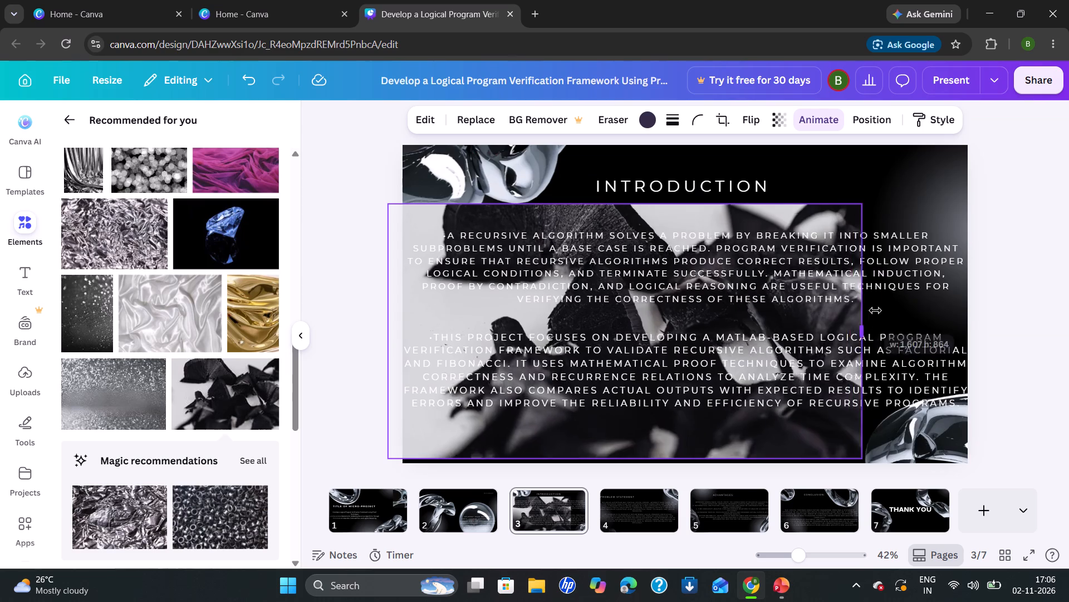
left_click_drag(875, 310, 988, 310)
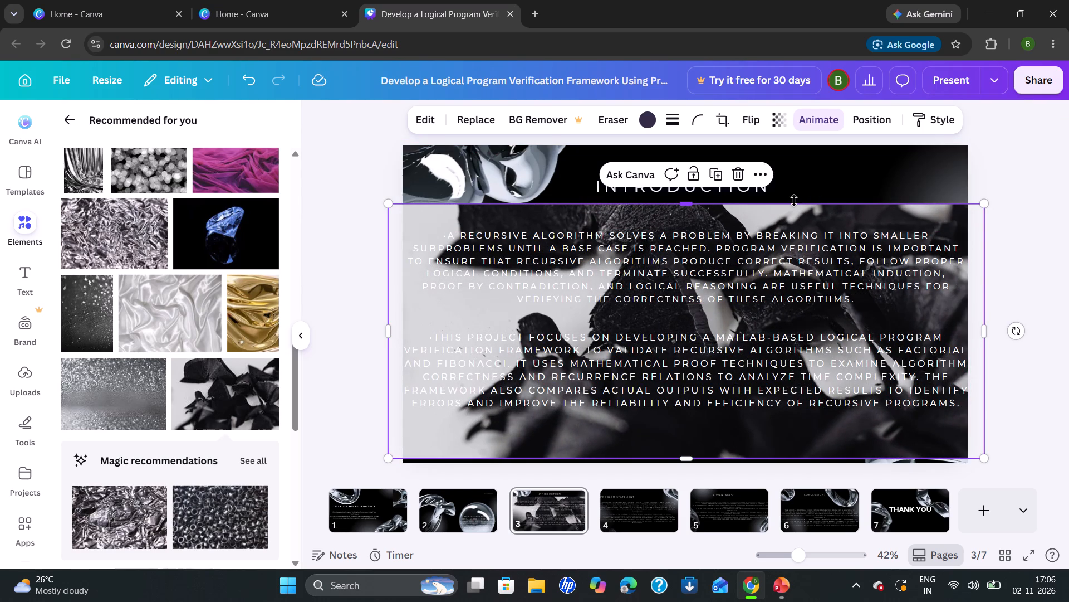
left_click(794, 201)
left_click_drag(796, 206, 781, 139)
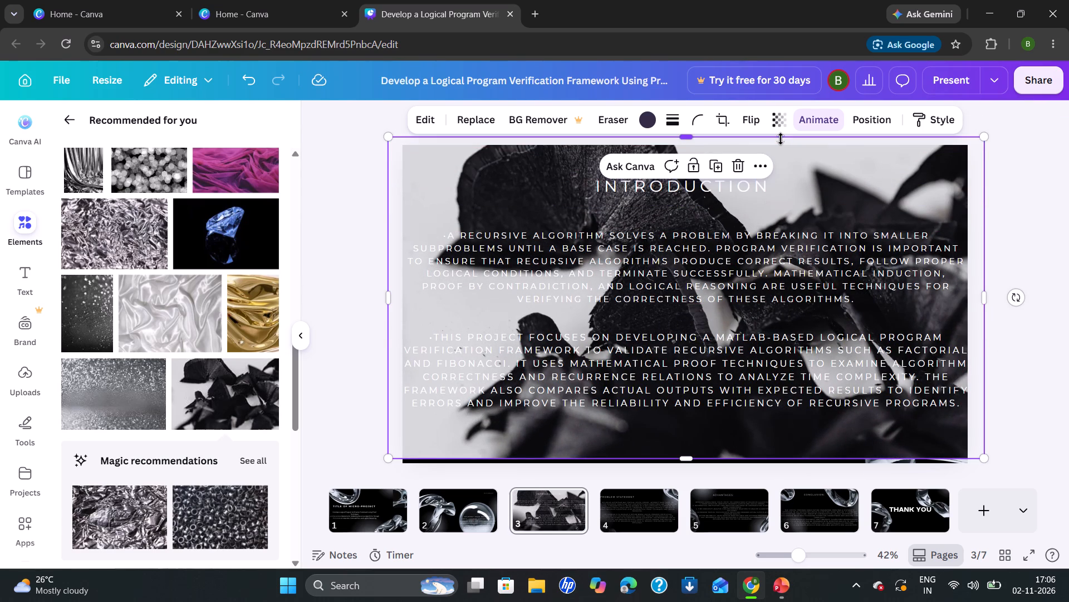
left_click(1060, 231)
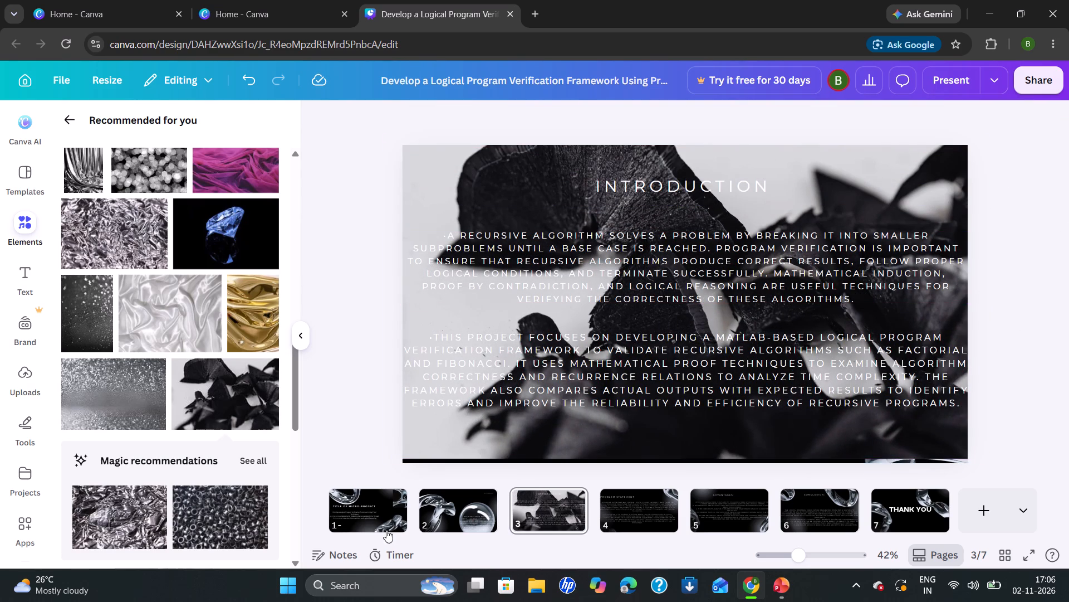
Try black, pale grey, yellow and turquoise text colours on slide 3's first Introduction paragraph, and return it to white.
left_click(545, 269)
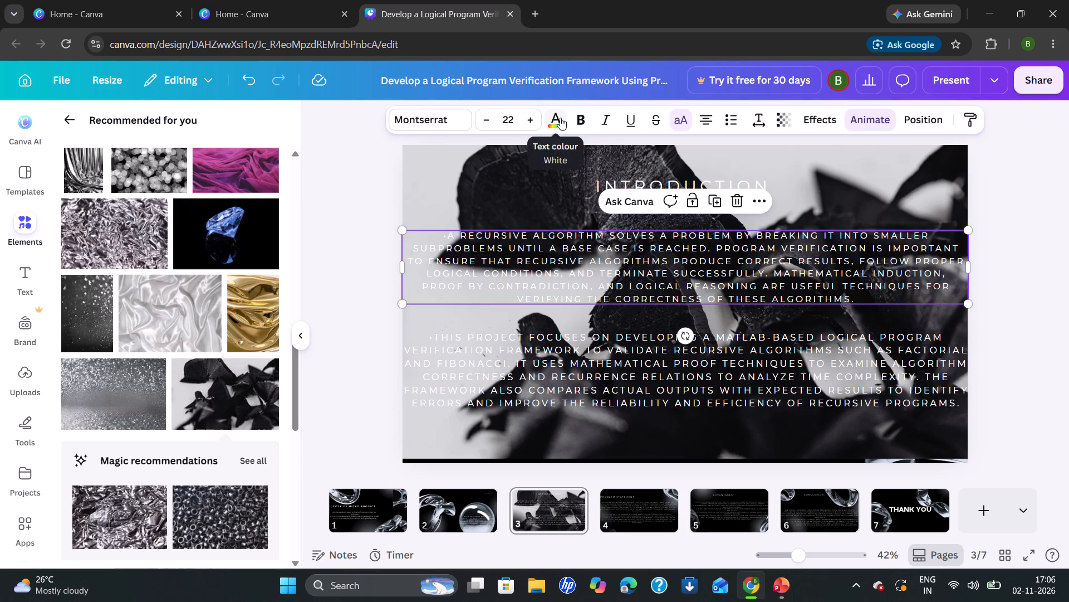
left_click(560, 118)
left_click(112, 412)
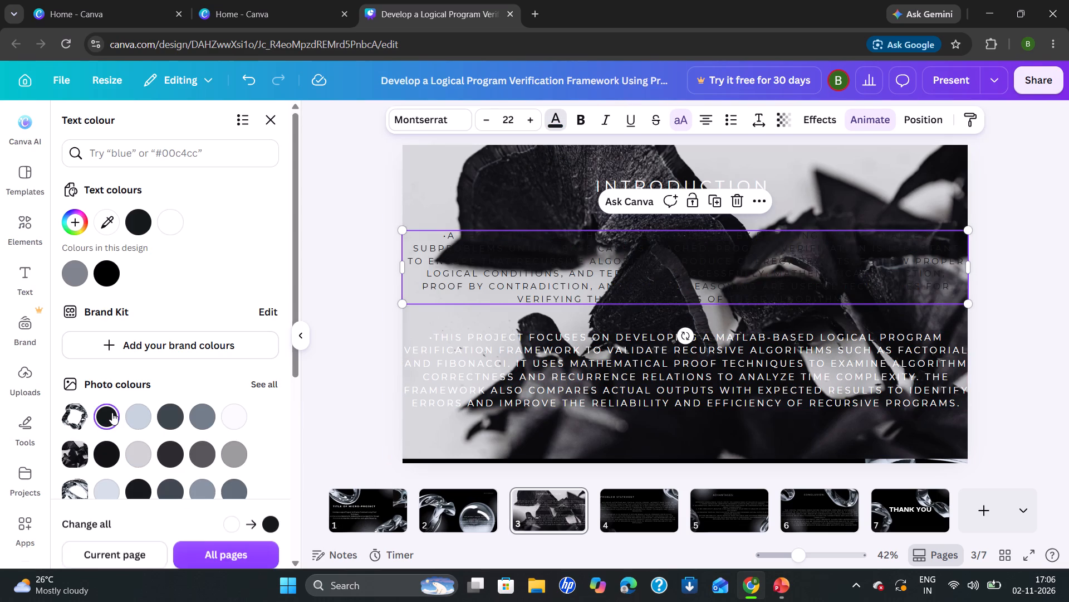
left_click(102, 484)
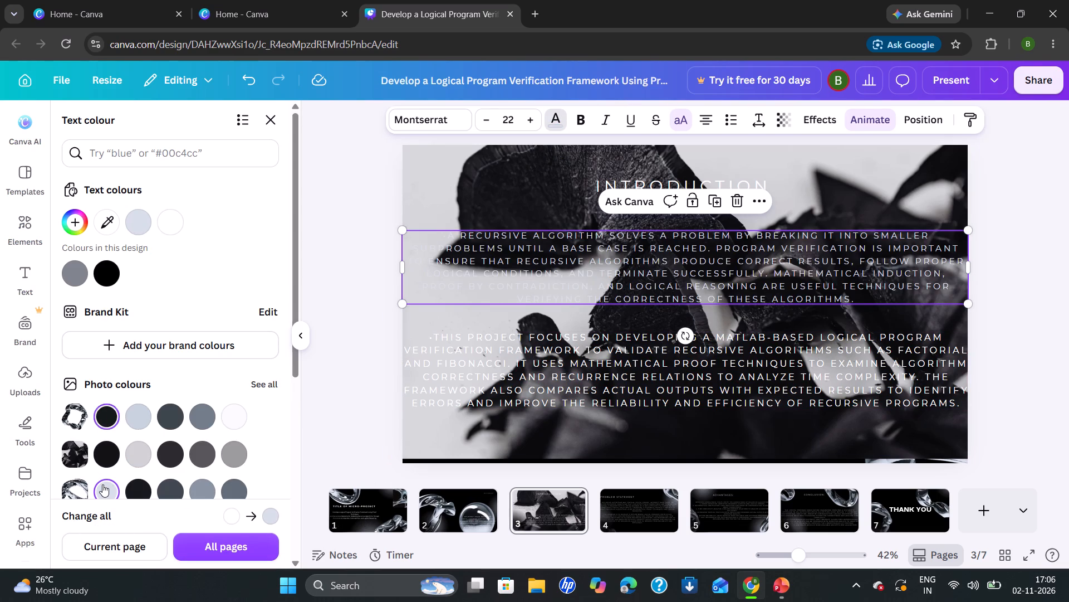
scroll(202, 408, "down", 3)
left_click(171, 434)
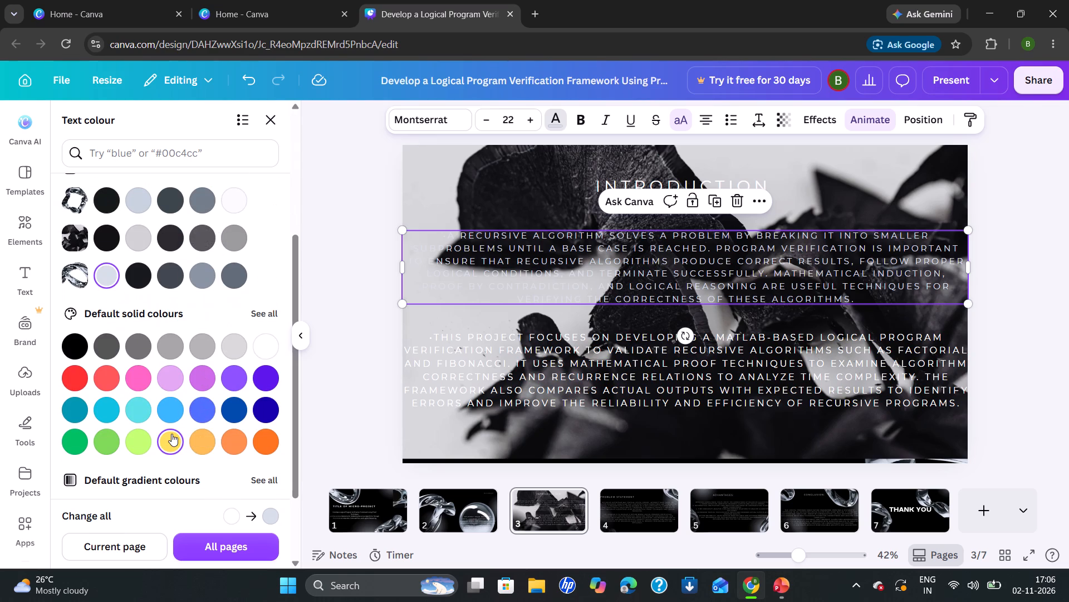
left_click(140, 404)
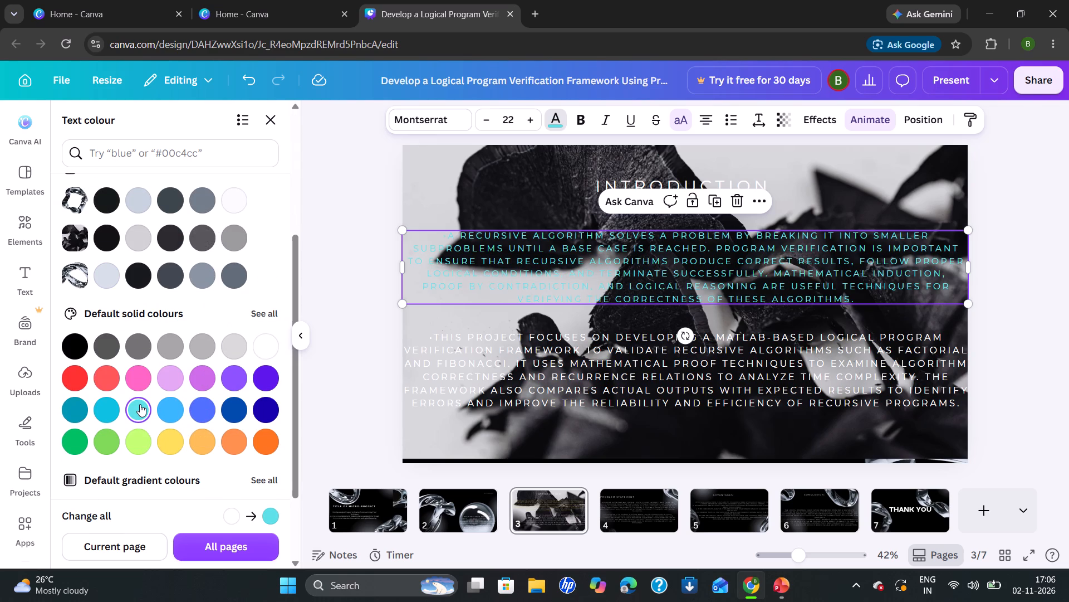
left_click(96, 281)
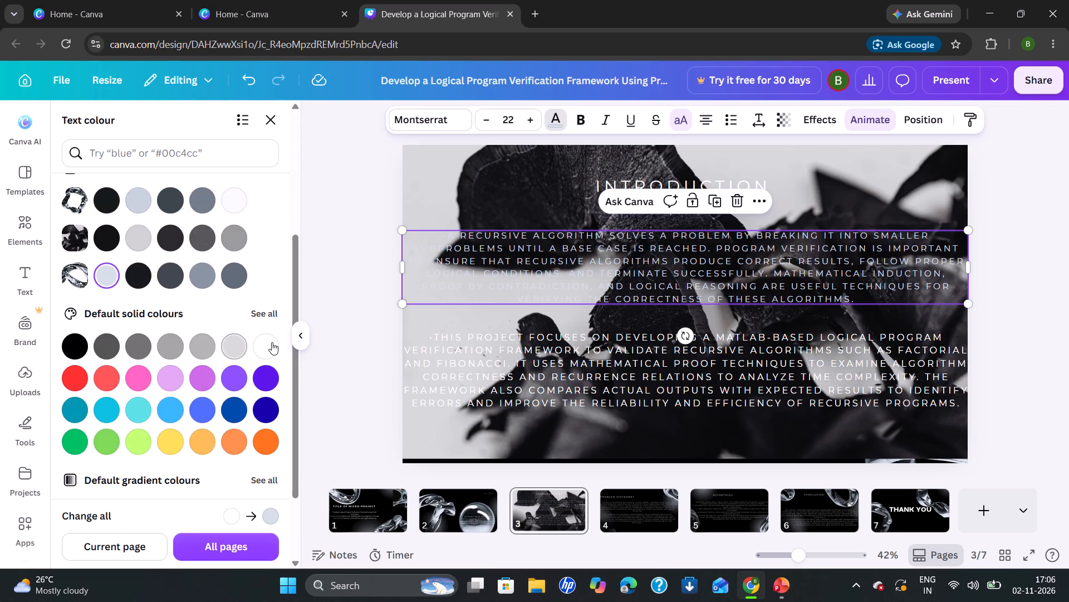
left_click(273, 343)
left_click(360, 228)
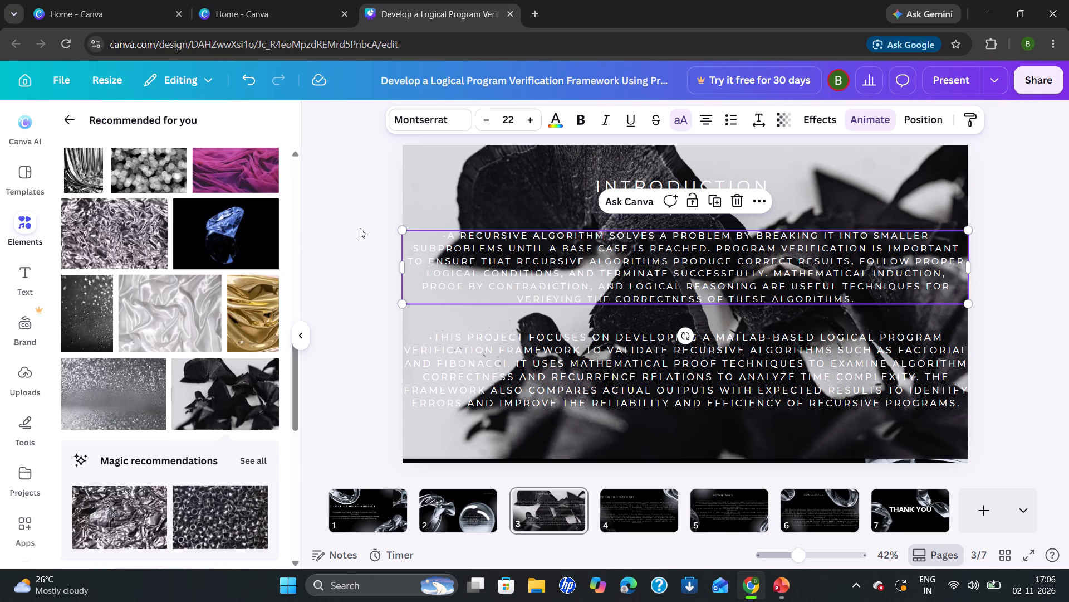
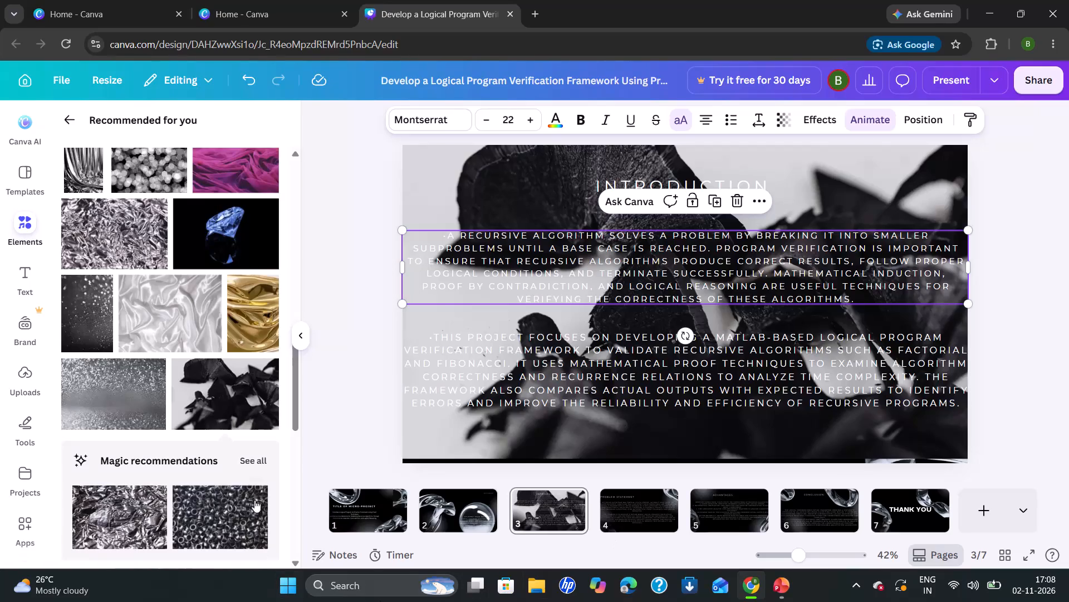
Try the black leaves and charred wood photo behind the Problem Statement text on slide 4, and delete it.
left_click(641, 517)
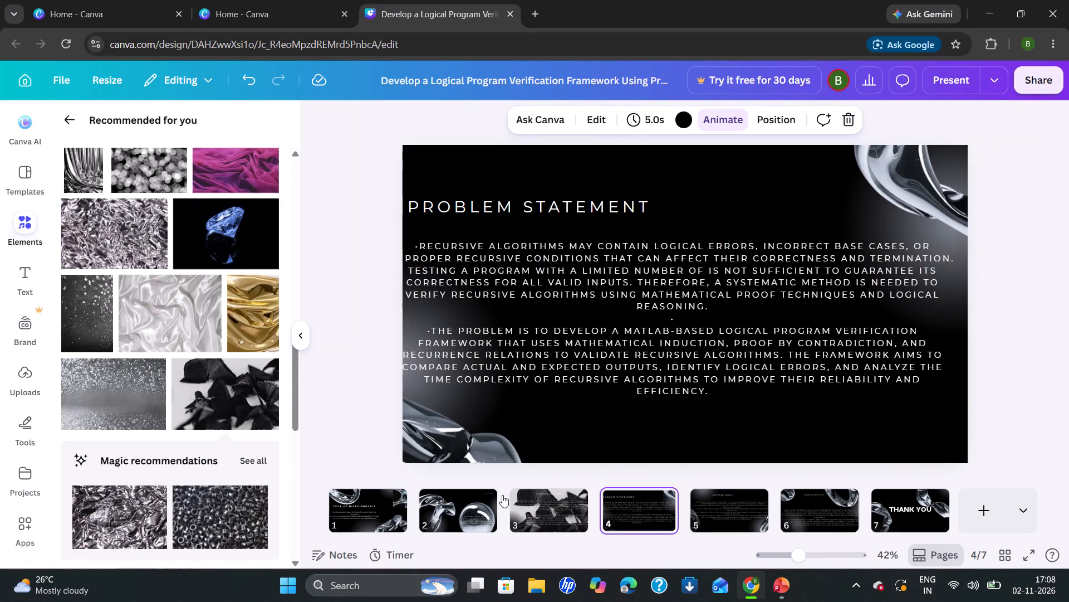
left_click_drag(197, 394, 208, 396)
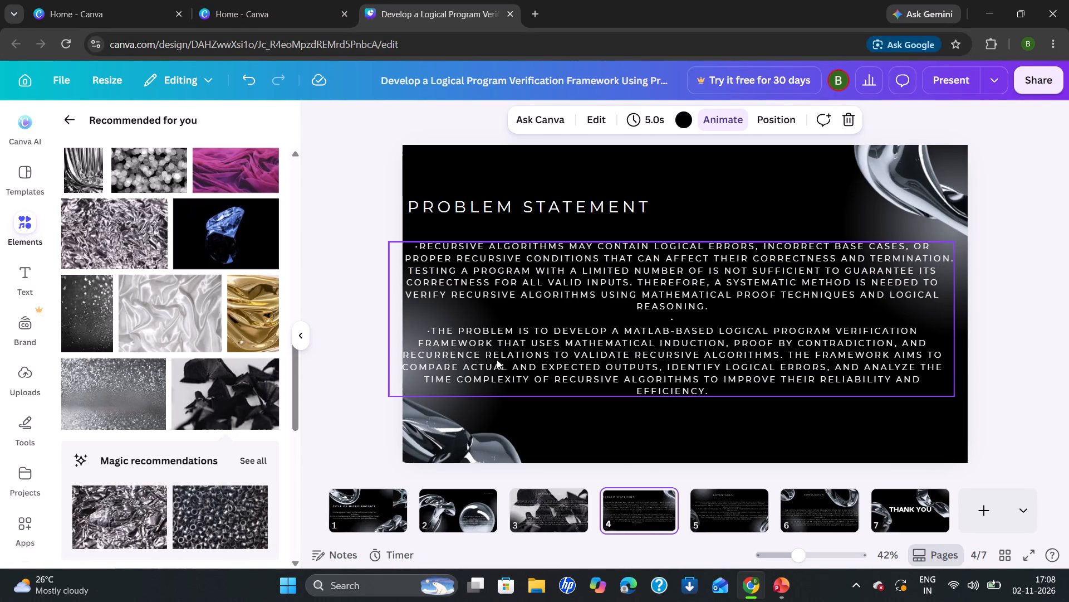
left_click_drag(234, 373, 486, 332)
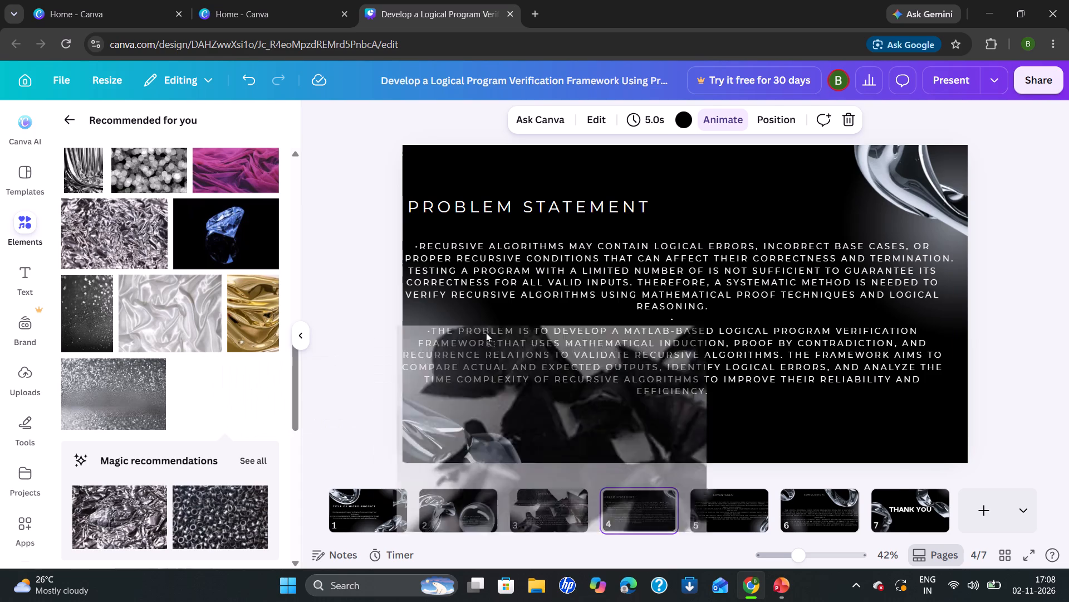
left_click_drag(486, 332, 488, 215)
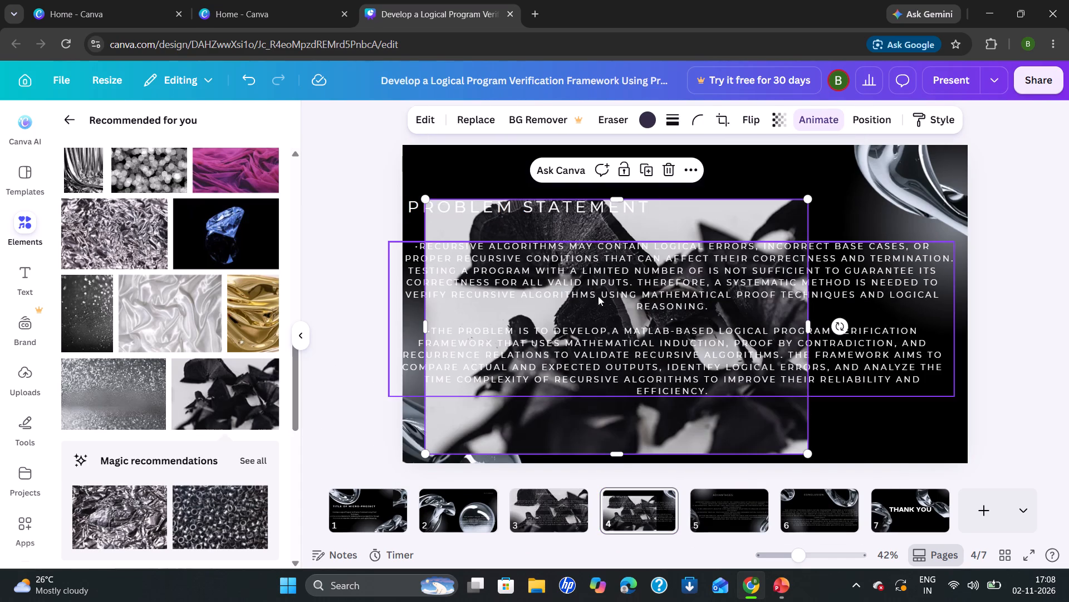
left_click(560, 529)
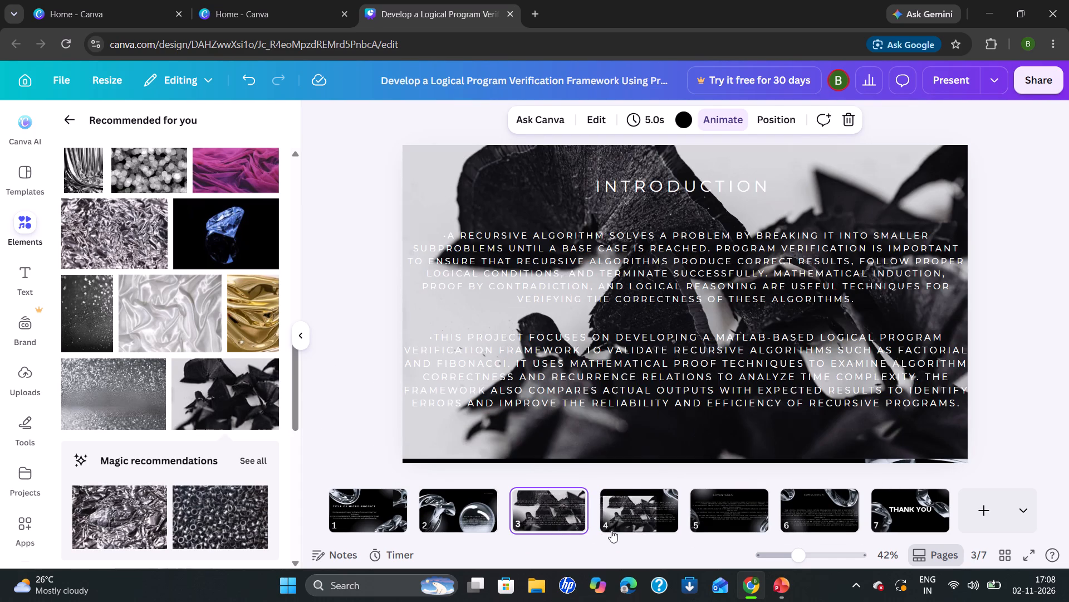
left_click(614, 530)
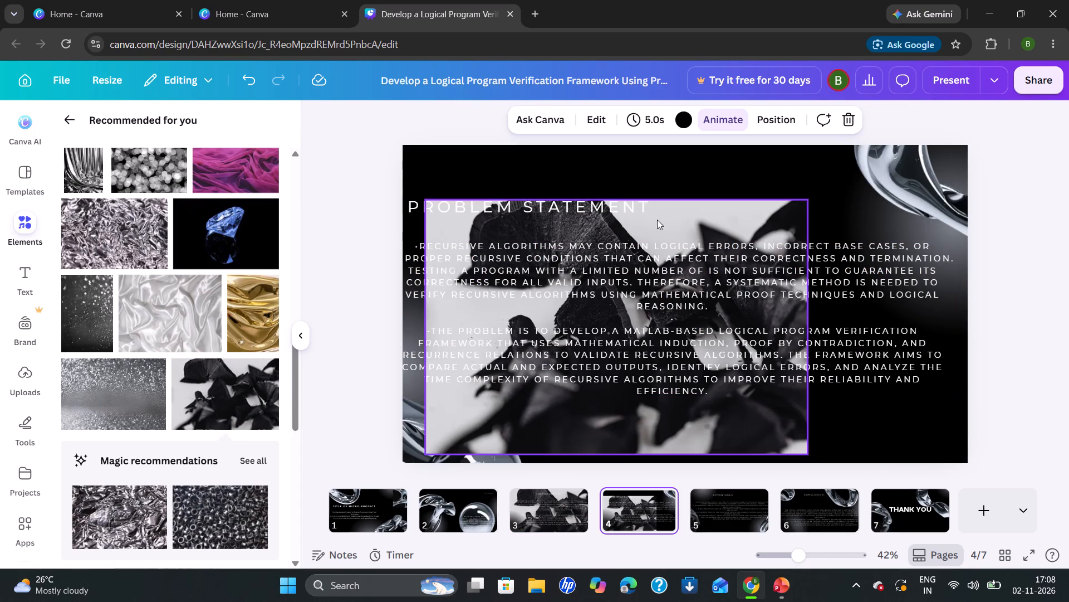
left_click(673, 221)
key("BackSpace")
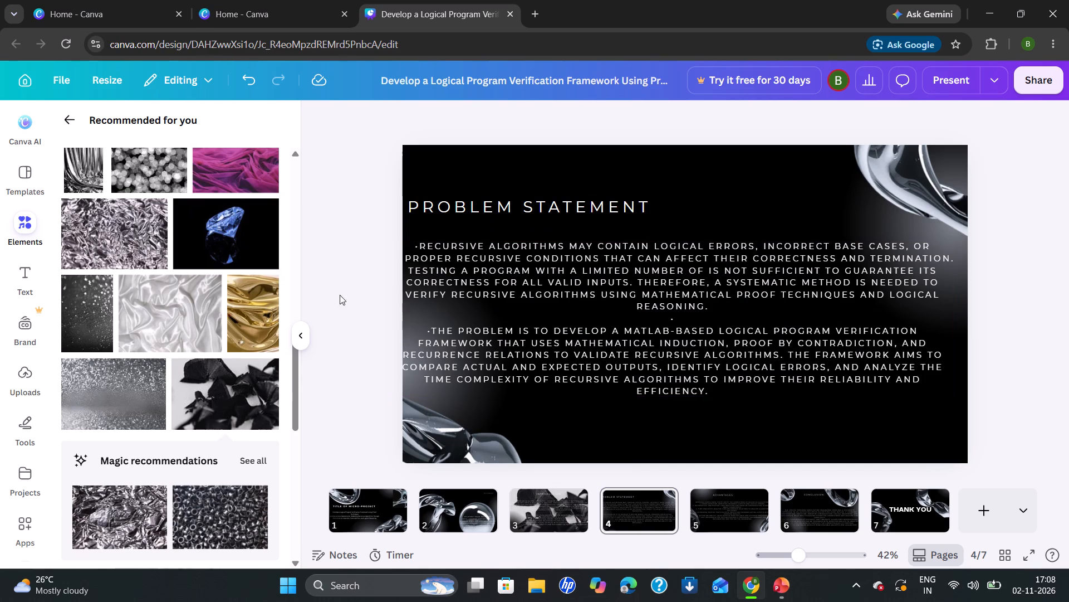
Insert the magenta draped fabric photo from the recommended photos onto slide 4, behind the Problem Statement text.
left_click(298, 336)
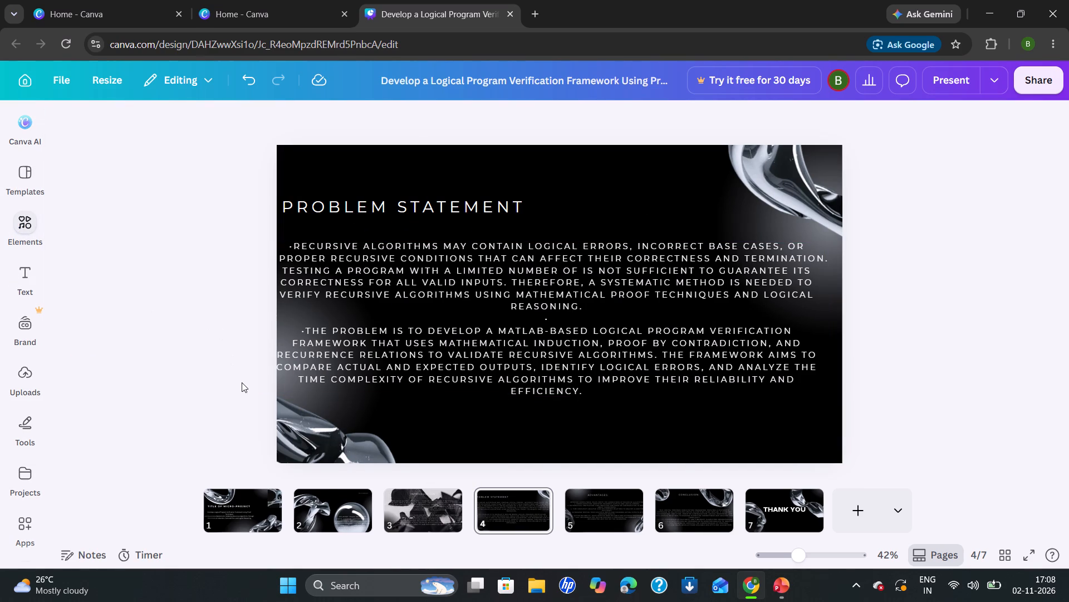
left_click(26, 213)
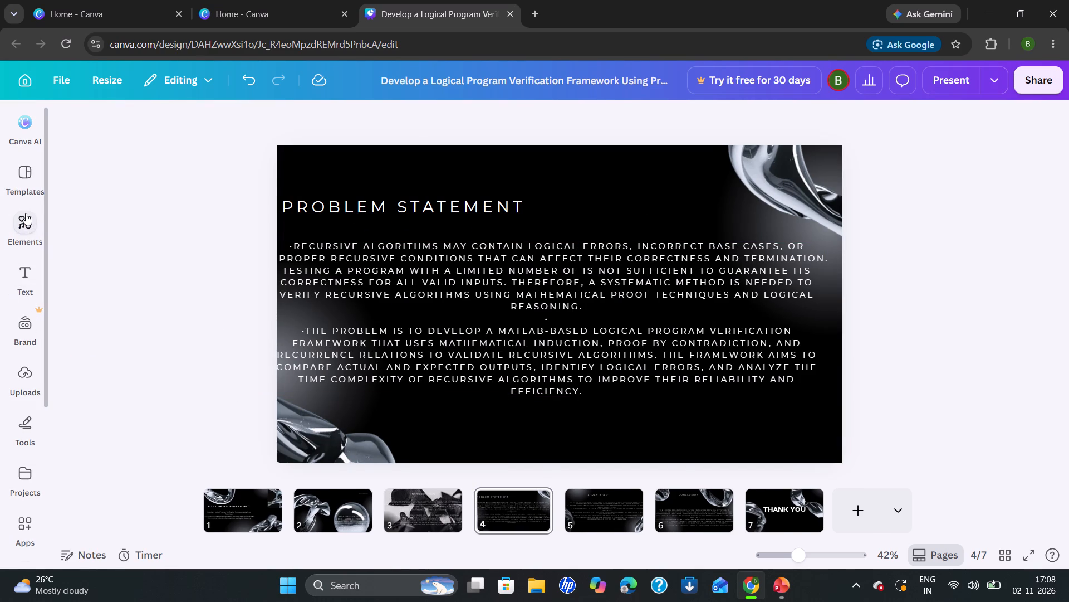
scroll(184, 369, "down", 3)
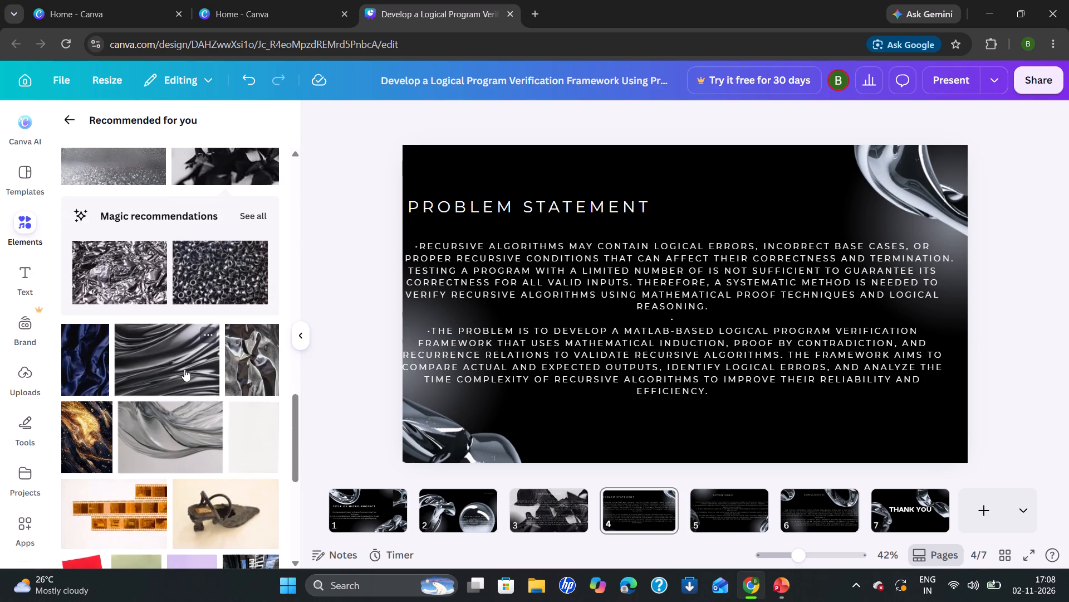
scroll(184, 369, "down", 2)
scroll(184, 369, "up", 1)
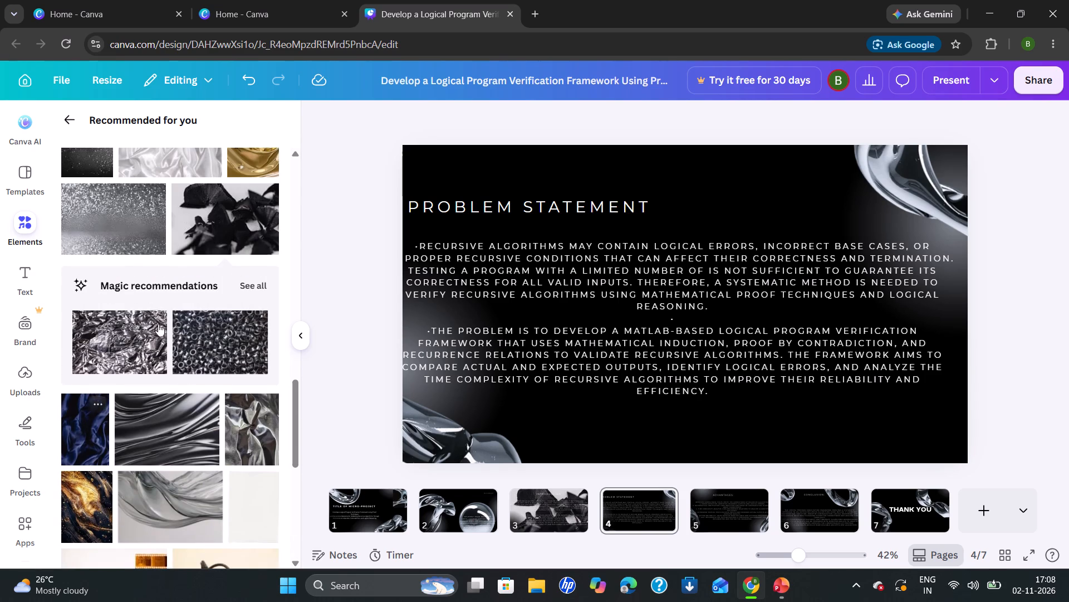
scroll(163, 320, "up", 2)
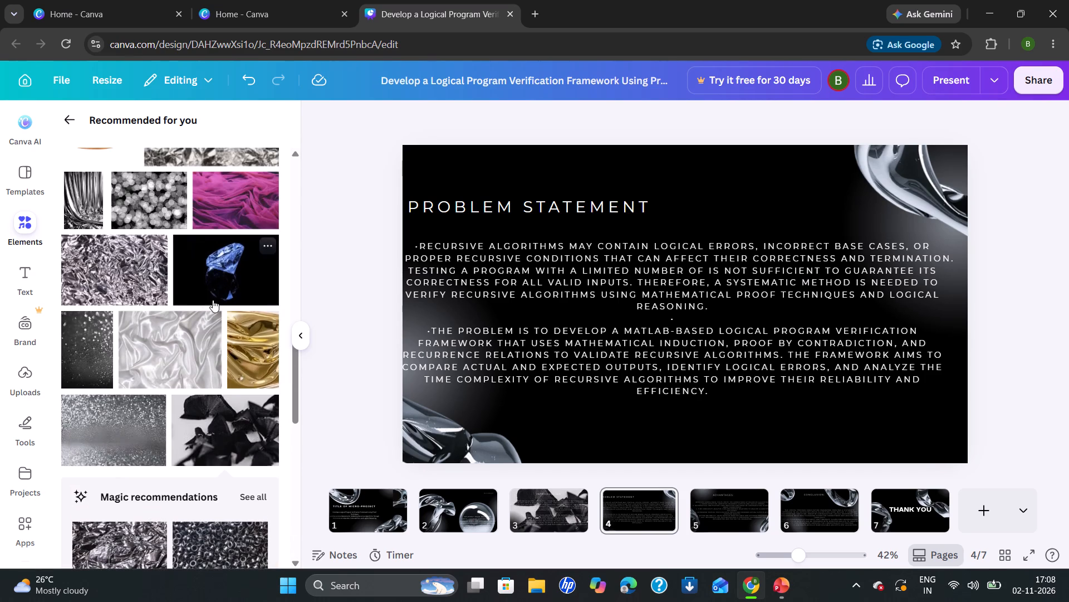
scroll(213, 300, "up", 1)
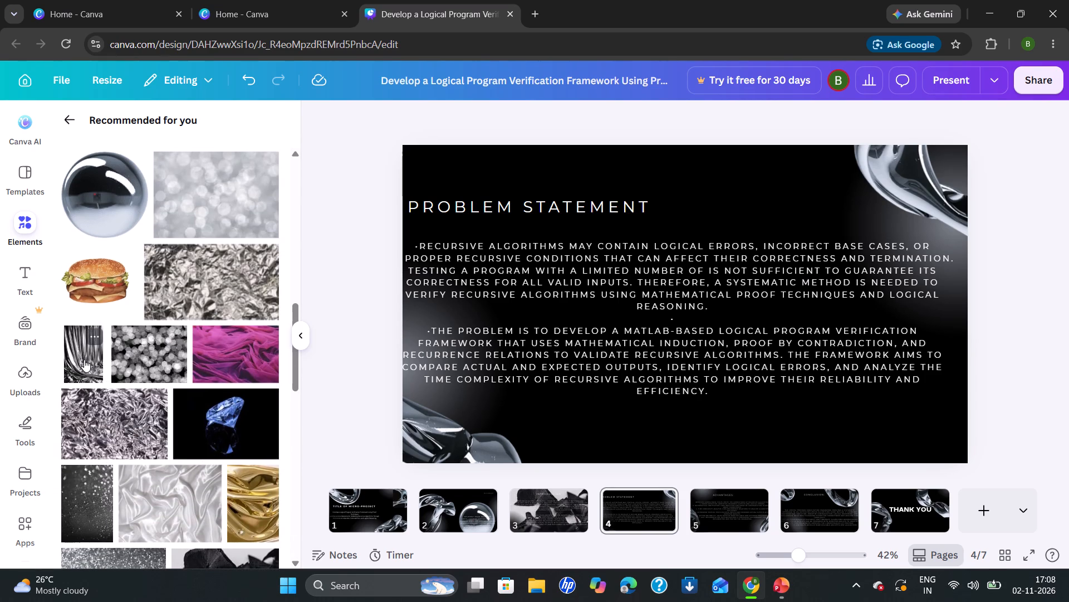
left_click(223, 357)
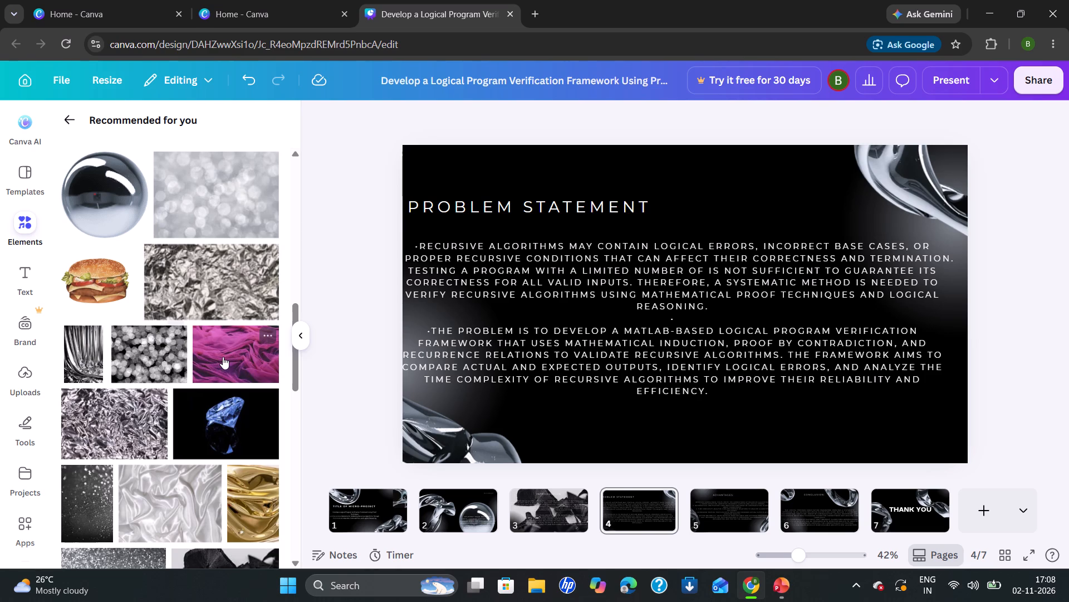
Stretch the magenta fabric photo to about 1,962 wide, past both sides and the top of slide 4 and down to its bottom edge.
left_click_drag(498, 220, 497, 220)
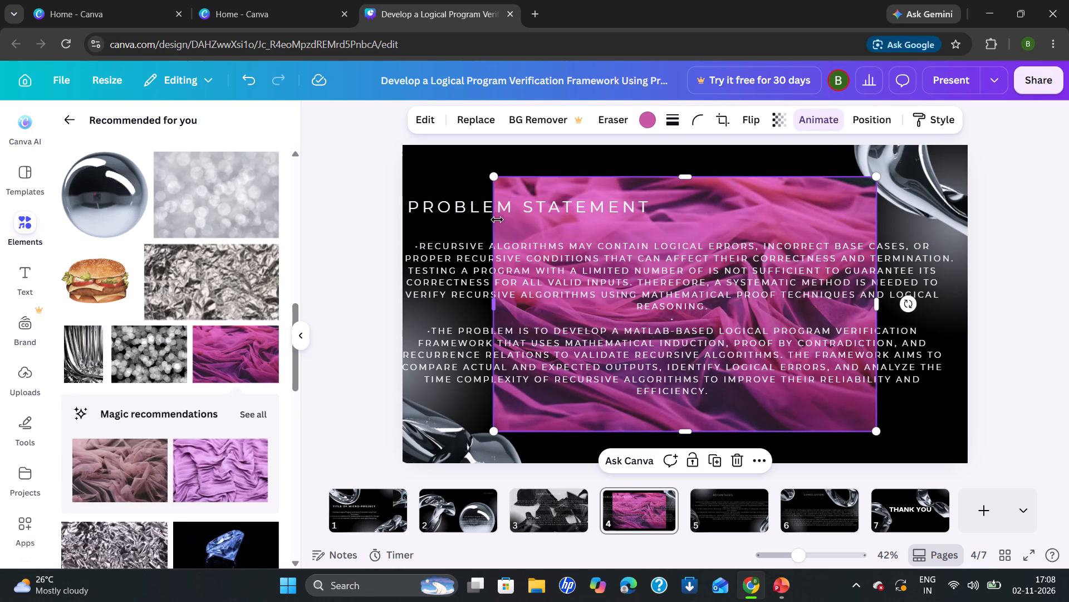
left_click_drag(497, 220, 397, 222)
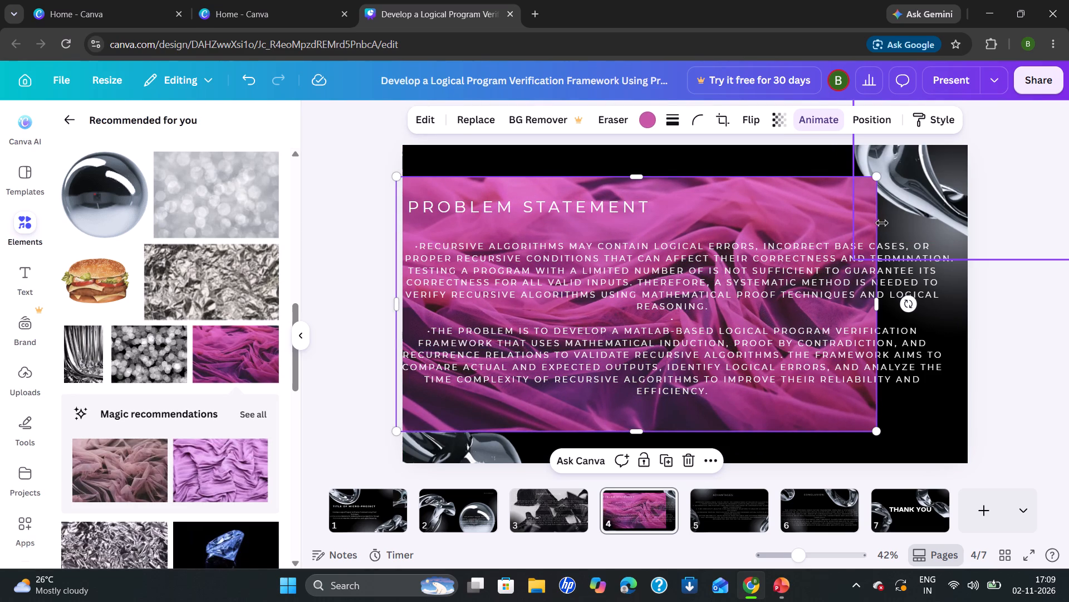
left_click_drag(880, 224, 978, 229)
left_click_drag(763, 173, 748, 123)
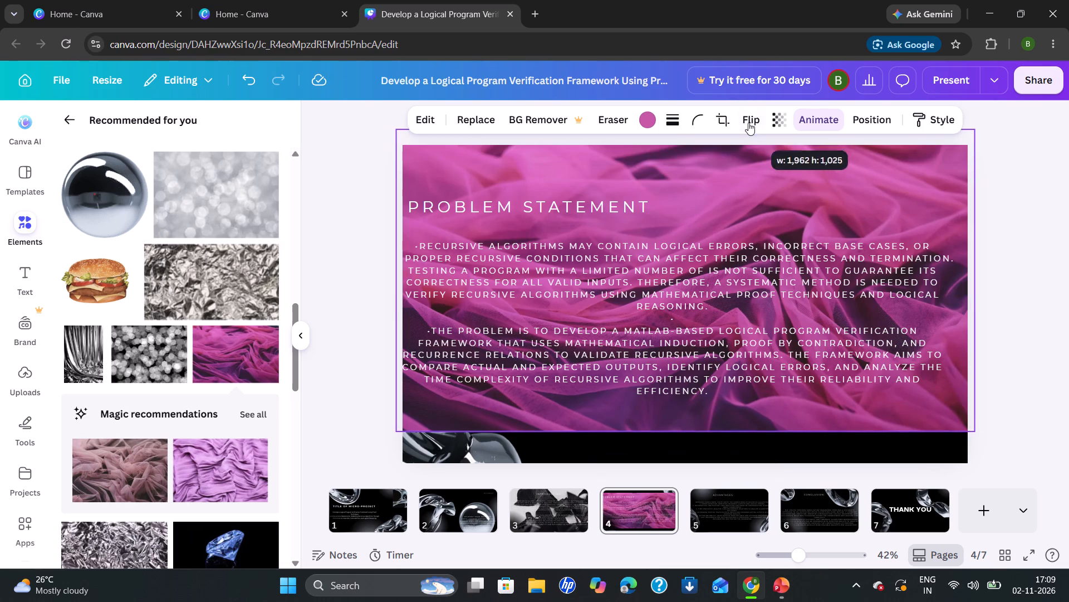
left_click_drag(748, 123, 748, 123)
left_click_drag(710, 431, 710, 465)
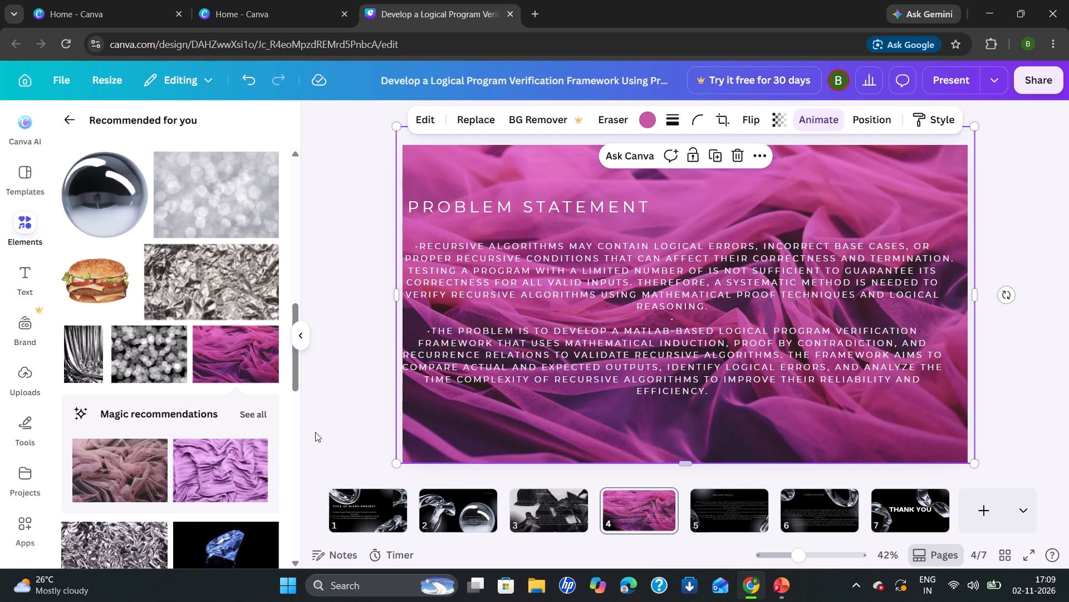
left_click(360, 411)
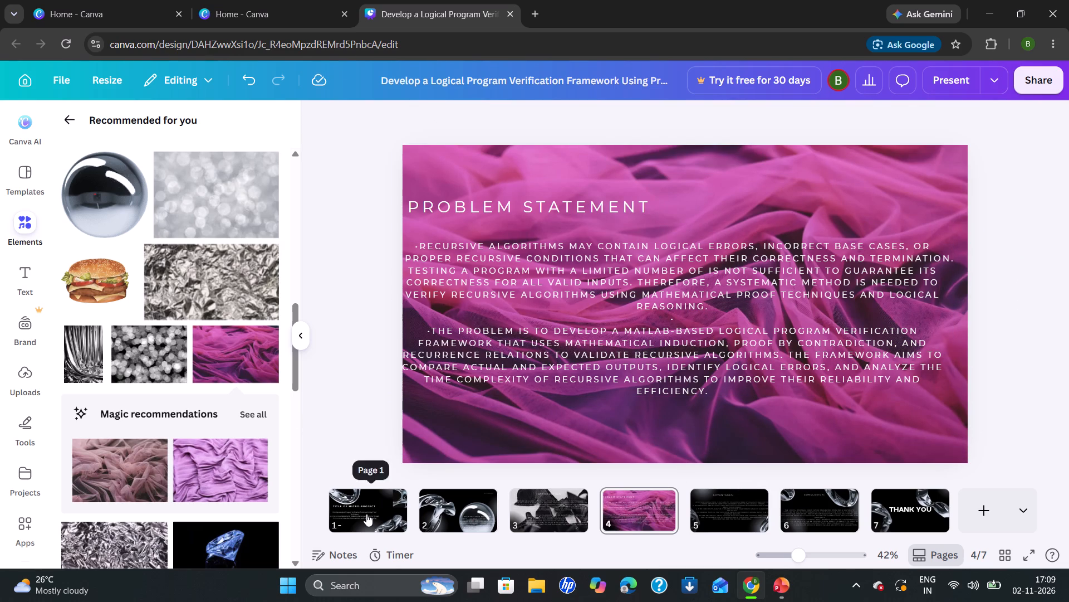
Insert the lilac pleated fabric photo from the magic recommendations onto slide 5, behind the Advantages list.
left_click(366, 514)
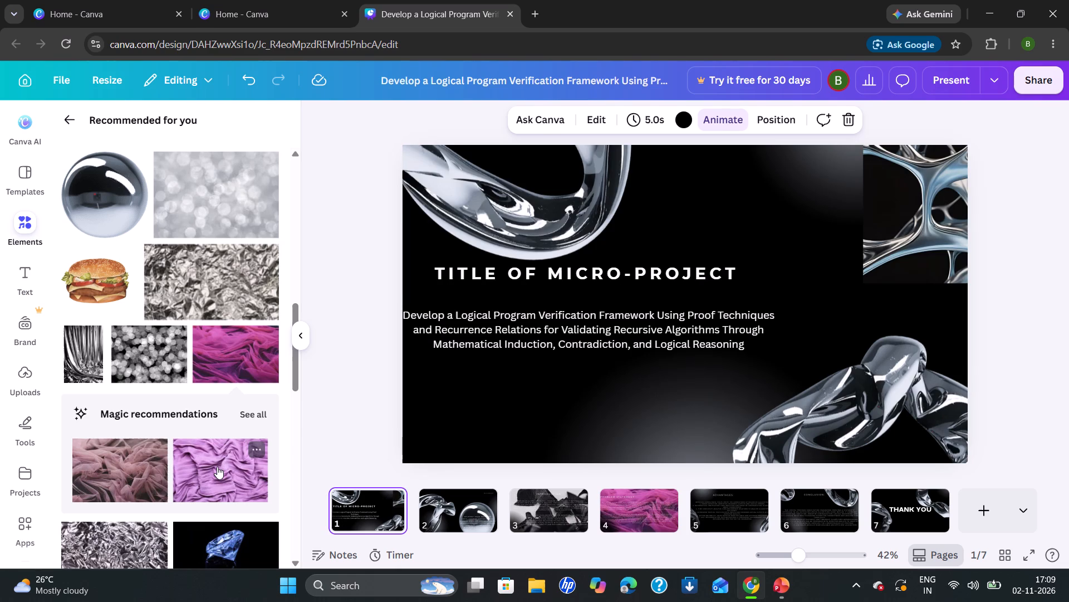
key("Right")
key("Right")
key("Right")
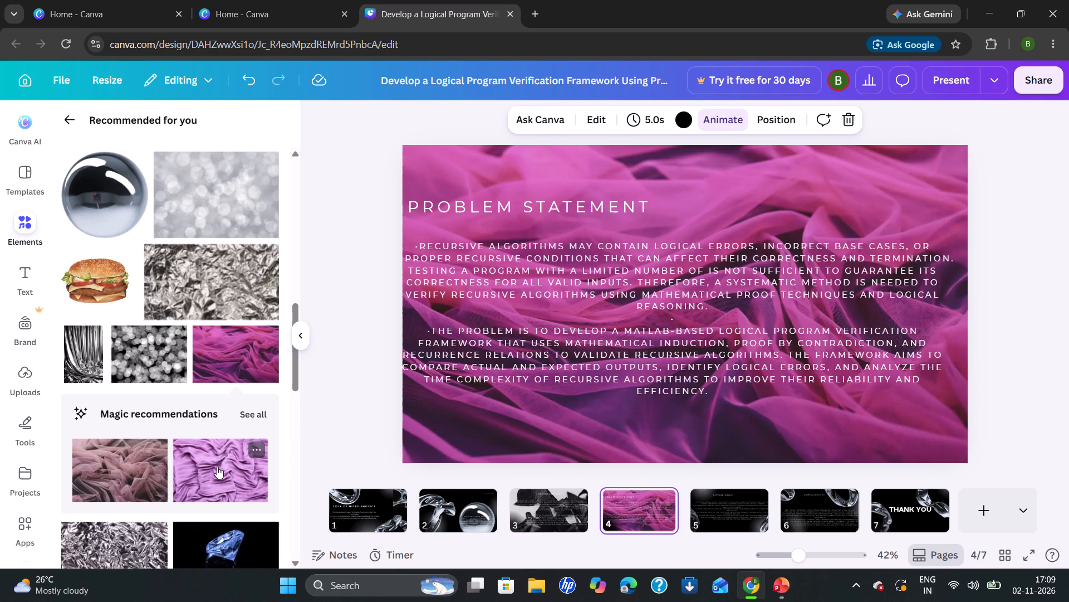
key("Right")
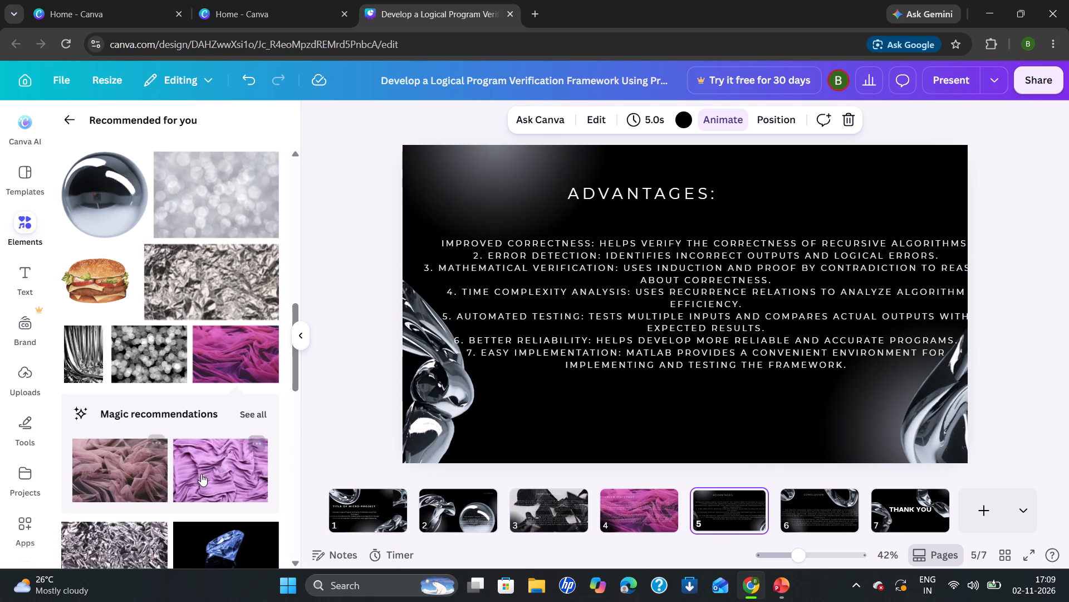
left_click(206, 473)
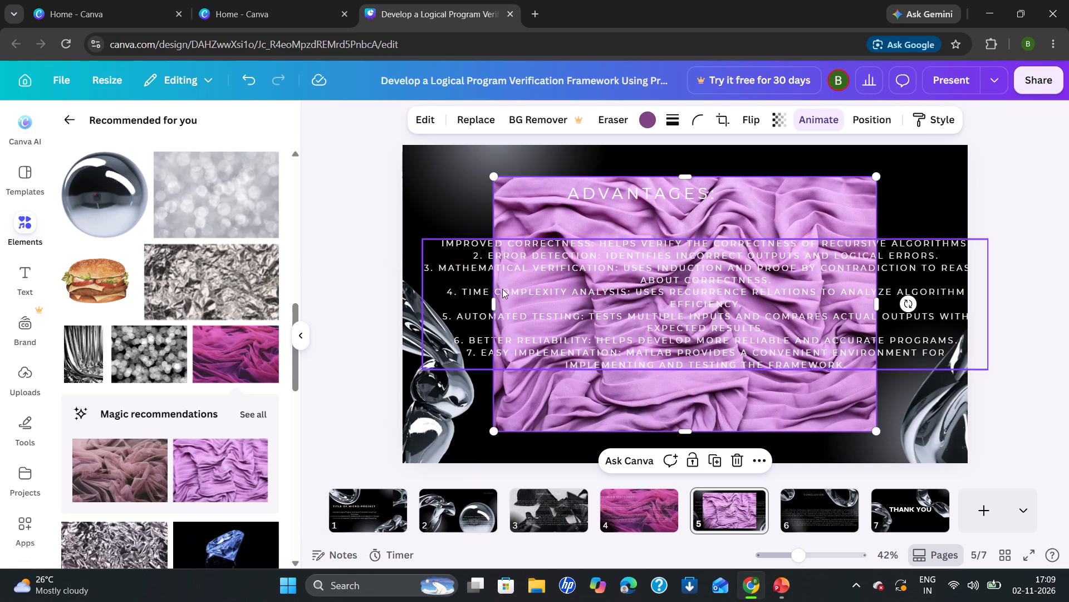
Stretch the lilac fabric photo to all four edges of slide 5, about 1,920 wide, so it covers the whole slide.
left_click_drag(492, 214, 429, 214)
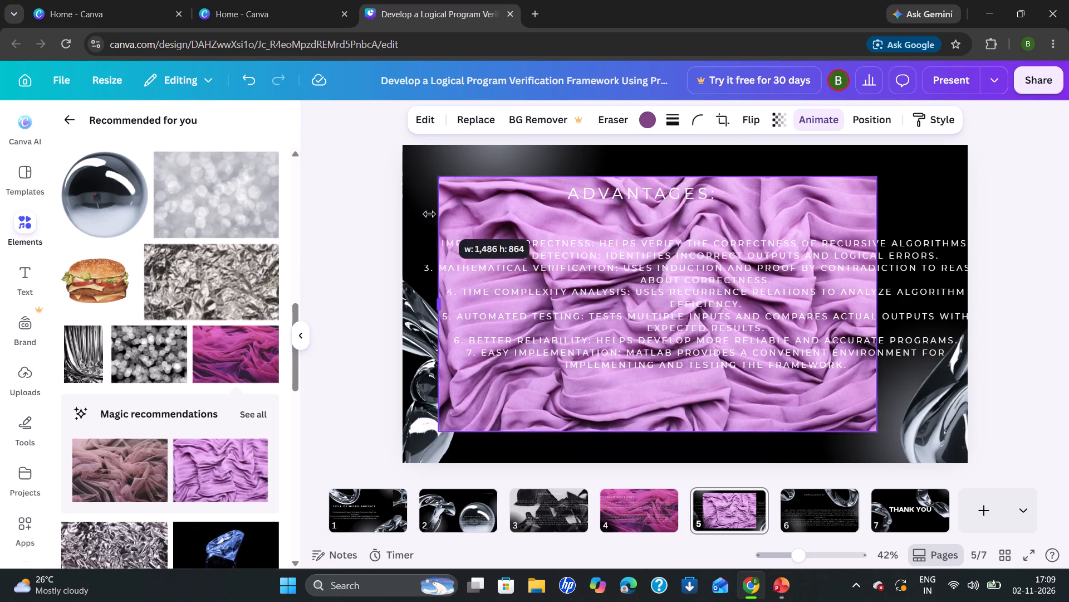
left_click_drag(429, 214, 401, 222)
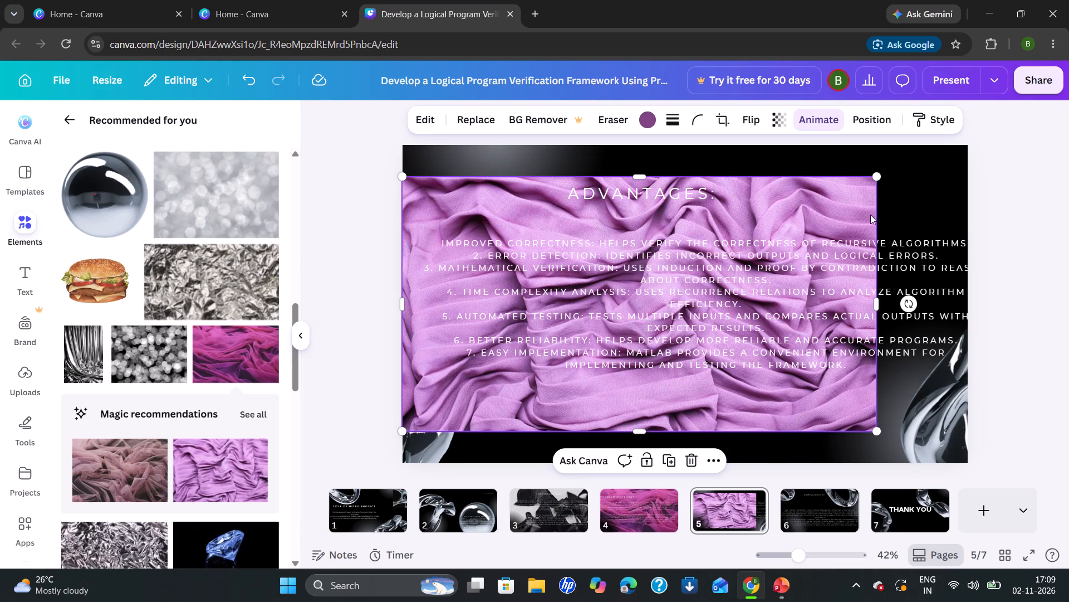
left_click_drag(874, 215, 963, 226)
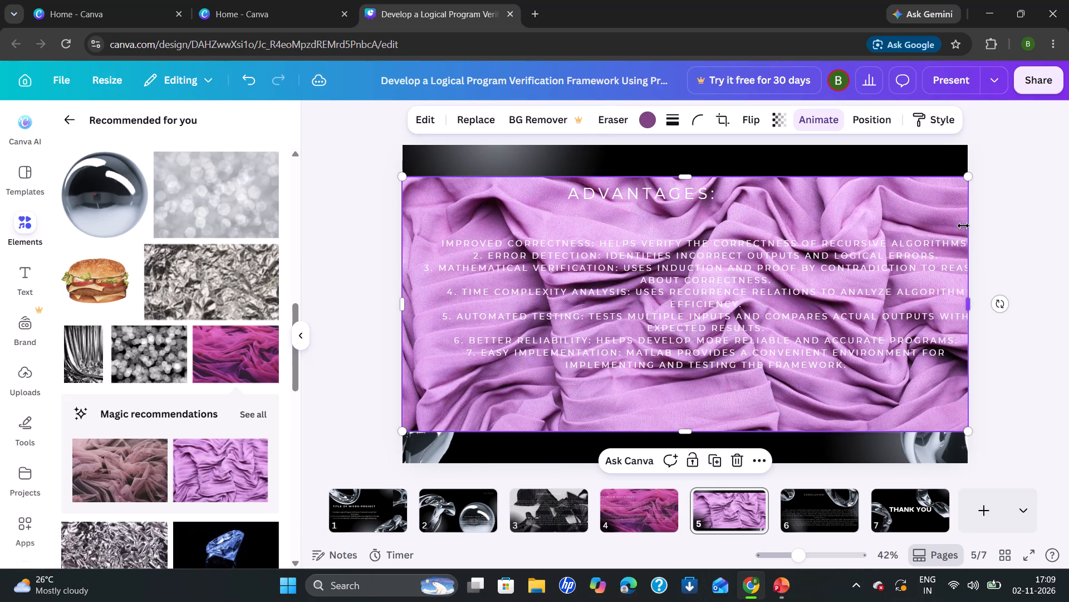
left_click_drag(791, 175, 785, 148)
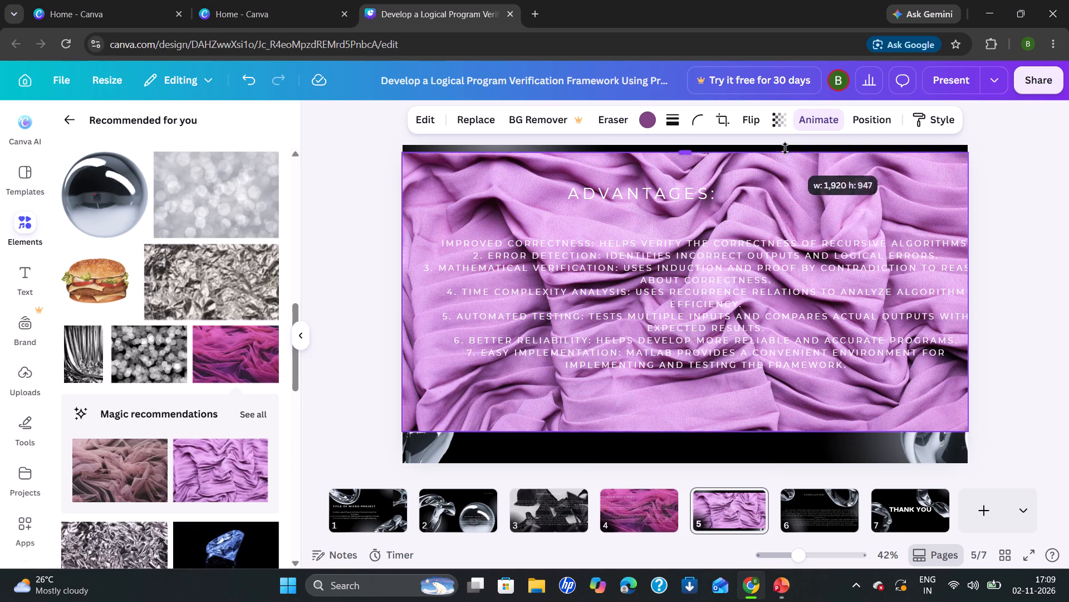
left_click_drag(785, 148, 783, 146)
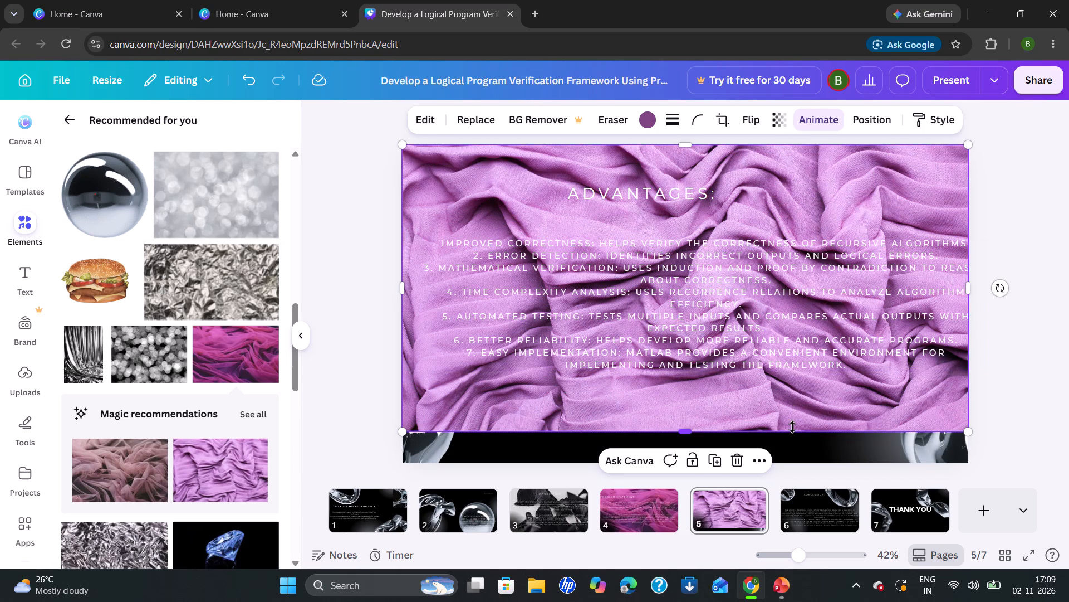
left_click_drag(792, 427, 792, 463)
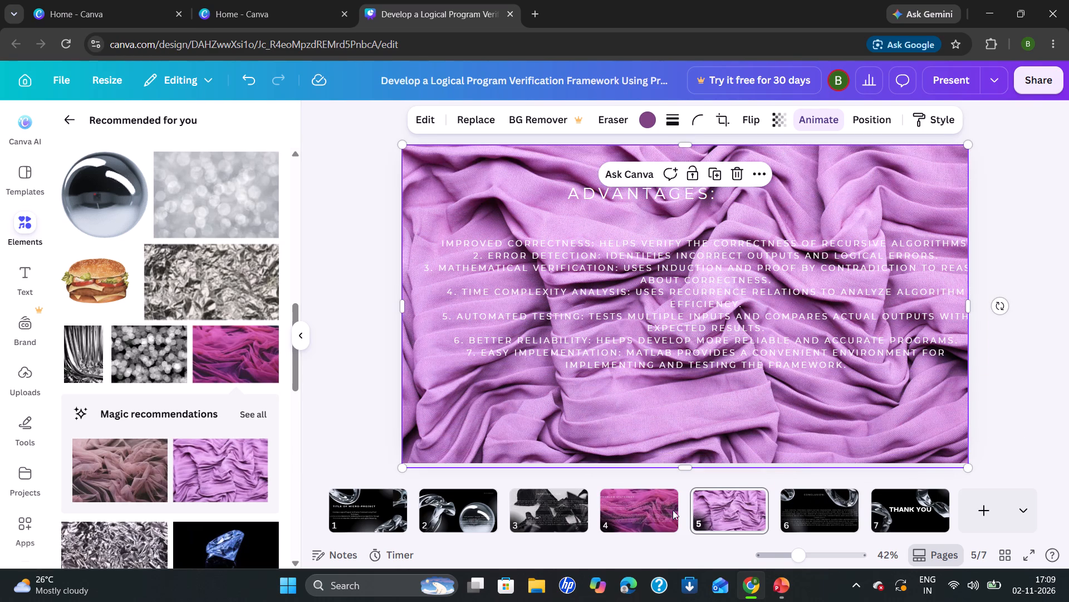
Insert the navy blue satin photo from the recommended photos onto slide 6, behind the Conclusion text.
left_click(648, 501)
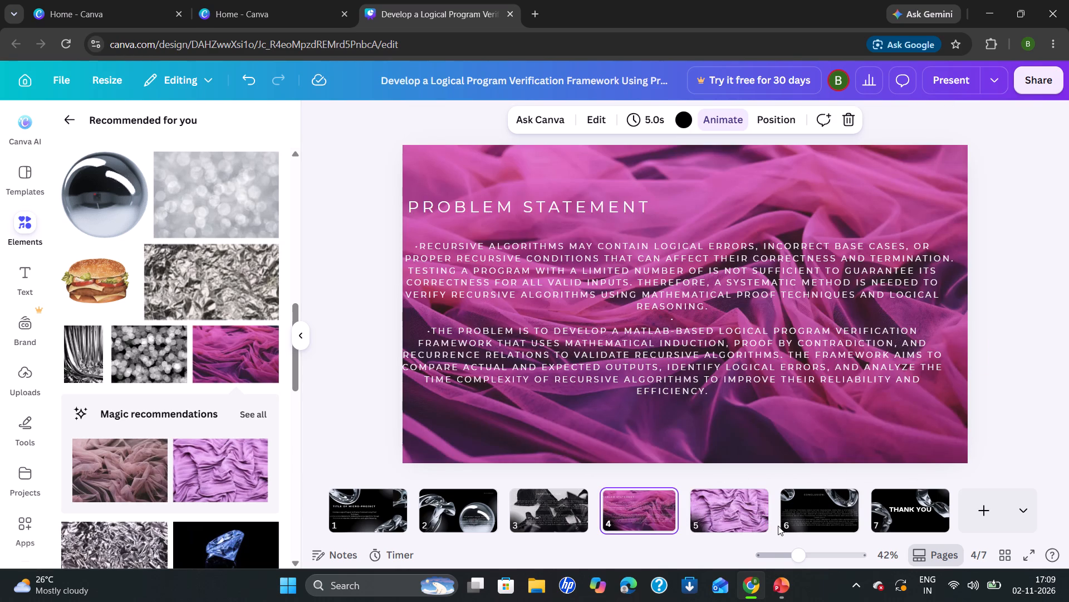
left_click(815, 521)
scroll(207, 463, "down", 1)
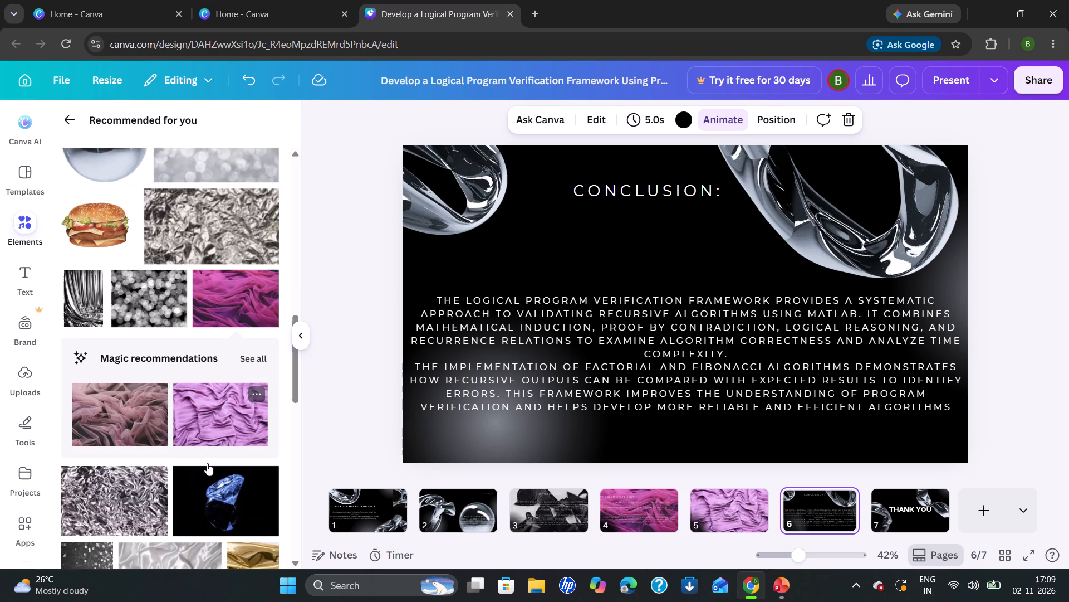
scroll(207, 463, "down", 3)
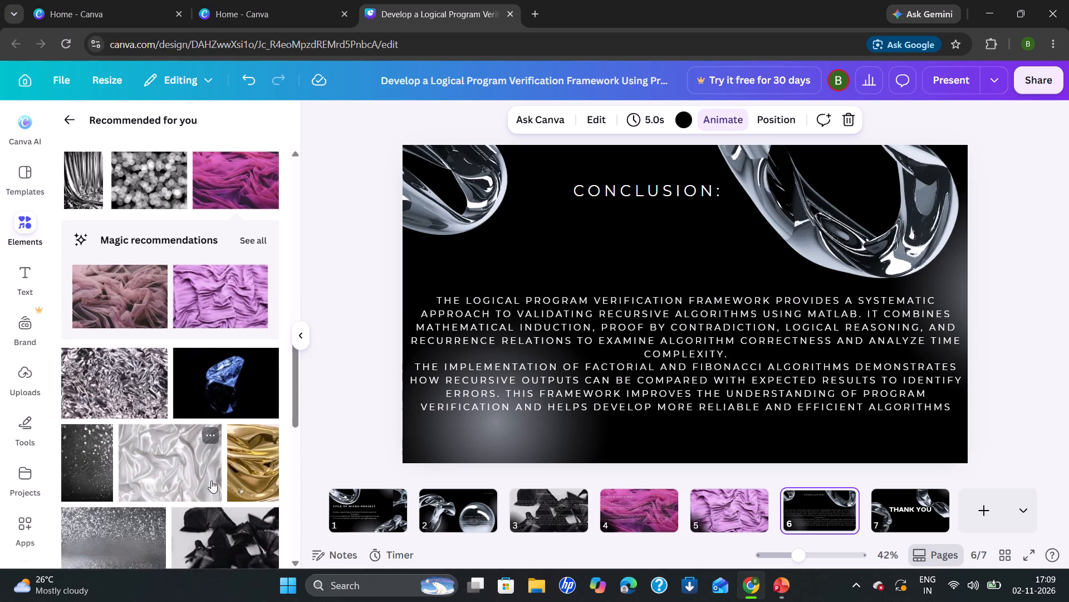
scroll(211, 480, "down", 3)
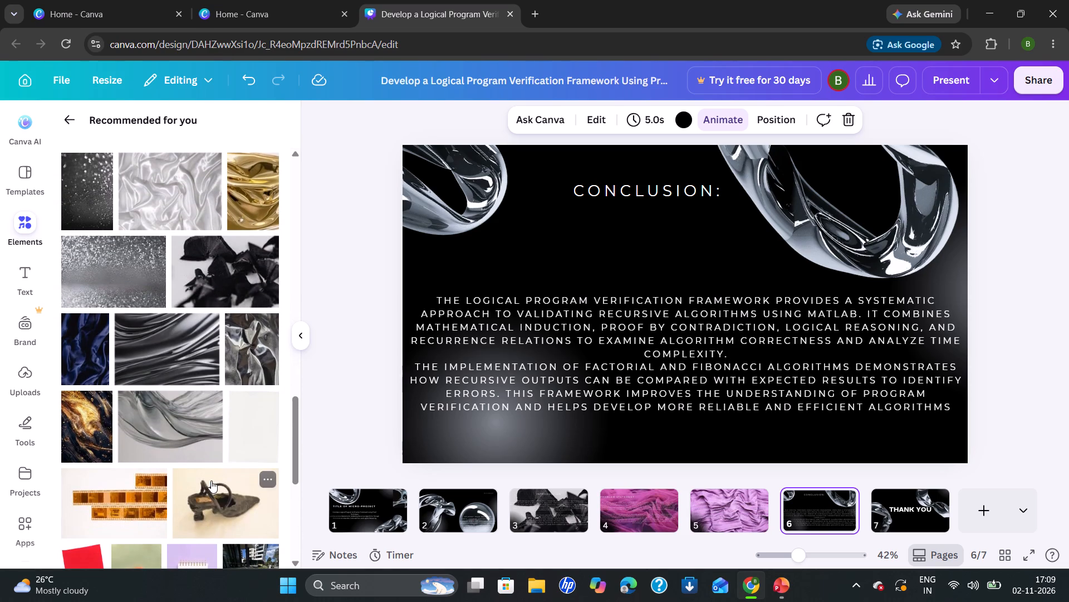
left_click(77, 368)
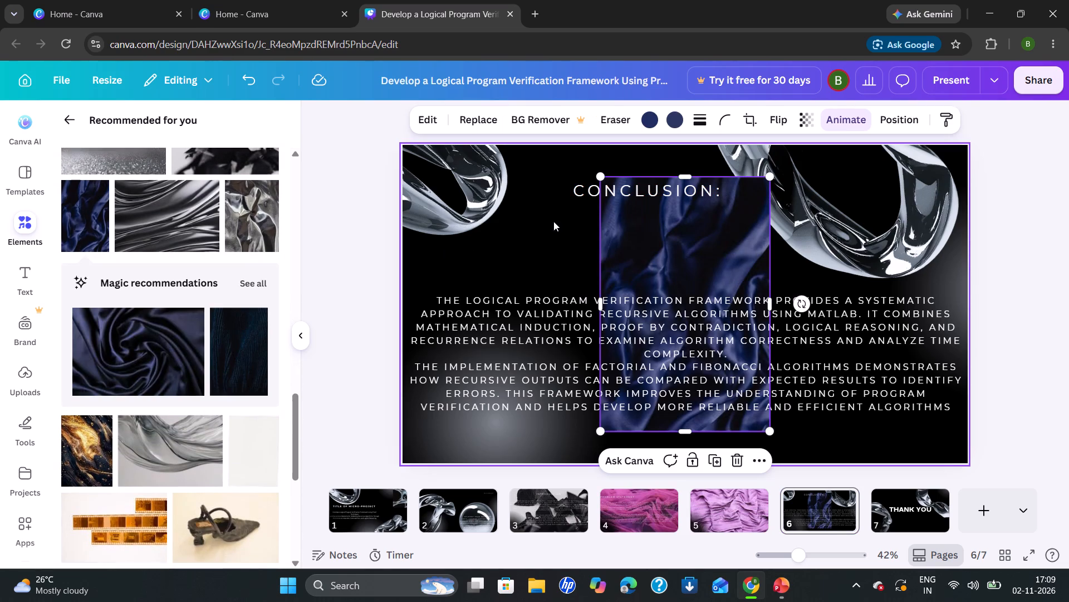
Stretch the navy blue satin photo to all four edges of slide 6 so it covers the whole slide.
left_click_drag(601, 267, 401, 304)
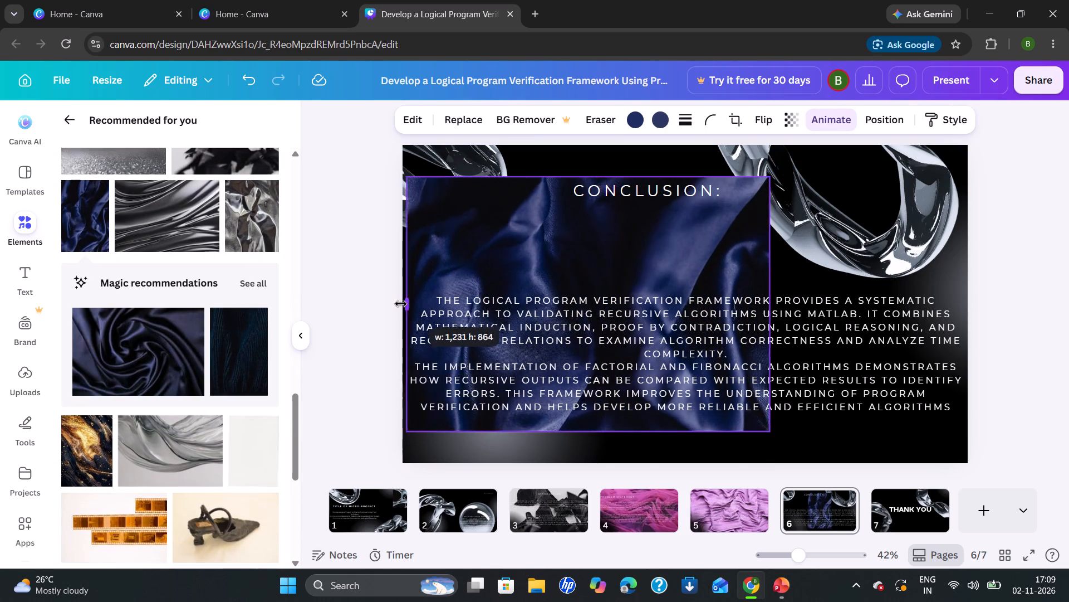
left_click_drag(401, 304, 404, 305)
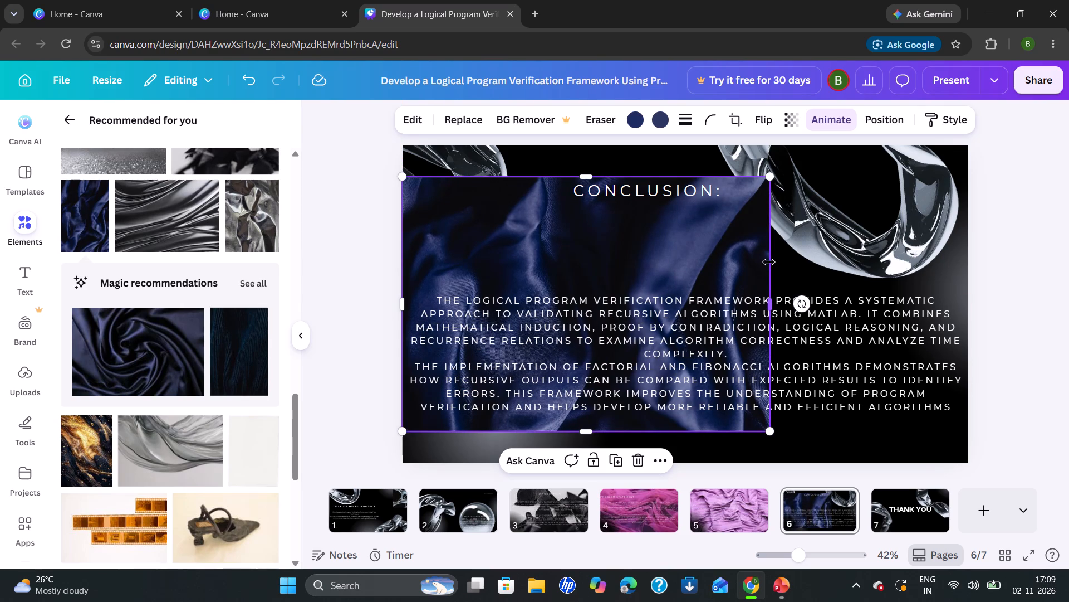
left_click_drag(771, 262, 965, 285)
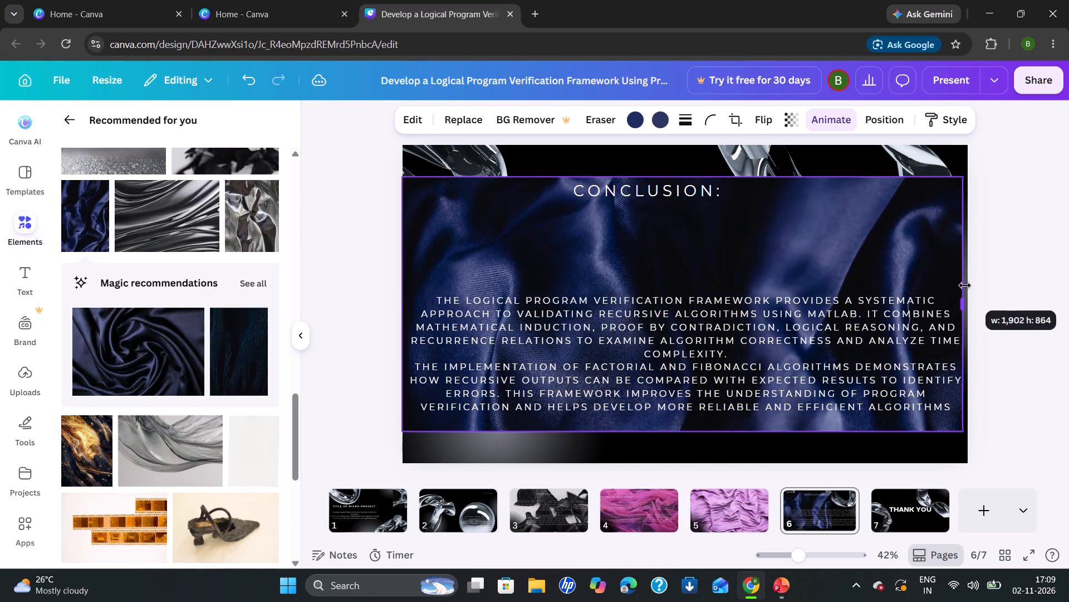
left_click_drag(965, 285, 971, 286)
left_click_drag(595, 435, 595, 440)
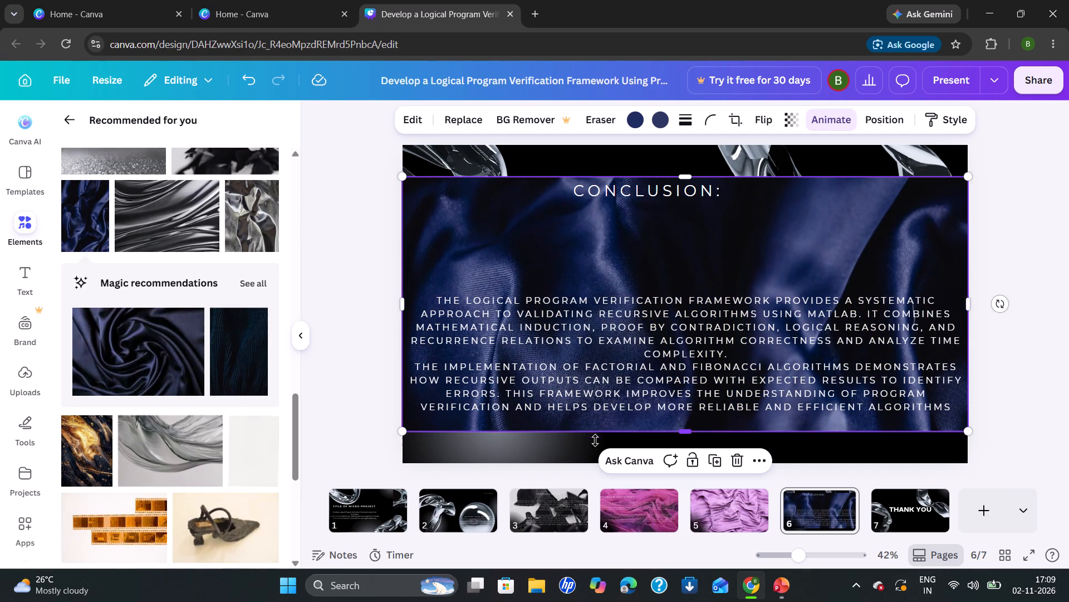
left_click_drag(595, 440, 592, 467)
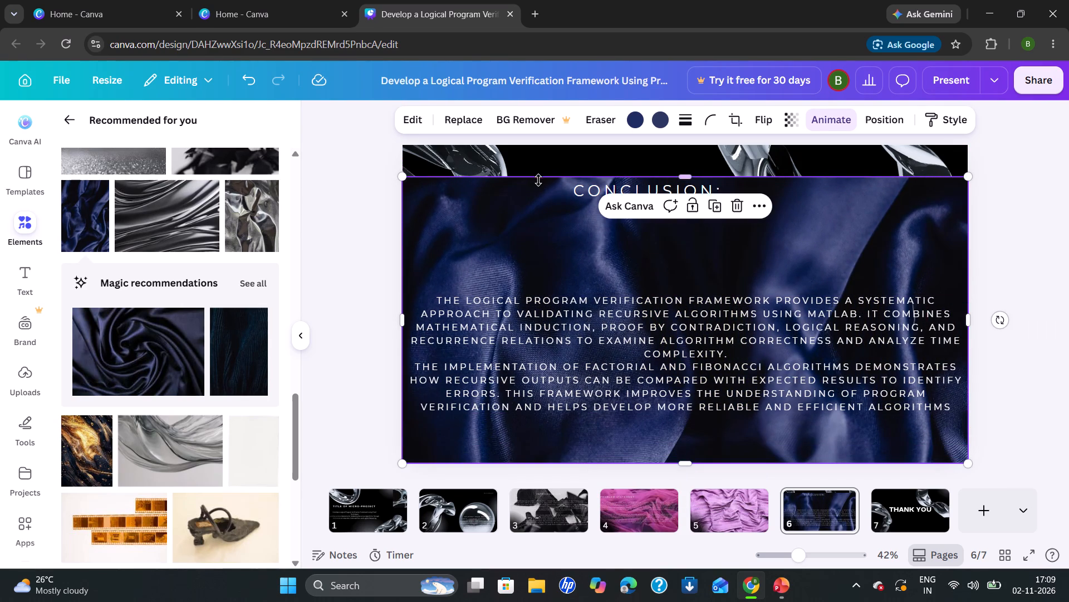
left_click_drag(538, 178, 534, 143)
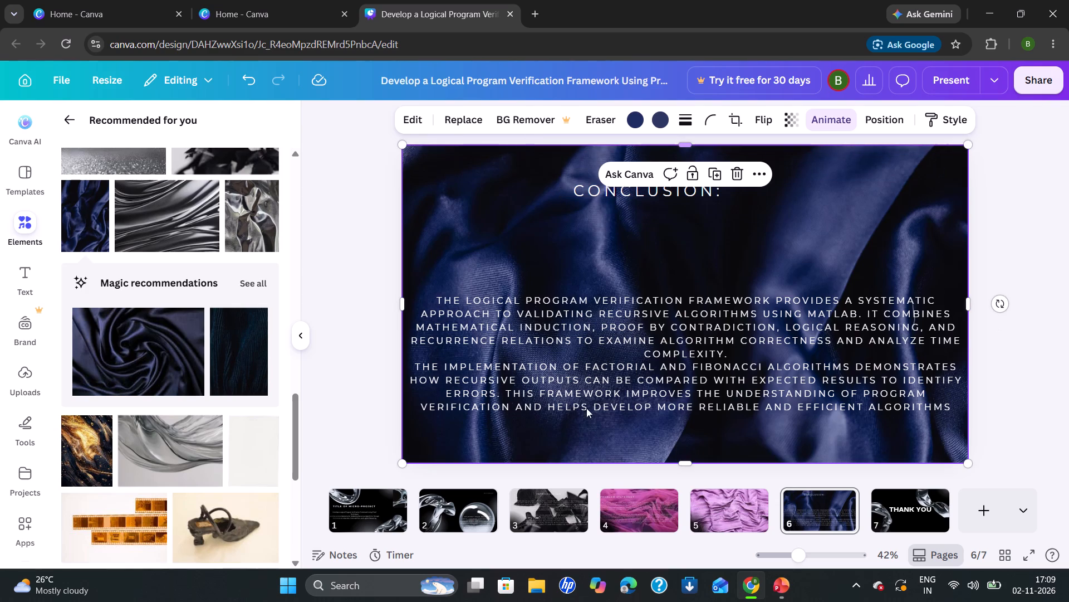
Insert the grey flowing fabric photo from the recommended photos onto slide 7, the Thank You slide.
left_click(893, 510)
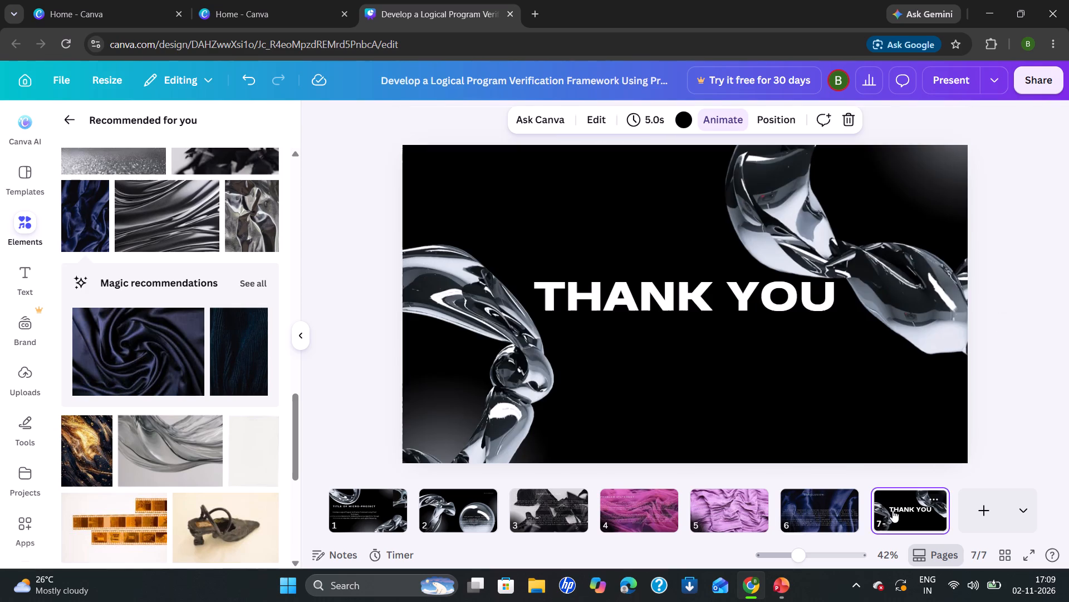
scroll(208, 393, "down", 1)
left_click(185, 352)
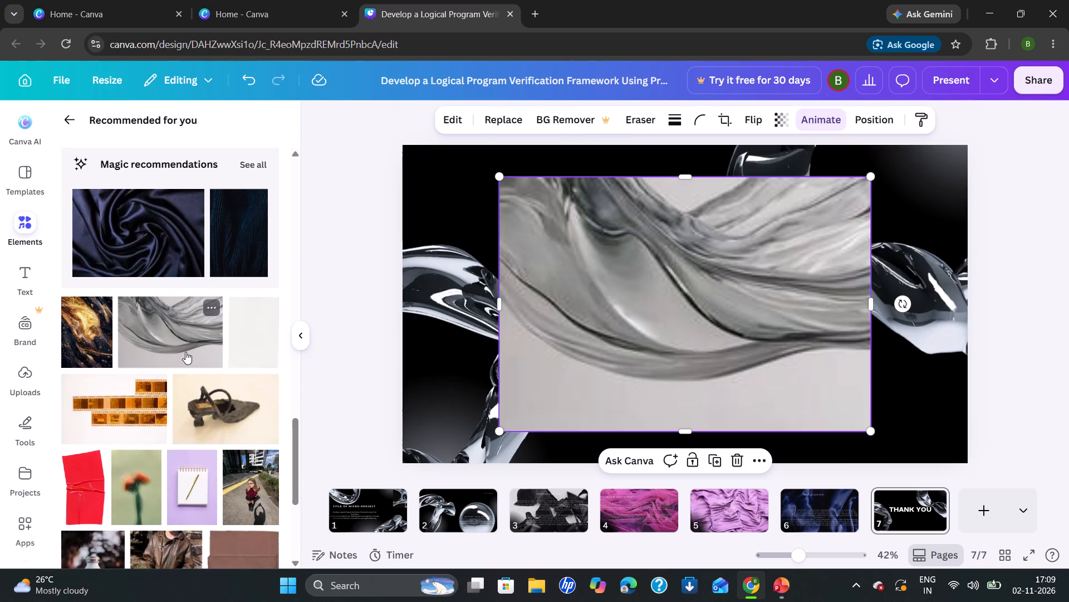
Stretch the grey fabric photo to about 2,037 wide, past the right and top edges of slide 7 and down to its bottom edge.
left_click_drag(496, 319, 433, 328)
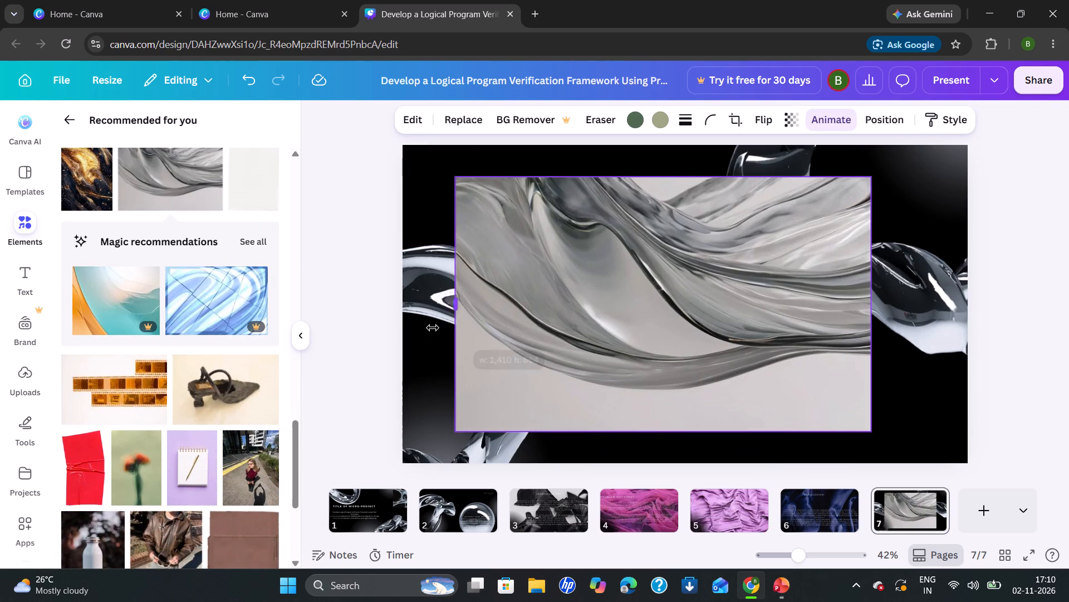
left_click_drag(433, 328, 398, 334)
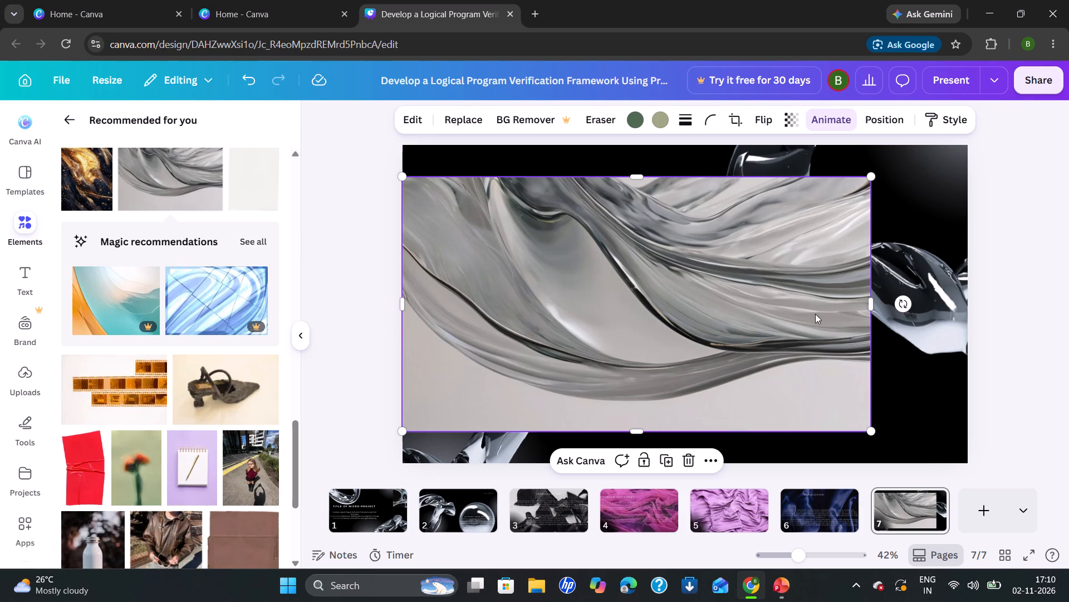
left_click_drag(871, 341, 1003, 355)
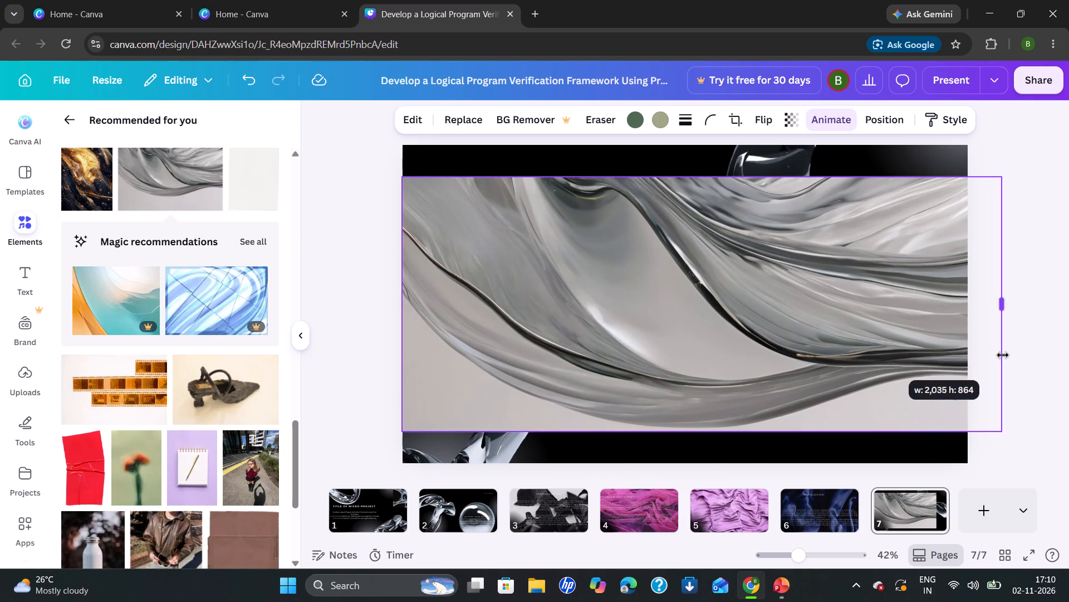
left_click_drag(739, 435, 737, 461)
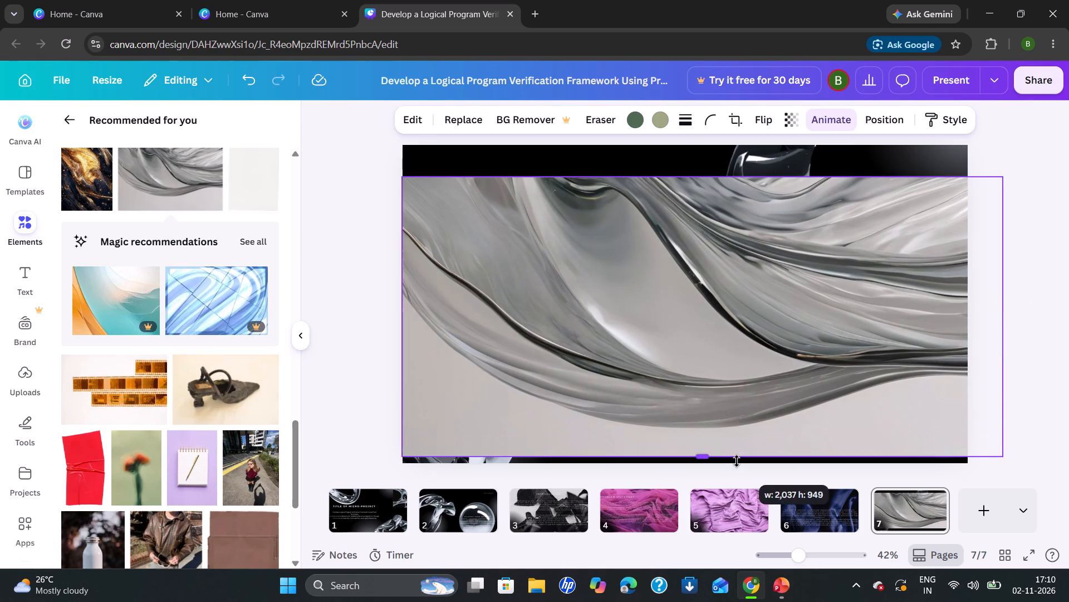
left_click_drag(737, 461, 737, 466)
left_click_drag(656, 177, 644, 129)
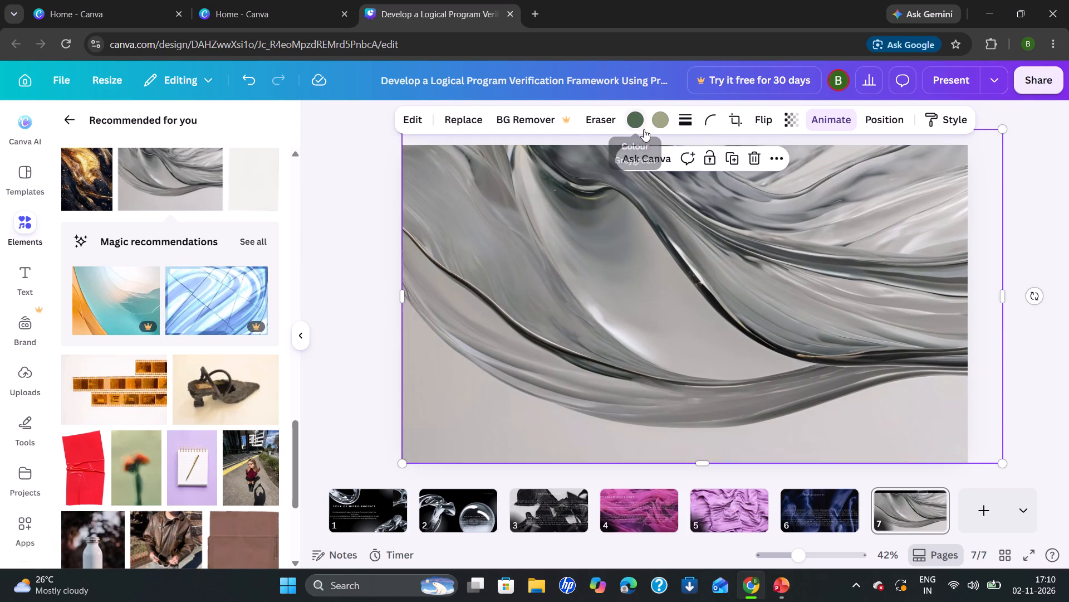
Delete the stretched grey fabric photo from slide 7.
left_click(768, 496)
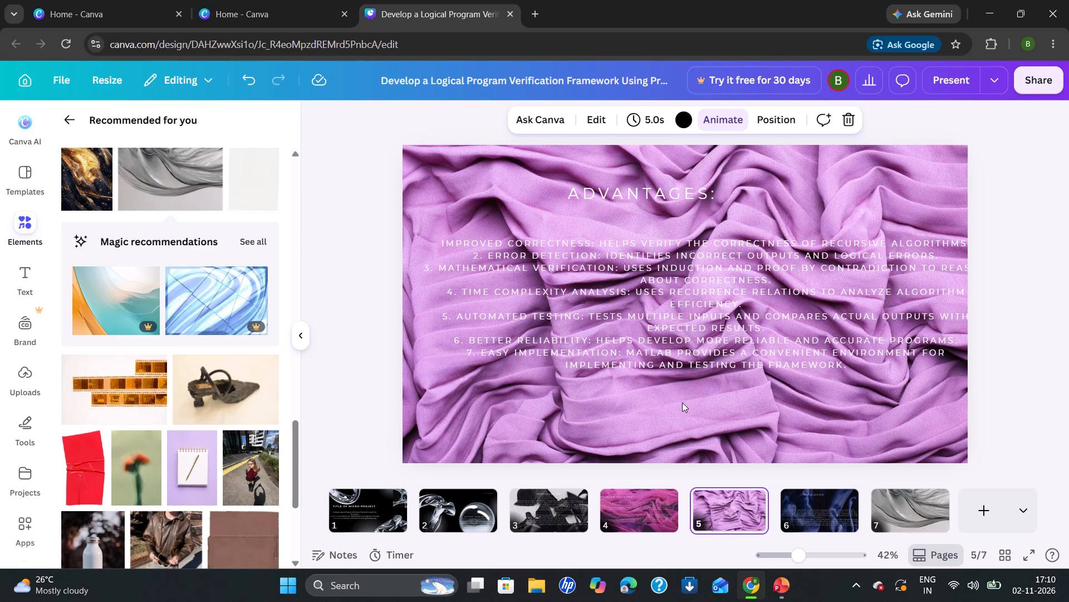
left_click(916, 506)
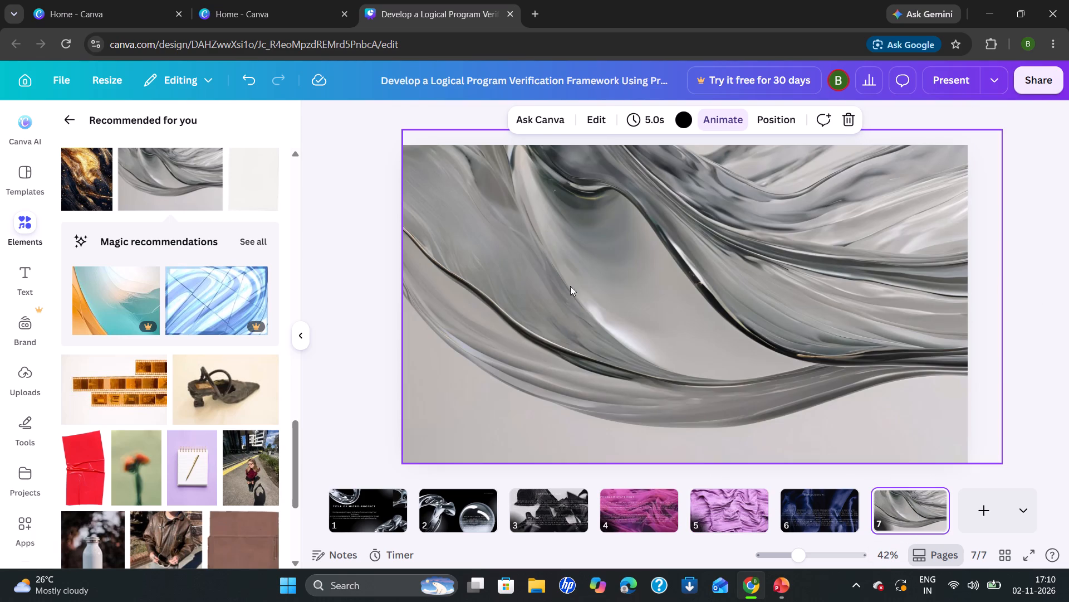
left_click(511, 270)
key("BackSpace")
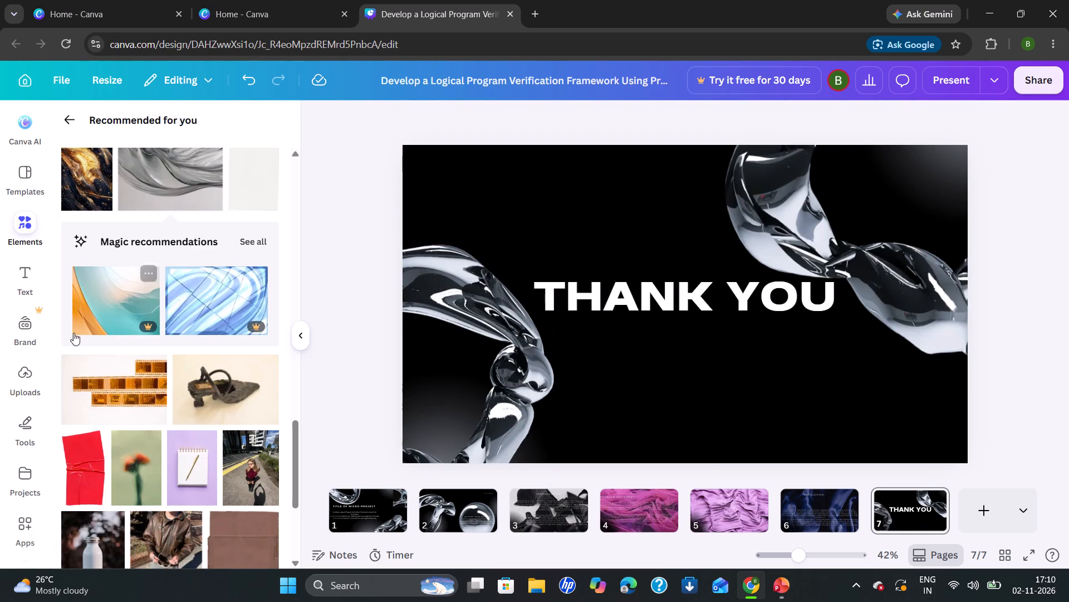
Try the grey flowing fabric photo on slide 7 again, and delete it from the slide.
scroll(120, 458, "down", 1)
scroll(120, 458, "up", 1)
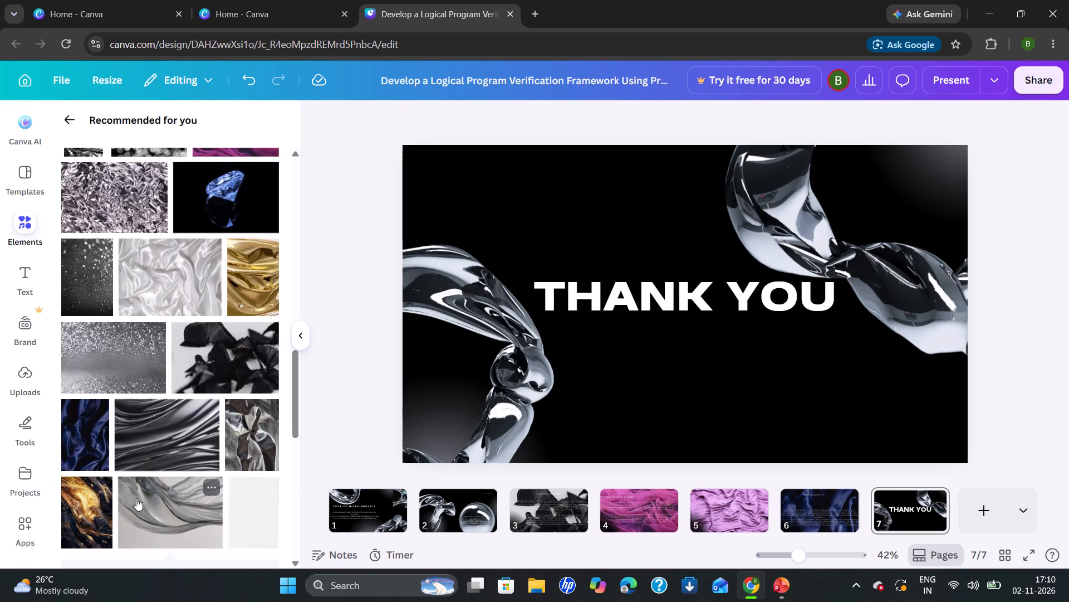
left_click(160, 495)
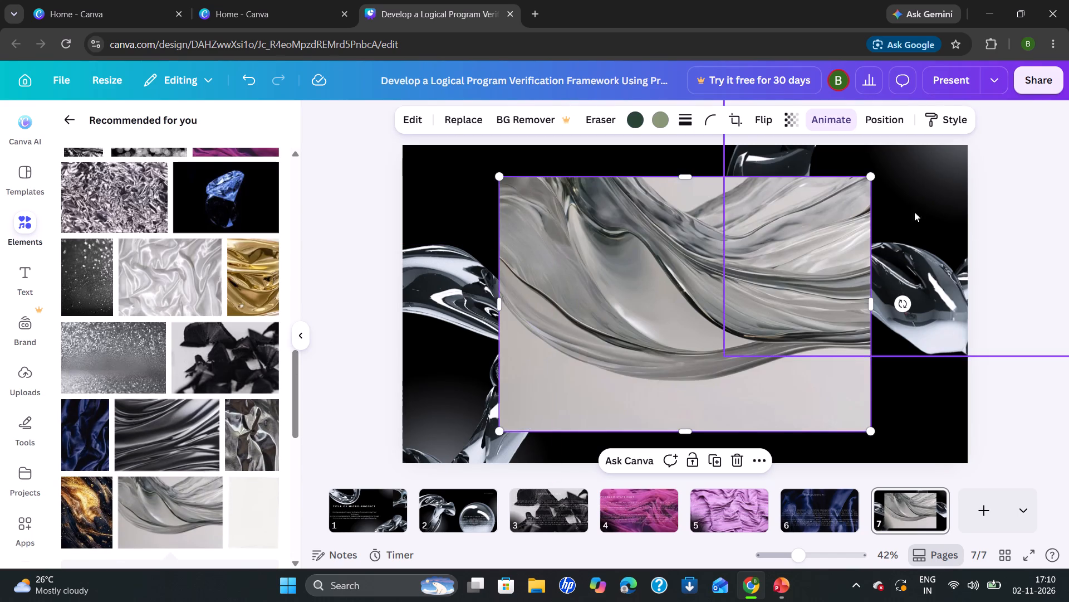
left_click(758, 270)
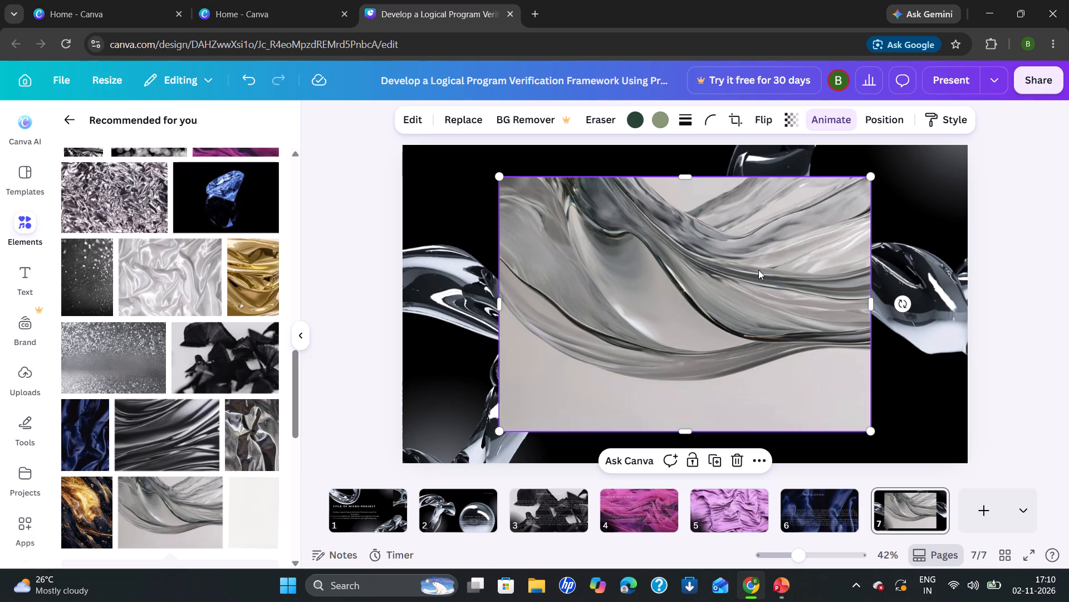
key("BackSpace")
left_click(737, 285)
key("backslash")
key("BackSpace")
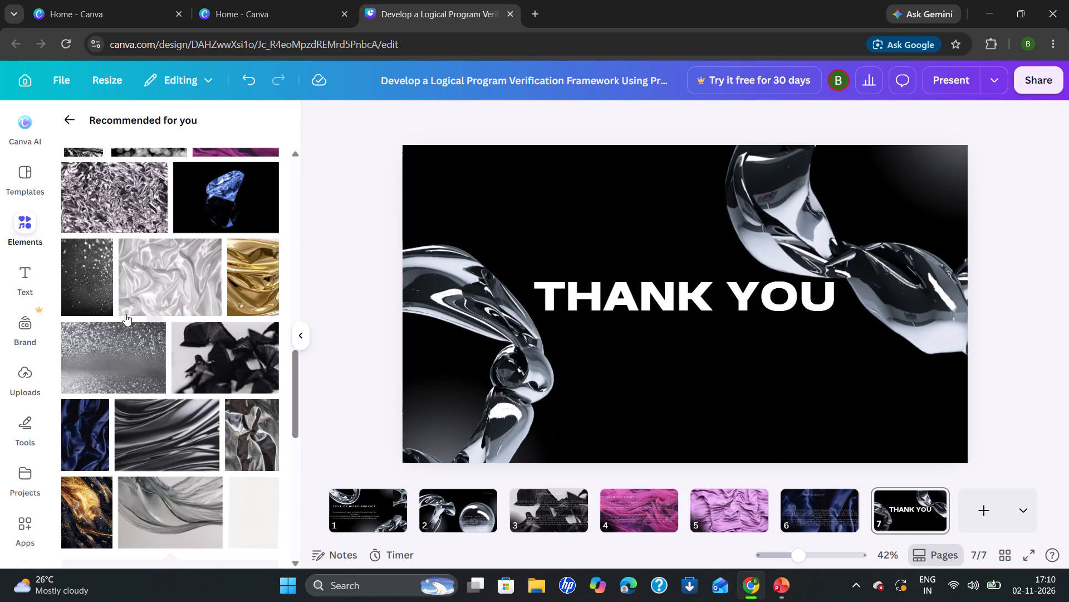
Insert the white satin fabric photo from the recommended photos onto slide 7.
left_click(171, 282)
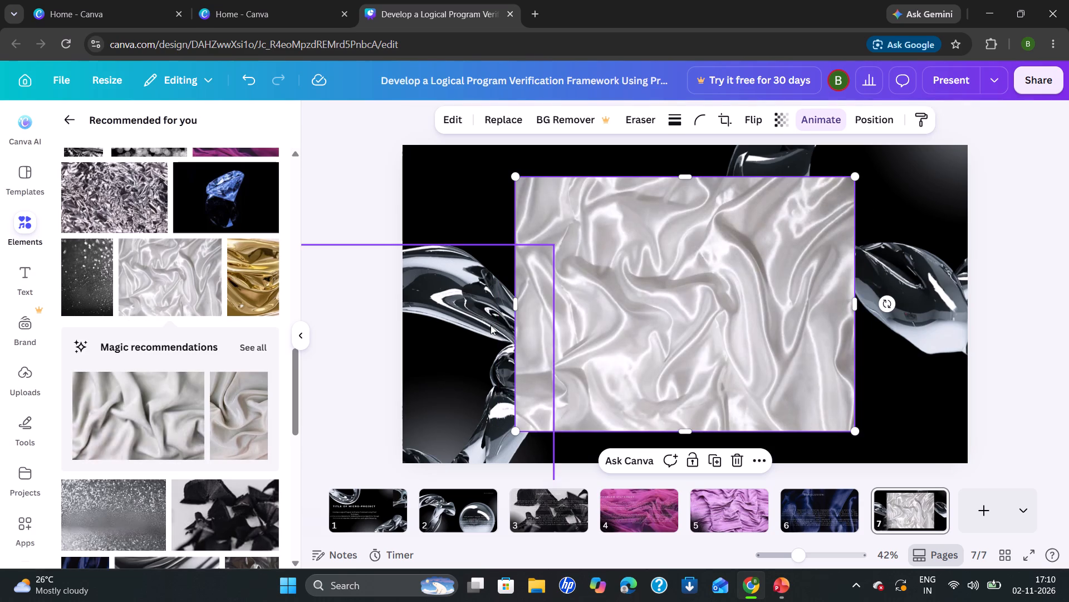
Insert the blue and silver liquid glass photo on black from the recommended photos onto slide 7.
scroll(173, 265, "up", 3)
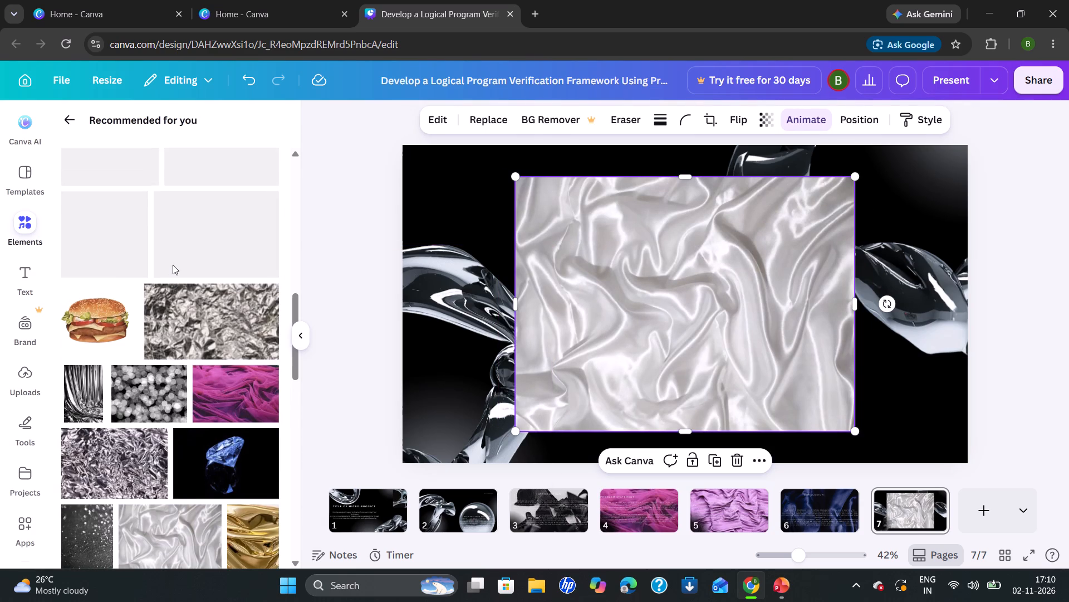
scroll(173, 265, "up", 3)
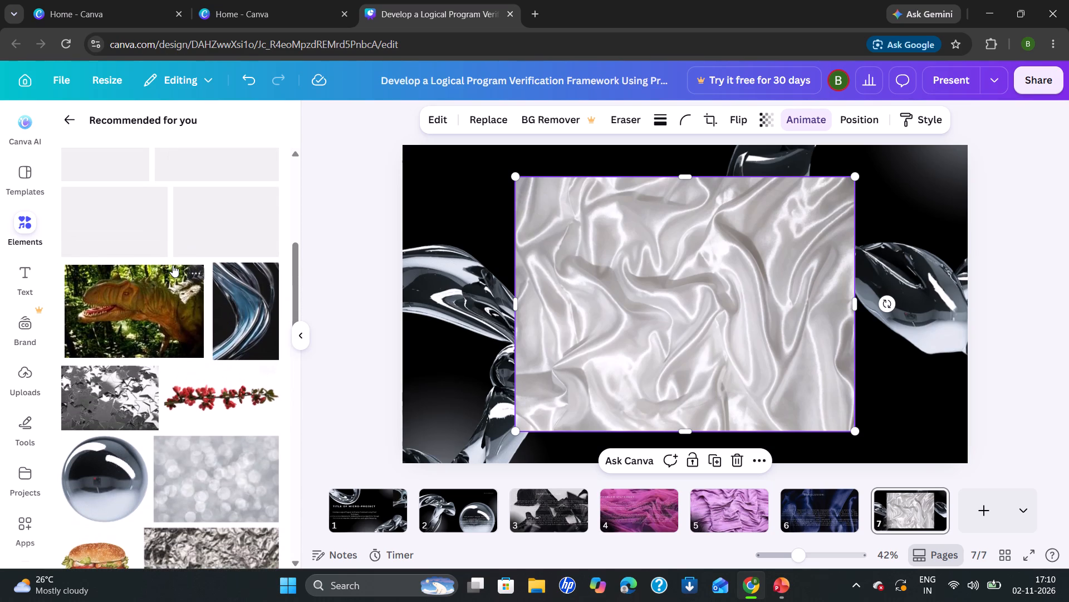
left_click(263, 297)
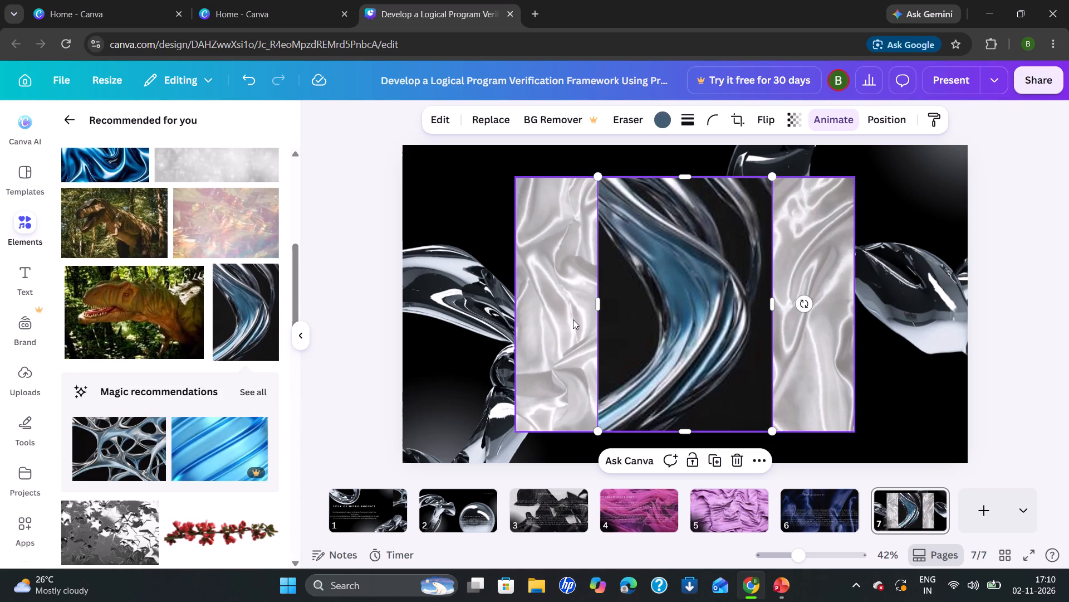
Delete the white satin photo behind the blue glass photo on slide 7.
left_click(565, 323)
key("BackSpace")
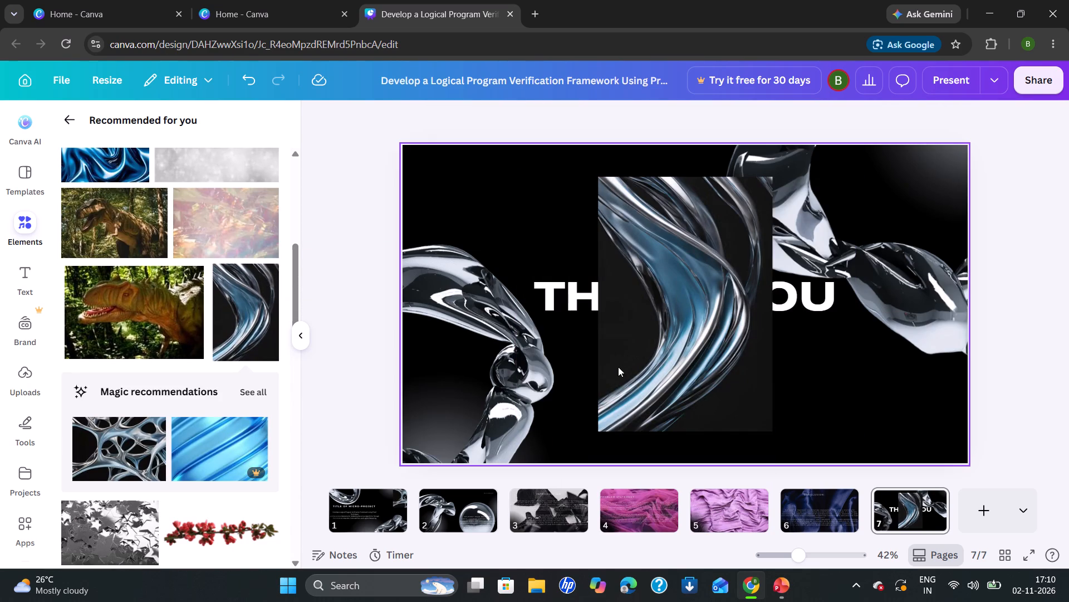
Reposition and stretch the blue and silver liquid glass photo so it covers nearly all of slide 7.
left_click_drag(612, 371, 466, 378)
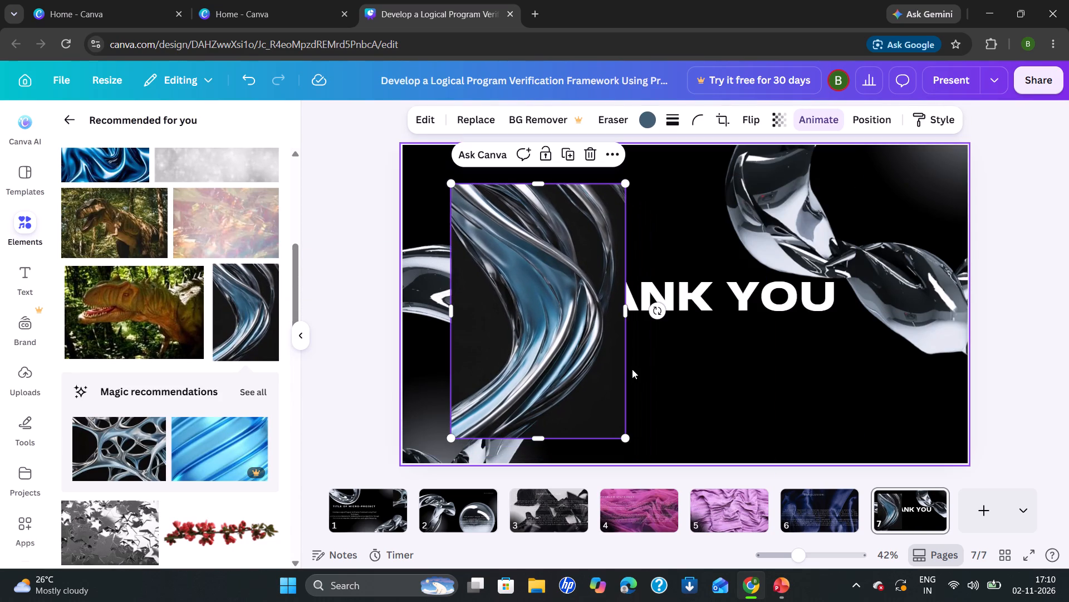
left_click_drag(627, 387, 960, 381)
right_click(539, 182)
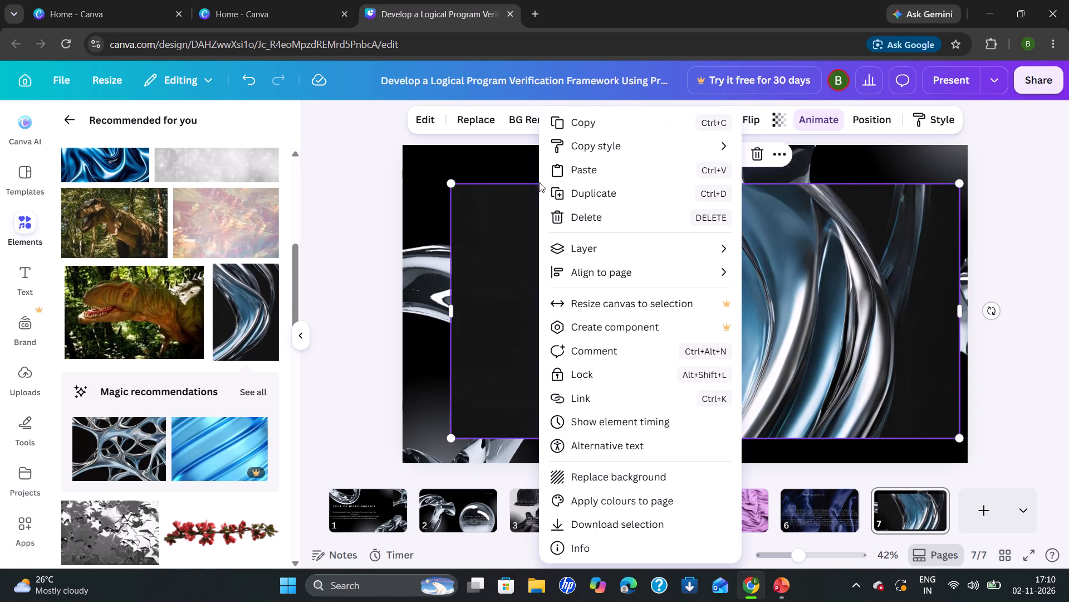
left_click_drag(508, 184, 502, 181)
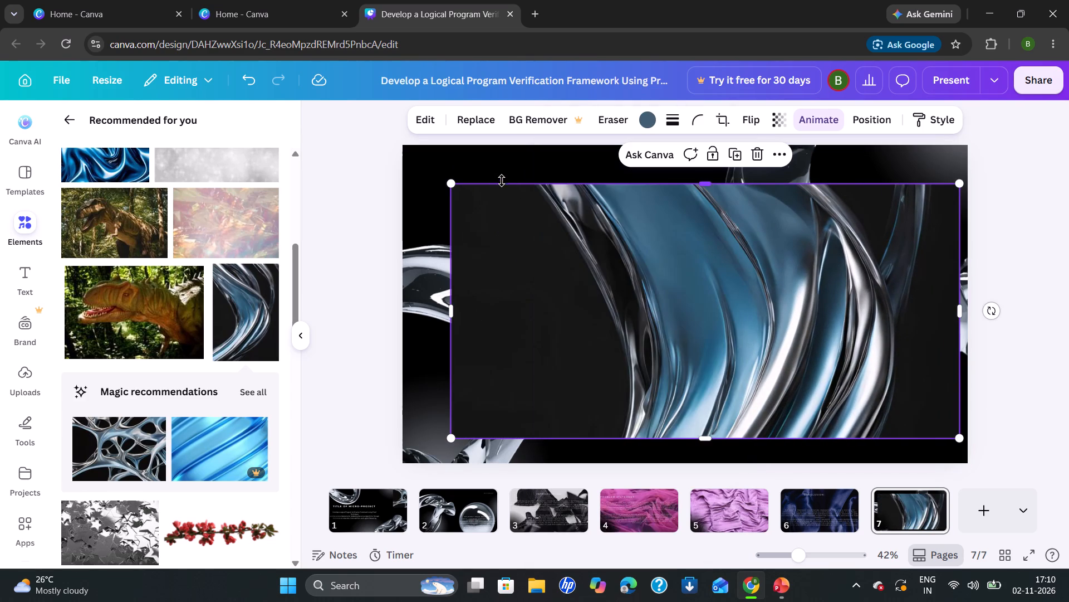
left_click_drag(502, 181, 482, 190)
left_click_drag(477, 180, 461, 169)
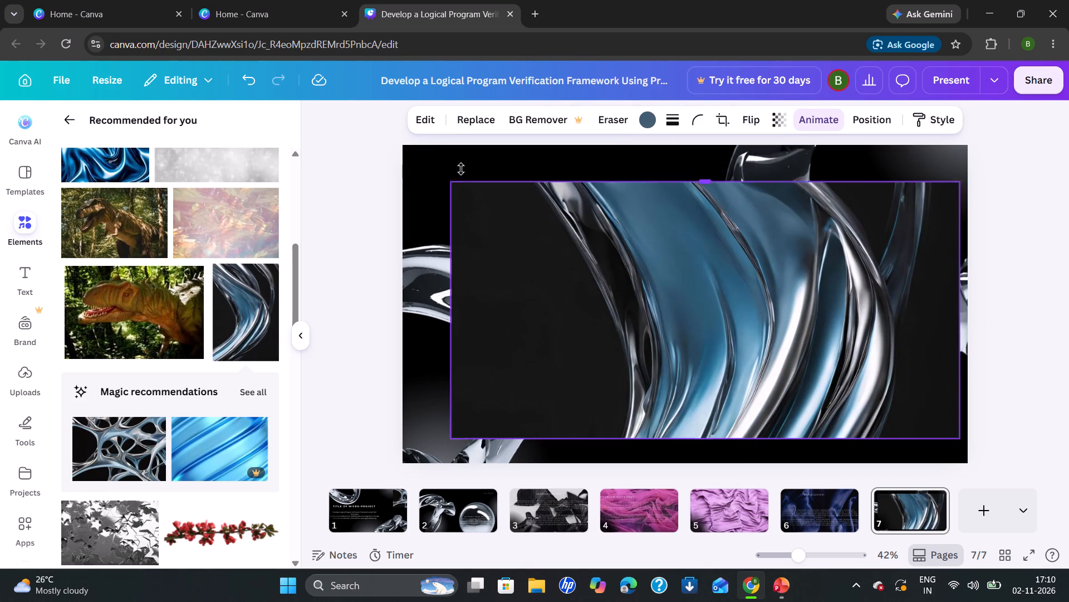
left_click_drag(461, 169, 409, 148)
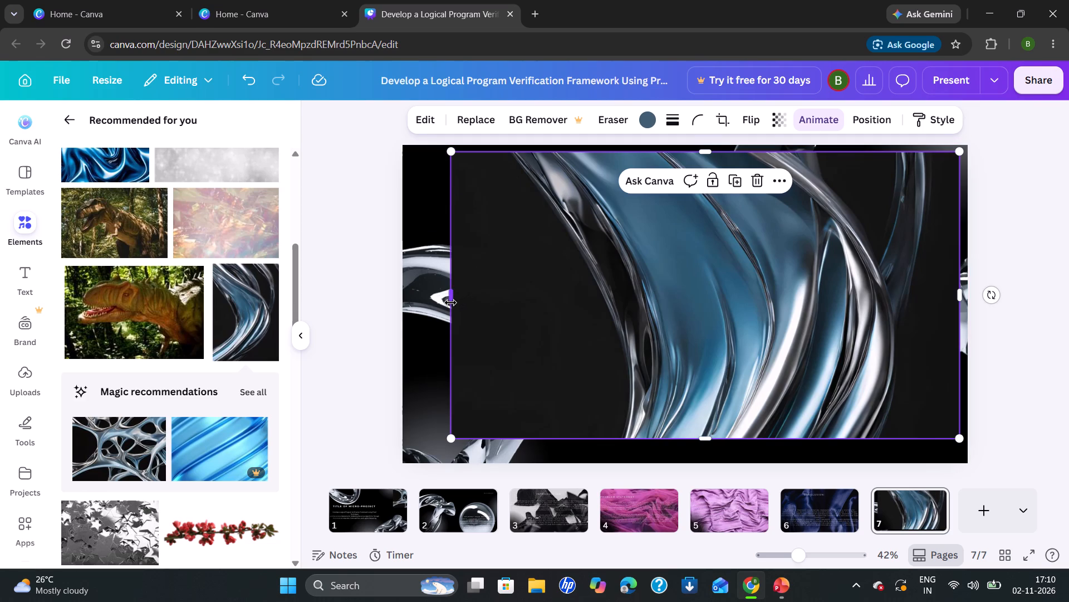
left_click_drag(450, 303, 388, 327)
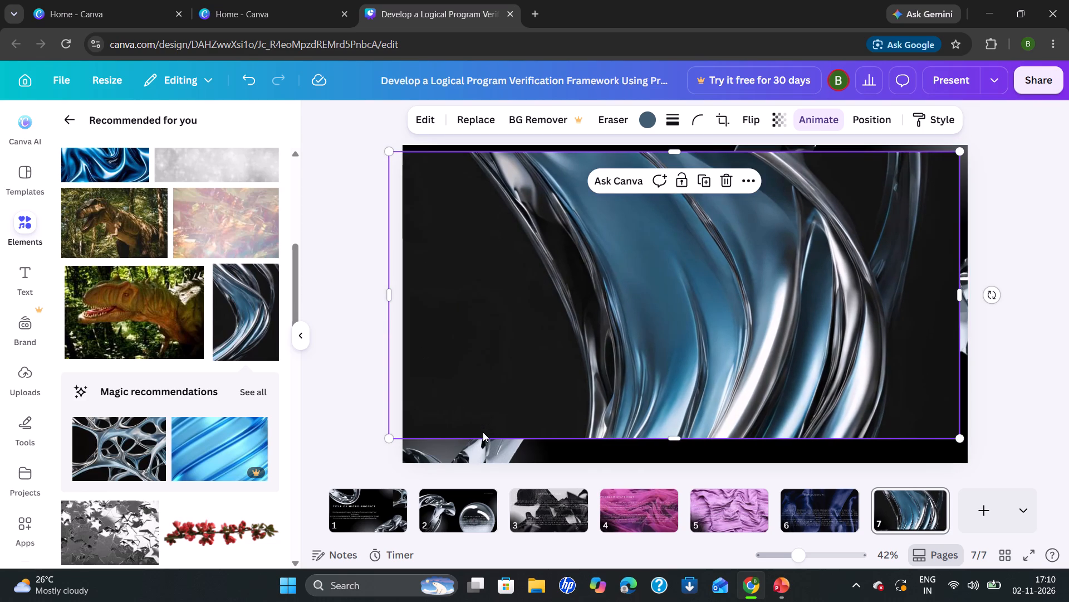
left_click_drag(484, 440, 498, 480)
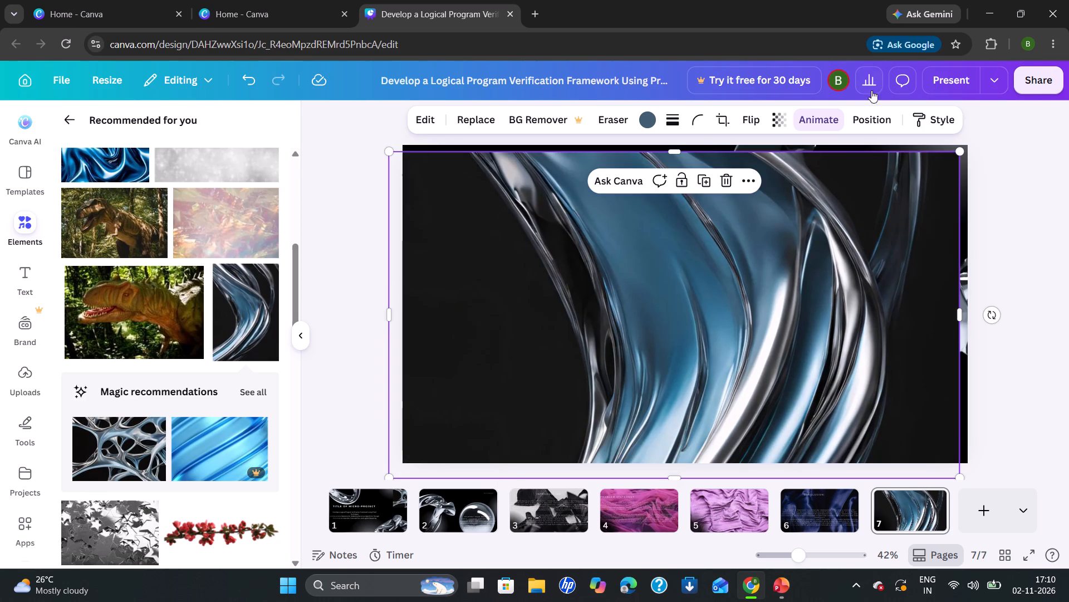
left_click(1068, 304)
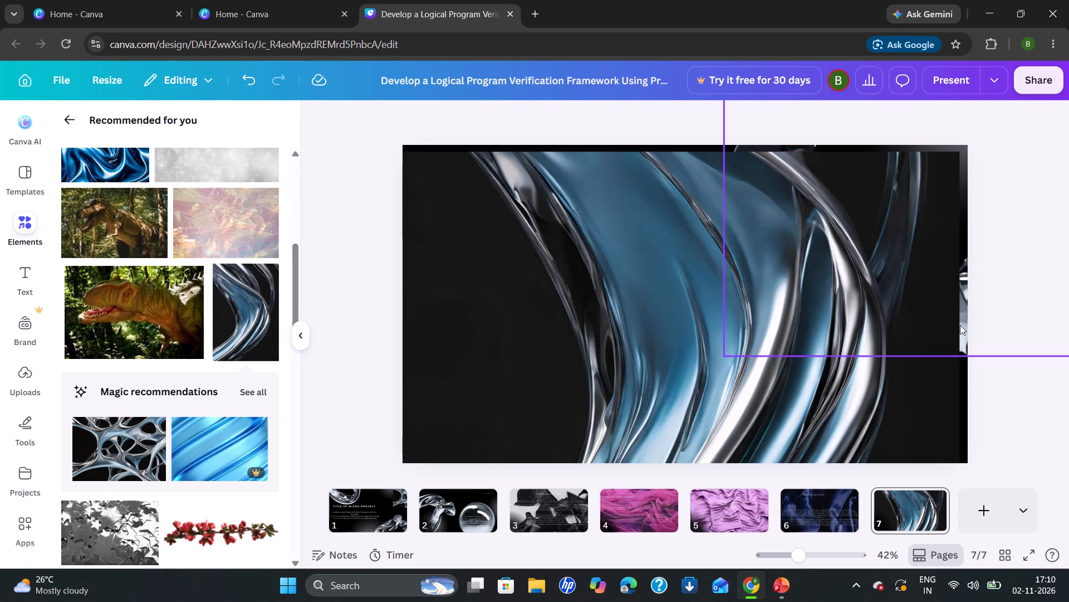
left_click_drag(957, 326, 972, 327)
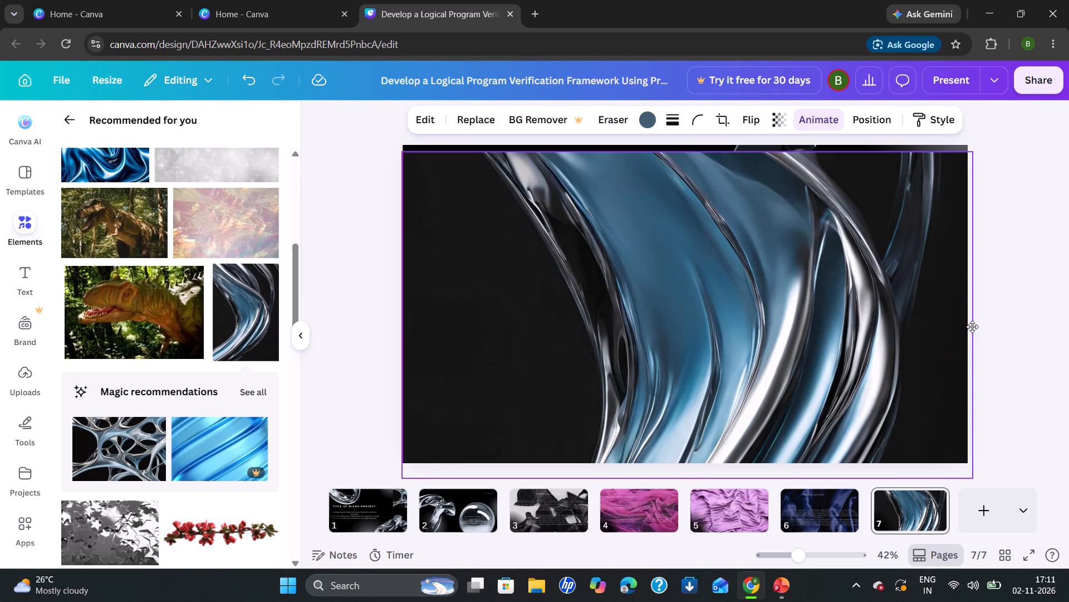
left_click_drag(972, 327, 974, 328)
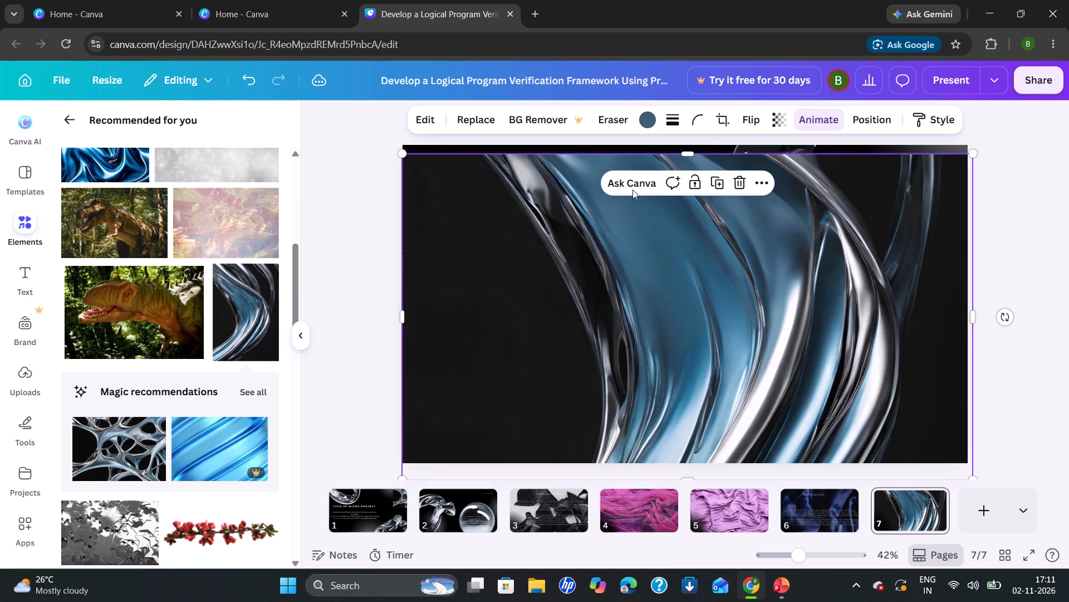
Add a text box reading "tankyou" over the blue glass photo on slide 7.
left_click(27, 268)
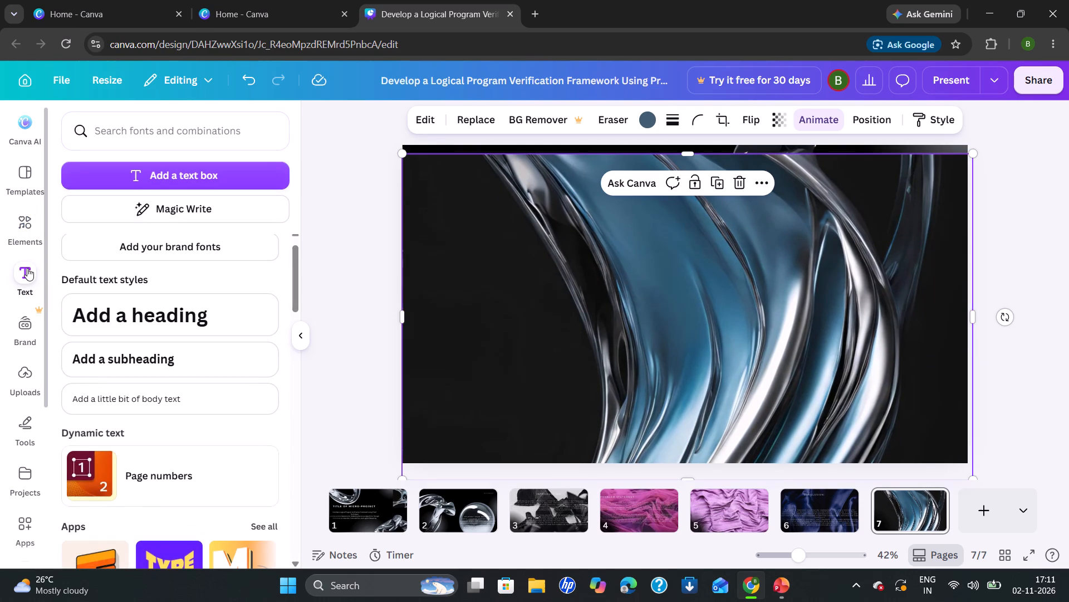
left_click(133, 182)
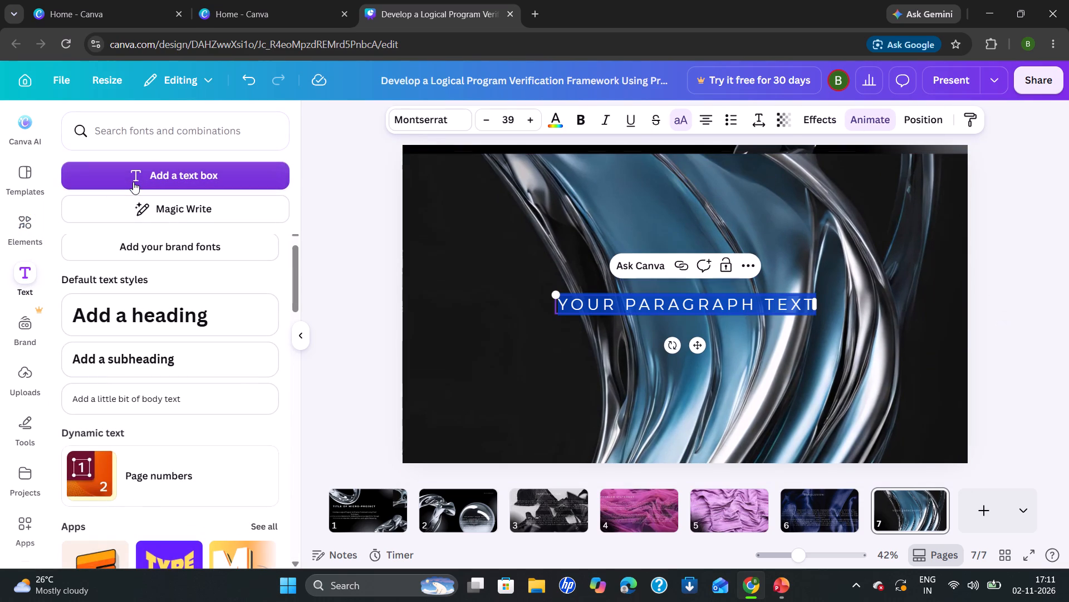
key("BackSpace")
type("tz")
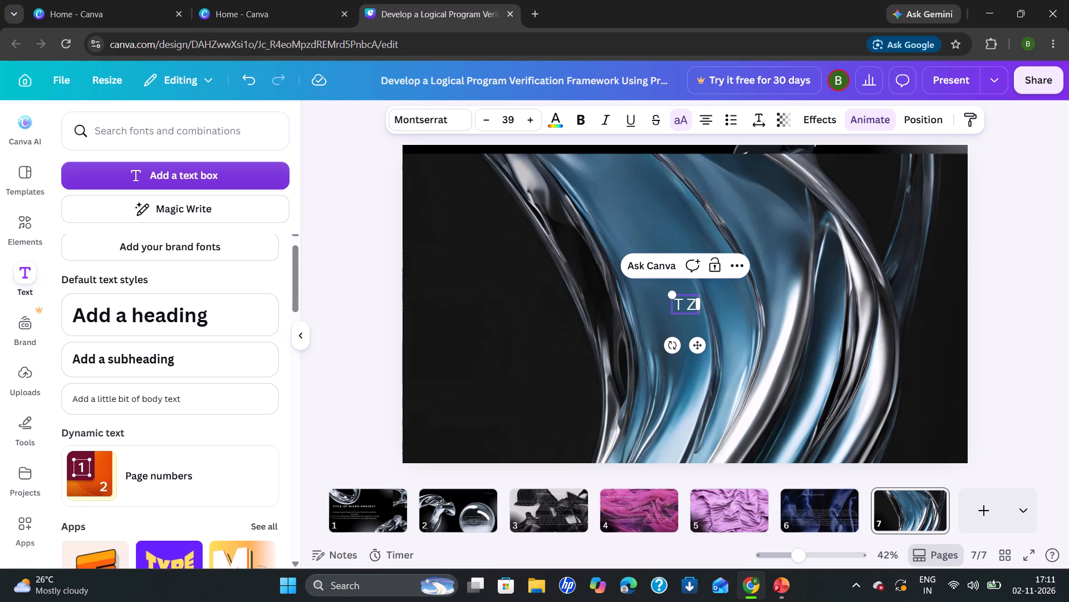
key("BackSpace")
type("ankyouu")
key("BackSpace")
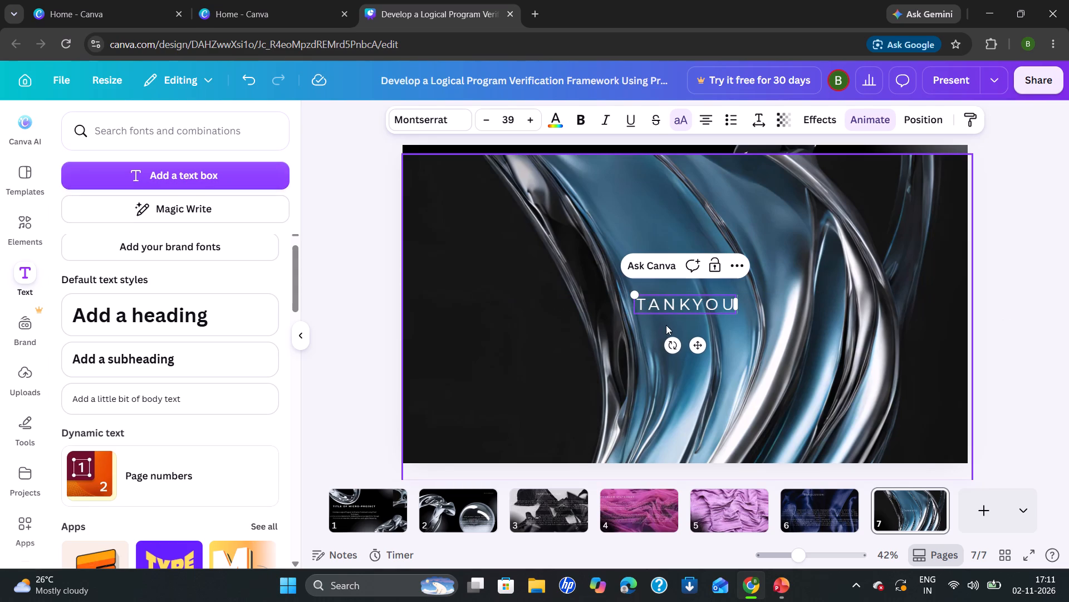
left_click(651, 307)
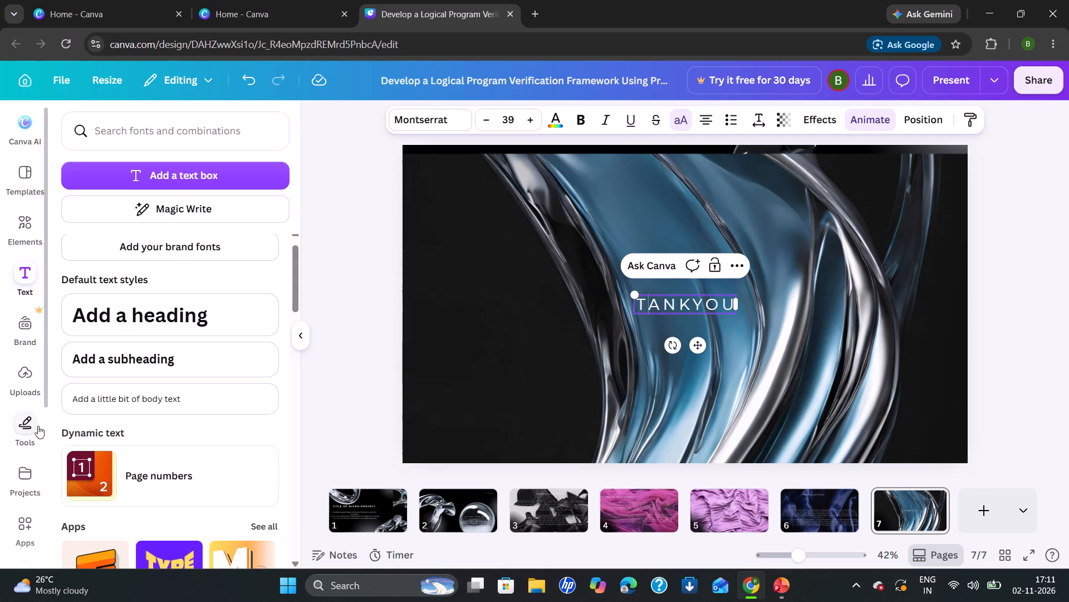
Look through the text styles, search them for "tank you", and examine the matching fonts and font combinations.
scroll(176, 381, "down", 2)
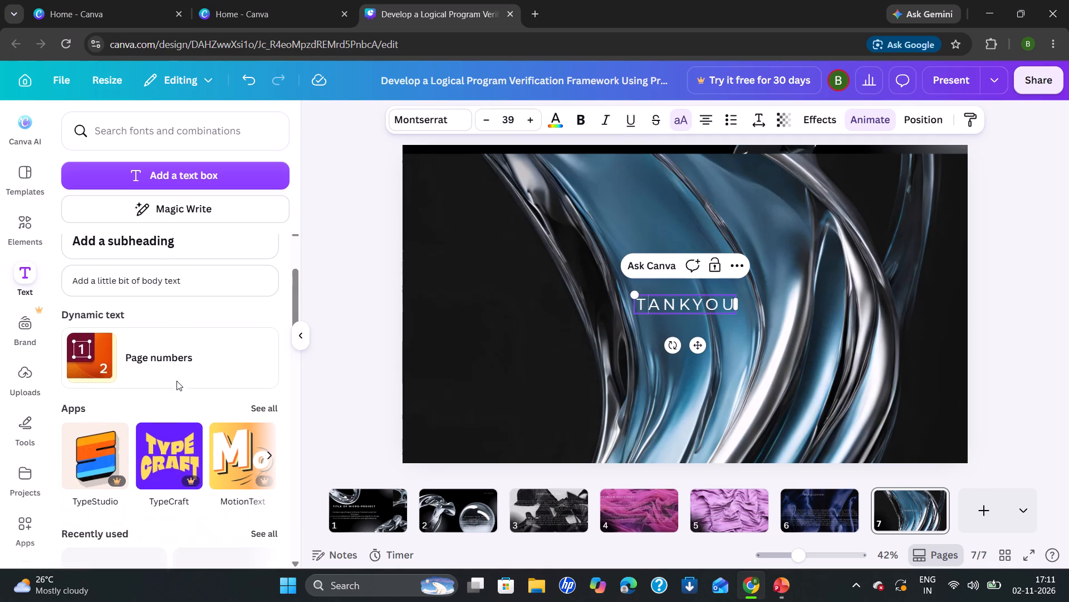
scroll(176, 381, "down", 4)
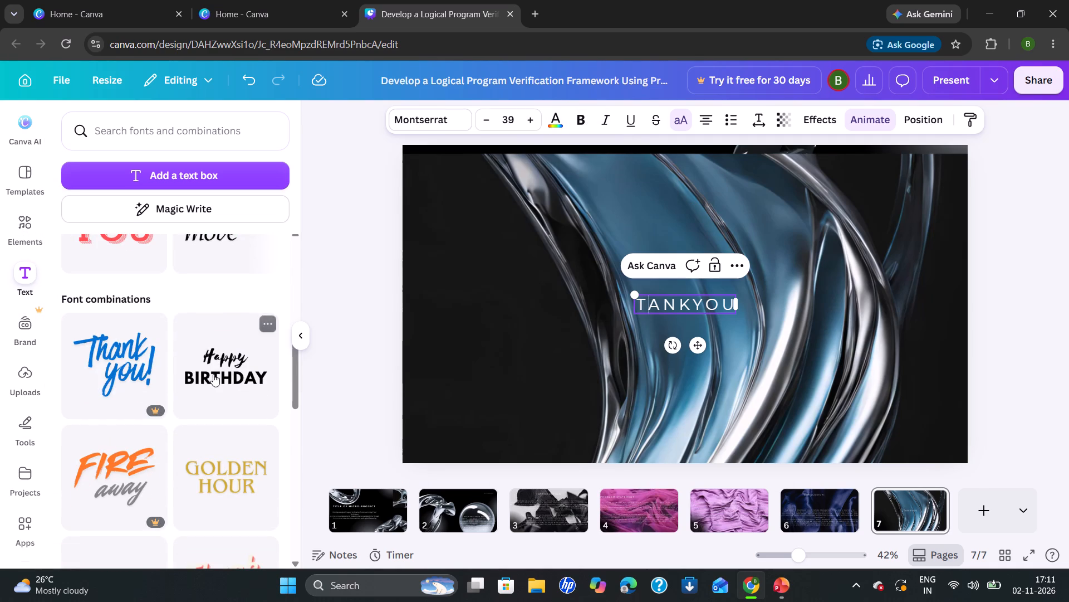
scroll(213, 374, "down", 2)
scroll(213, 374, "up", 4)
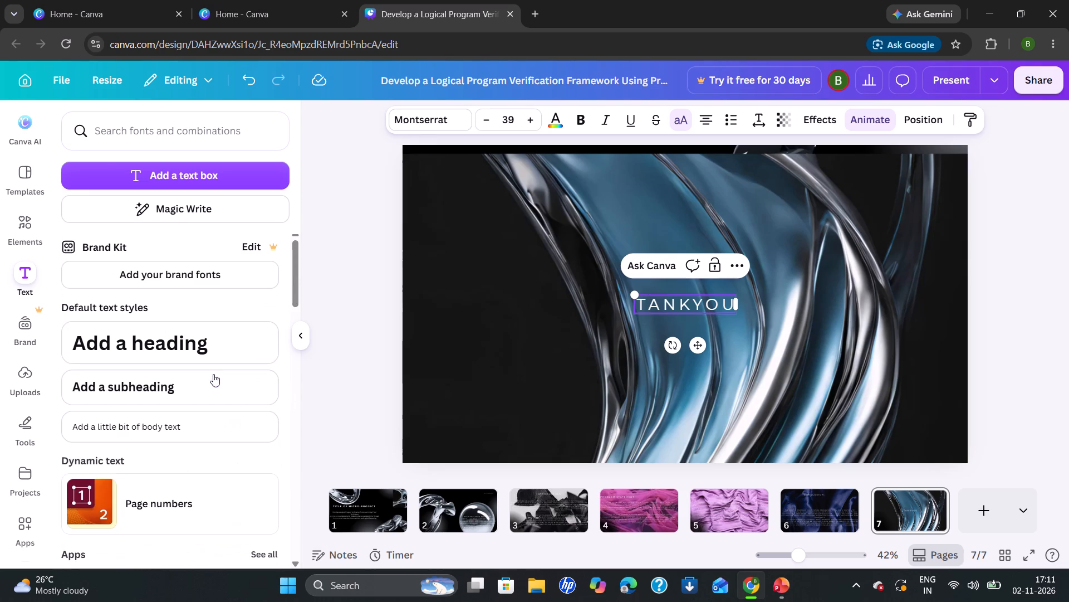
left_click(138, 129)
key("t")
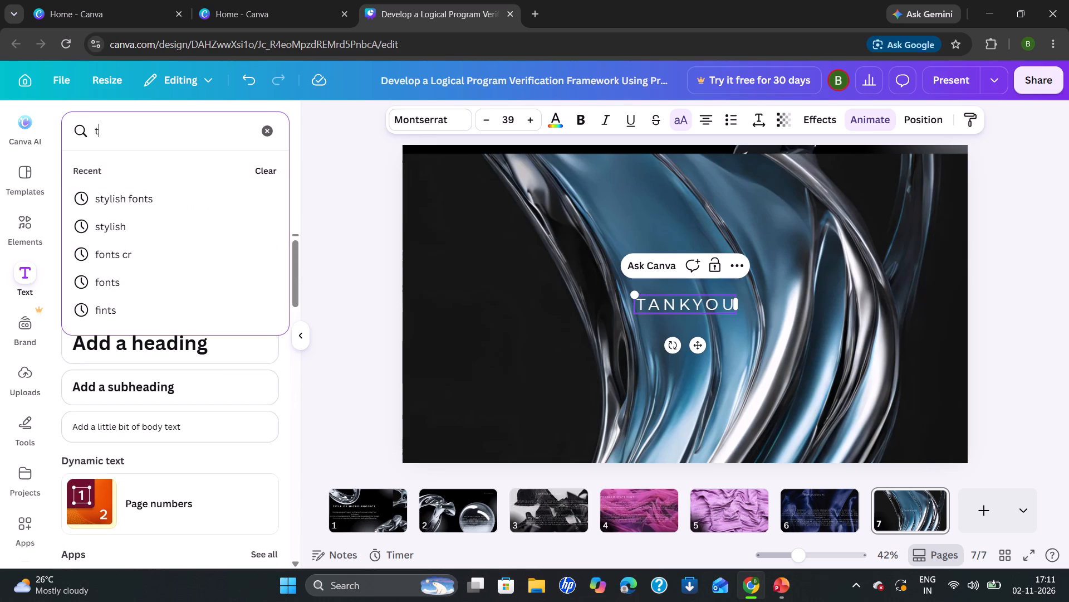
type("anj")
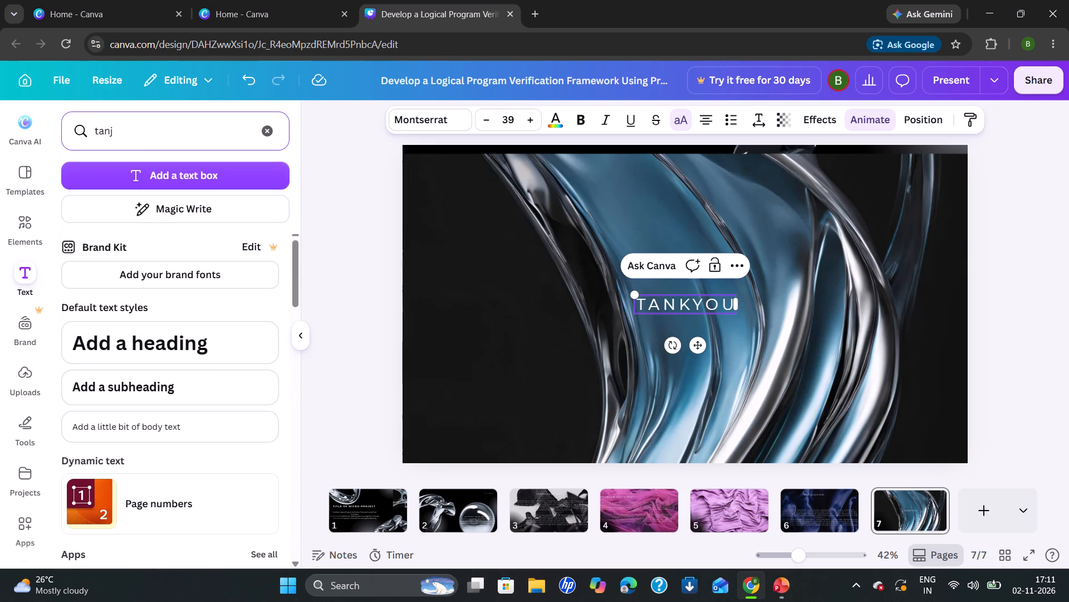
key("BackSpace")
type("k y")
type("ou")
key("Return")
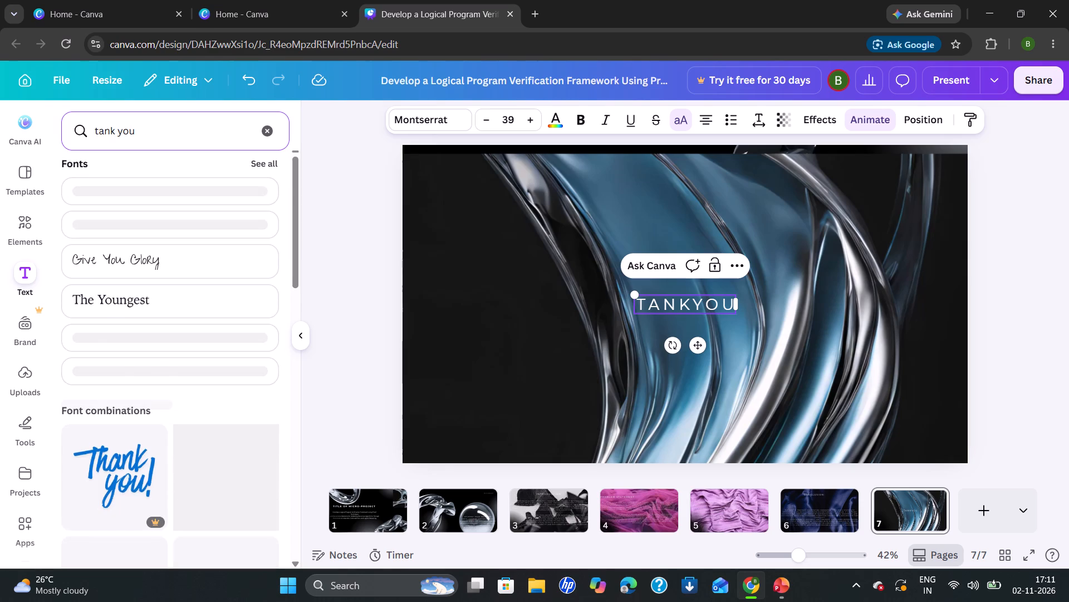
scroll(150, 409, "down", 3)
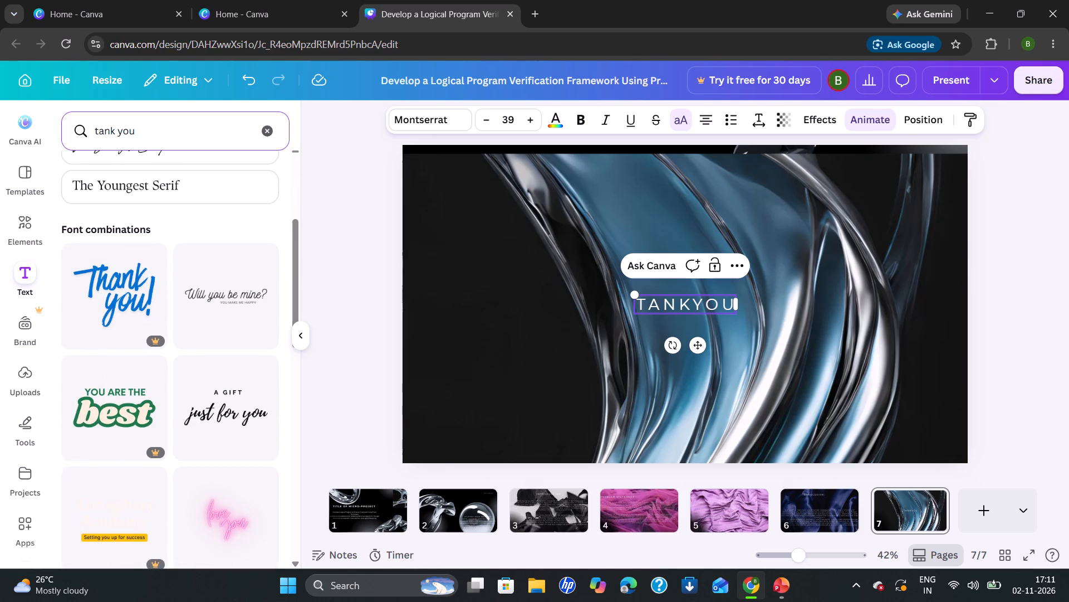
Clear all the text from the new text box on slide 7.
left_click(705, 303)
key("backslash")
key("BackSpace")
key("BackSpace")
key("BackSpace")
key("BackSpace")
key("BackSpace")
key("BackSpace")
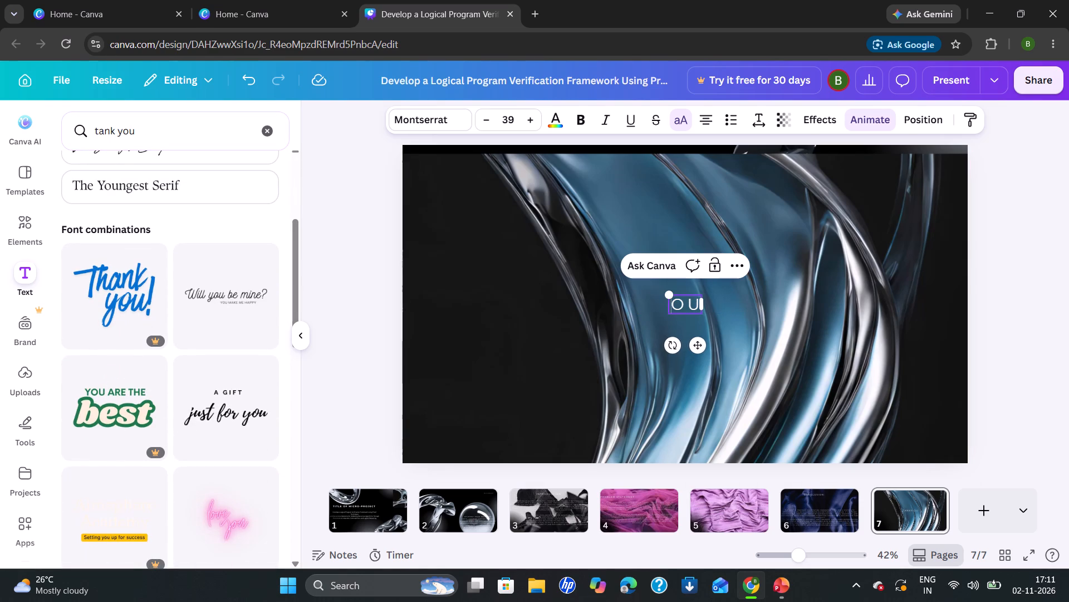
key("BackSpace")
key("BackSpace")
left_click(694, 307)
key("BackSpace")
key("BackSpace")
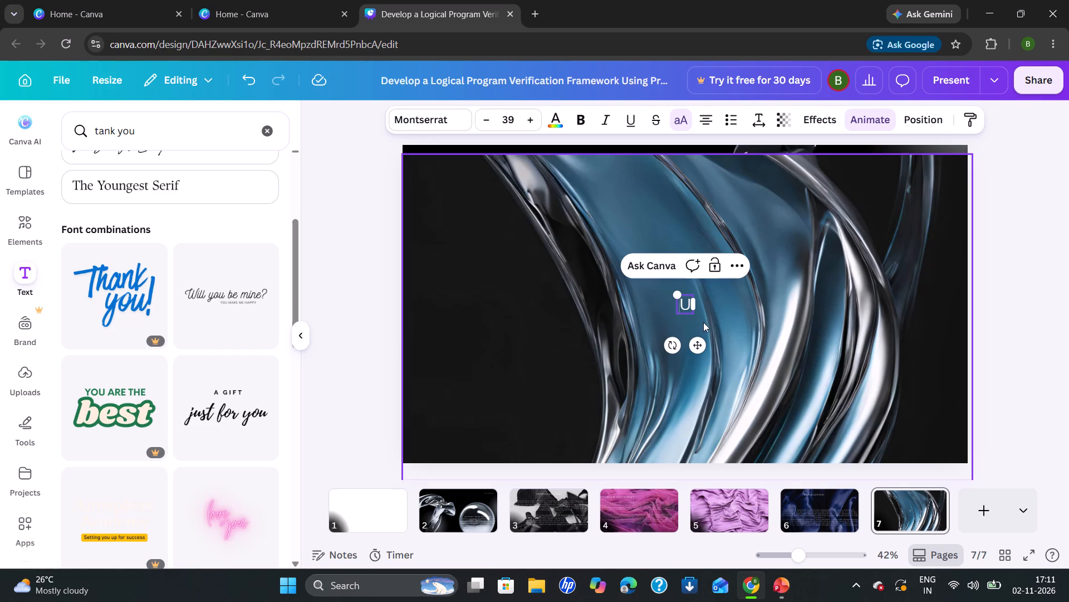
left_click(689, 309)
key("BackSpace")
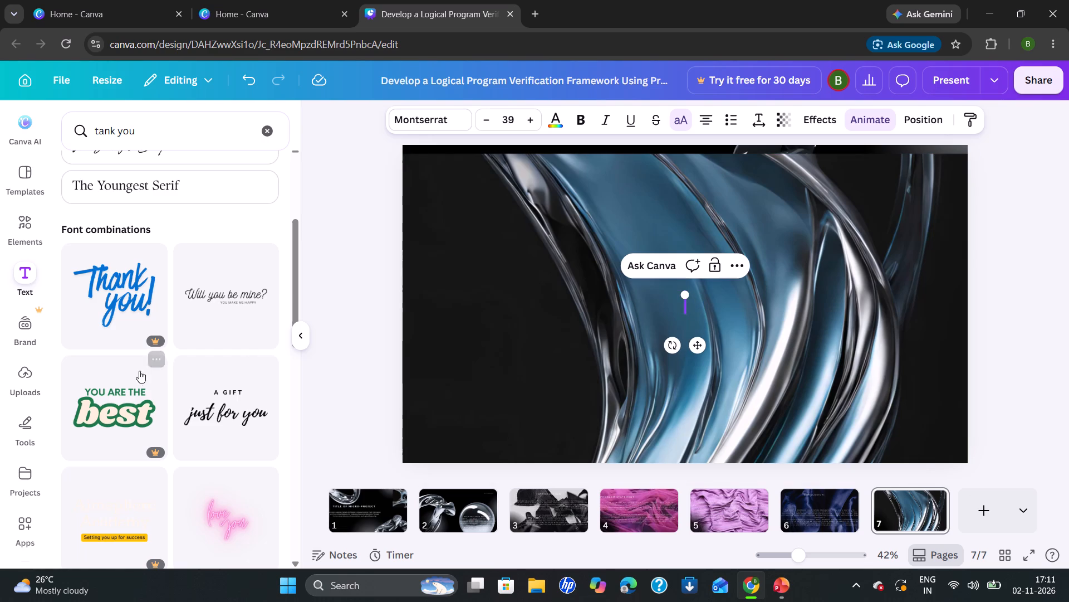
Browse the fonts and font combinations found for "tank you" to look for a thank-you text style for slide 7.
scroll(233, 464, "down", 2)
scroll(233, 464, "up", 1)
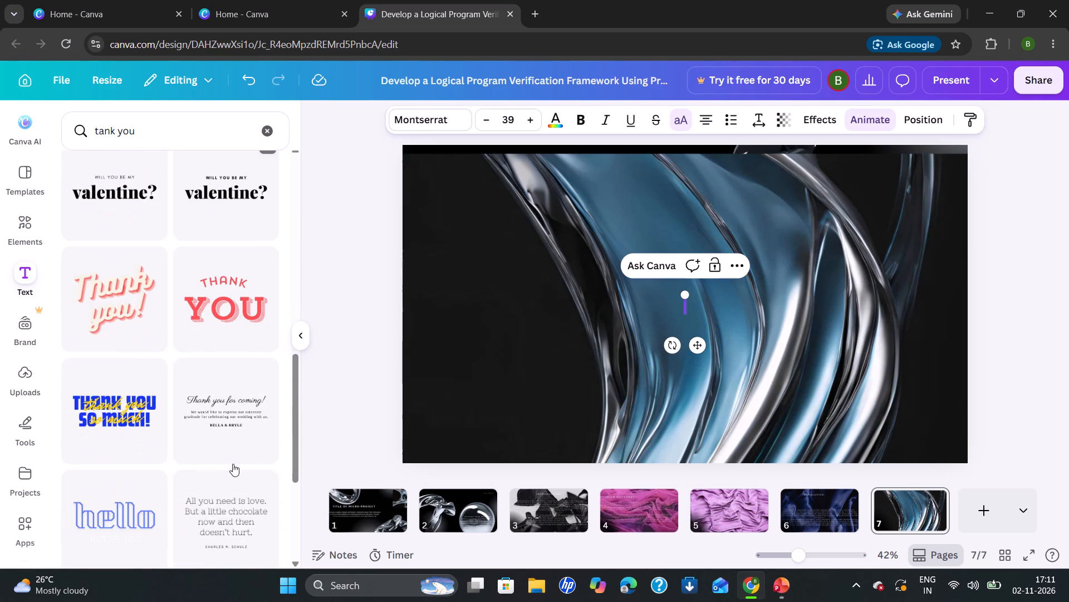
scroll(233, 464, "up", 1)
scroll(247, 262, "up", 2)
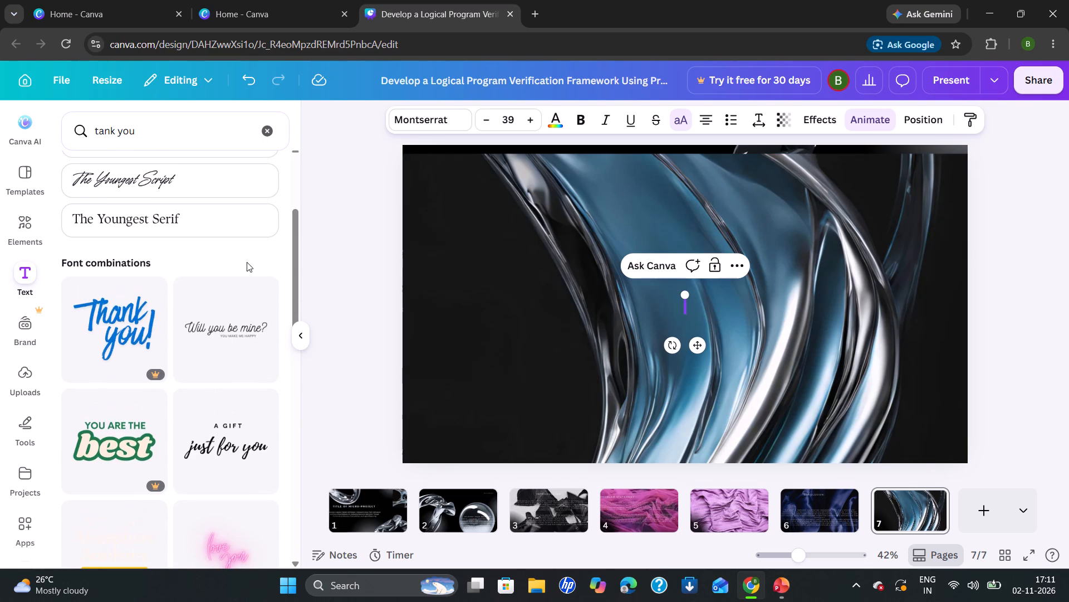
scroll(215, 467, "down", 8)
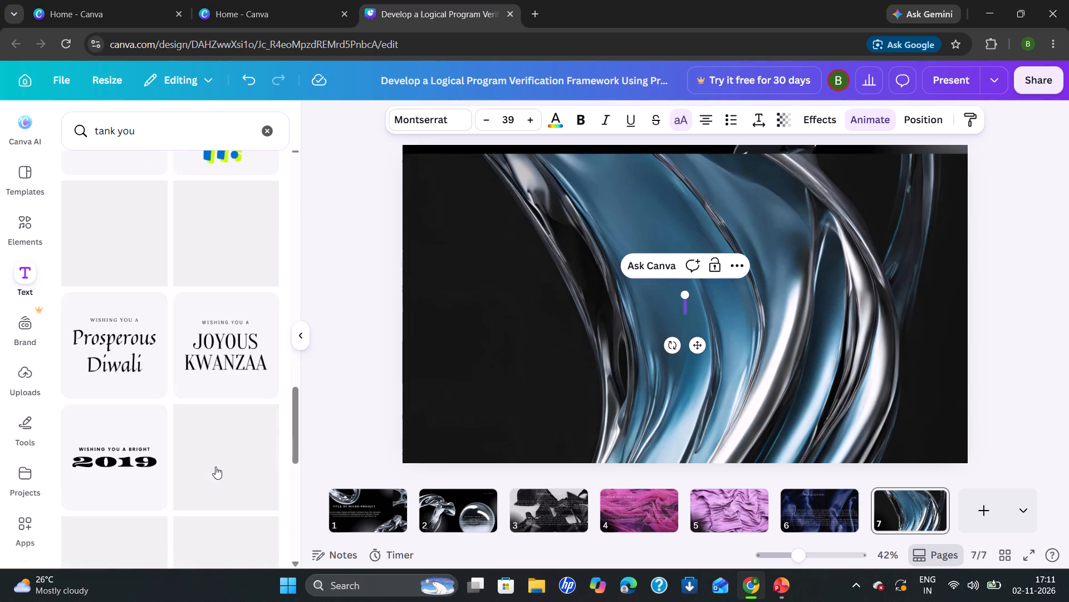
scroll(215, 467, "down", 3)
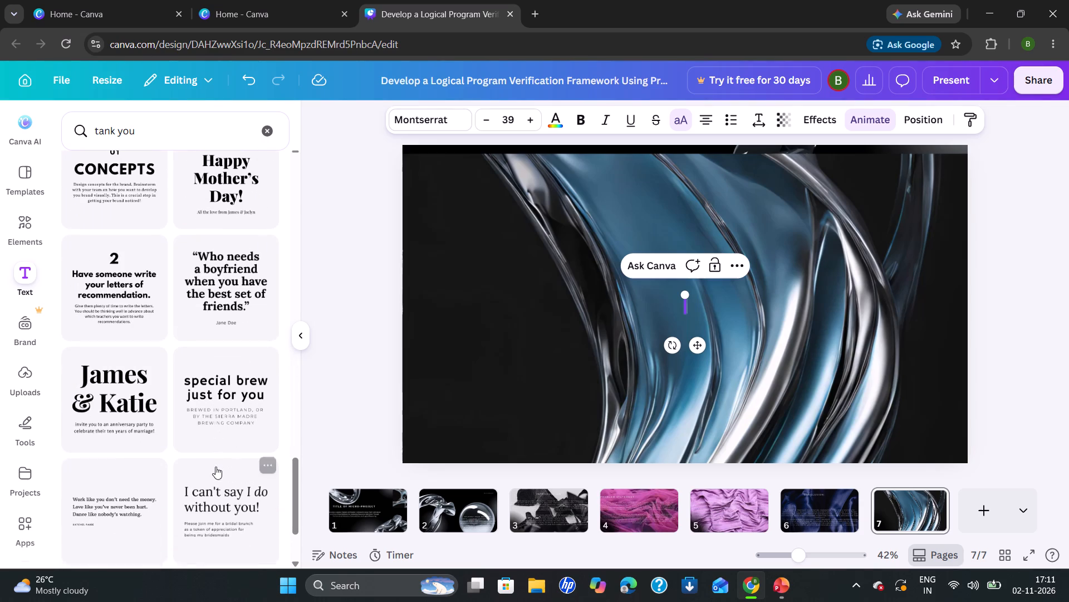
scroll(215, 467, "up", 2)
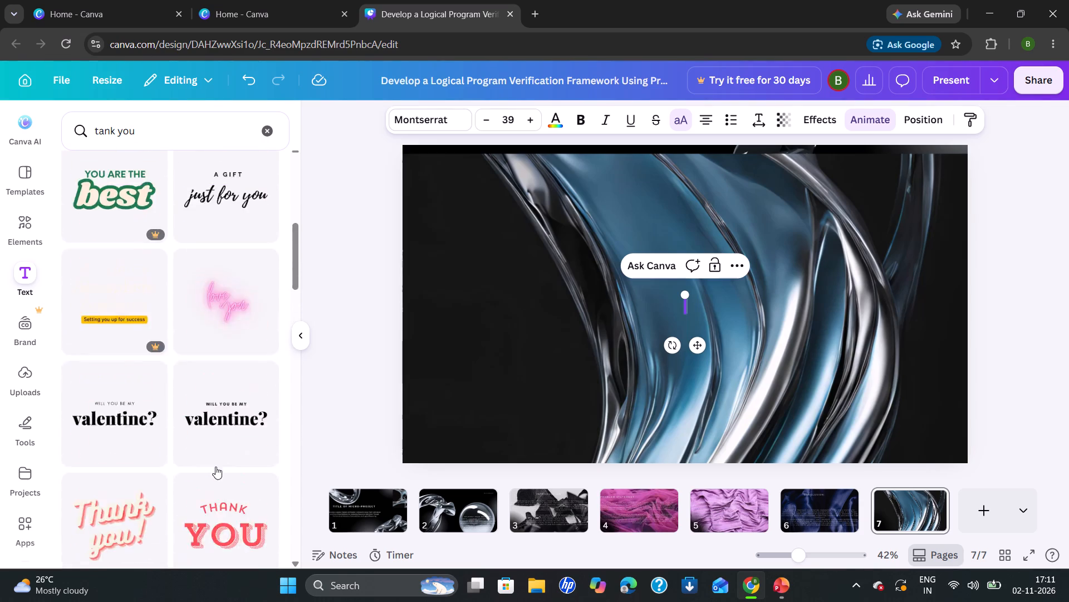
scroll(215, 467, "up", 5)
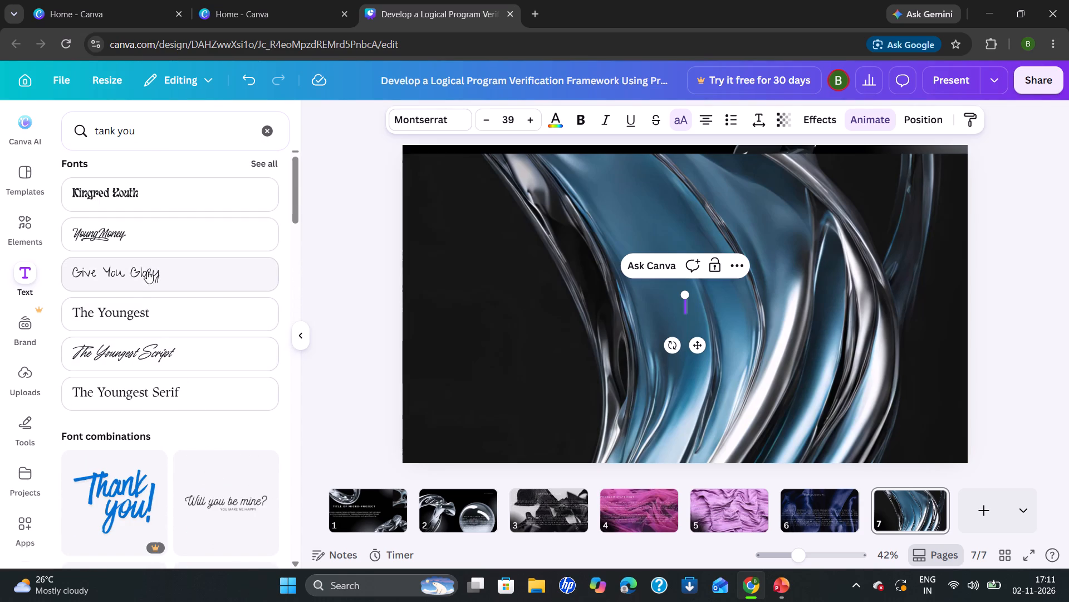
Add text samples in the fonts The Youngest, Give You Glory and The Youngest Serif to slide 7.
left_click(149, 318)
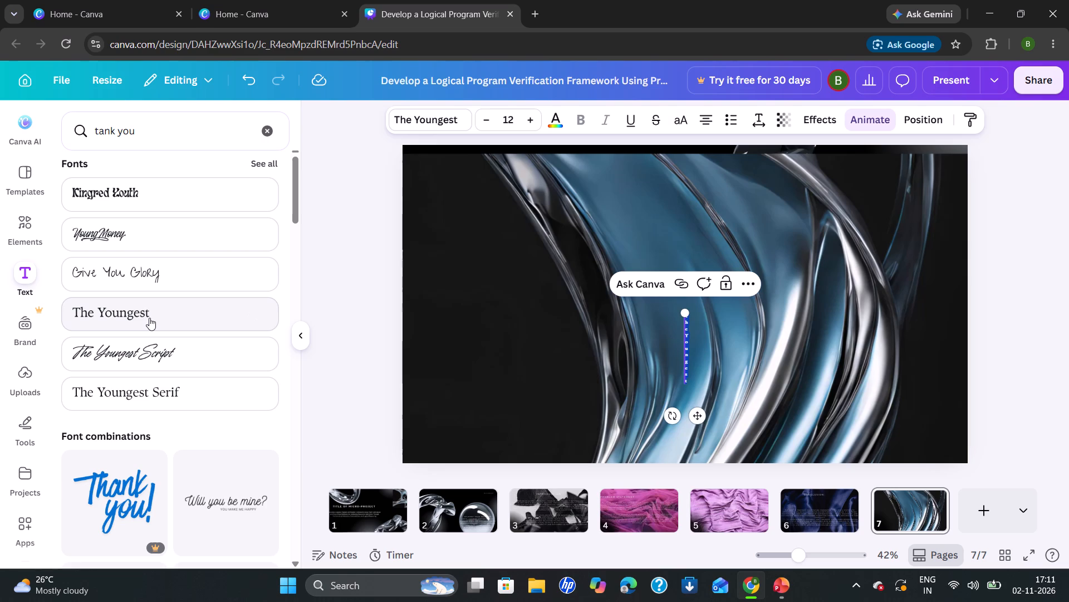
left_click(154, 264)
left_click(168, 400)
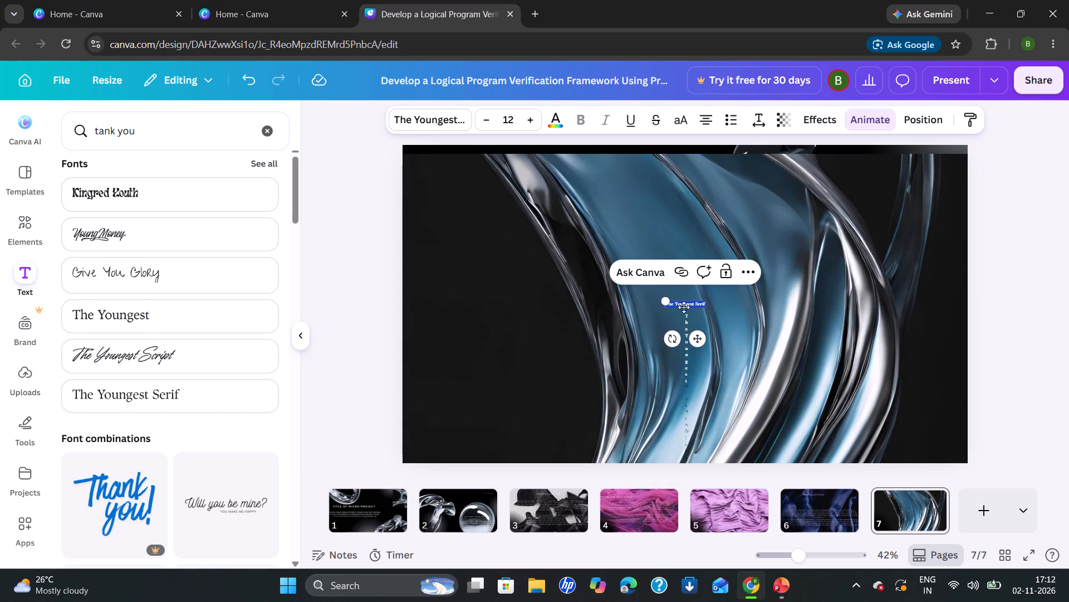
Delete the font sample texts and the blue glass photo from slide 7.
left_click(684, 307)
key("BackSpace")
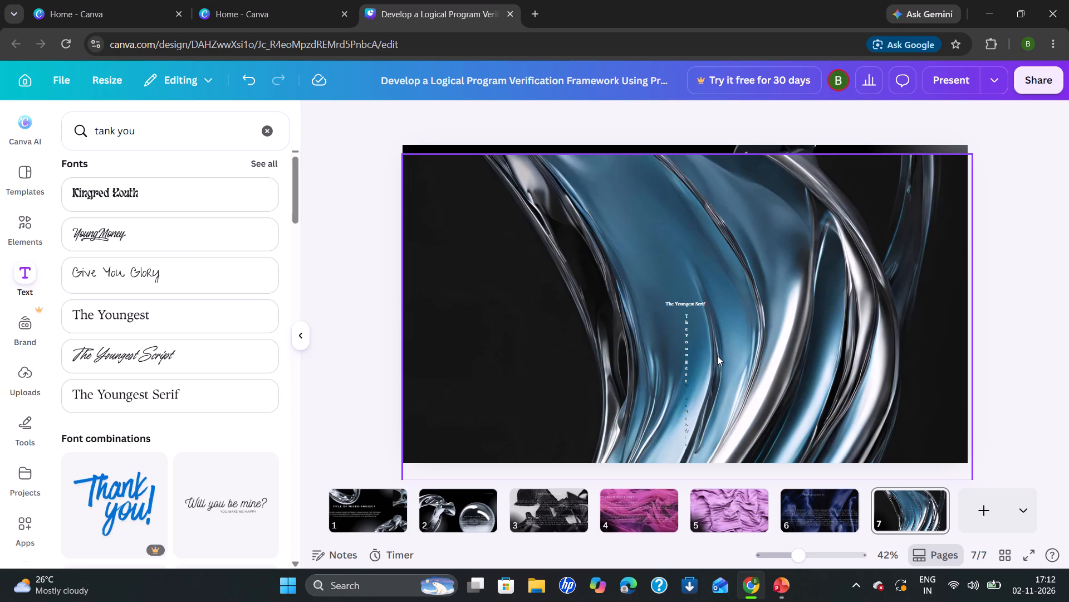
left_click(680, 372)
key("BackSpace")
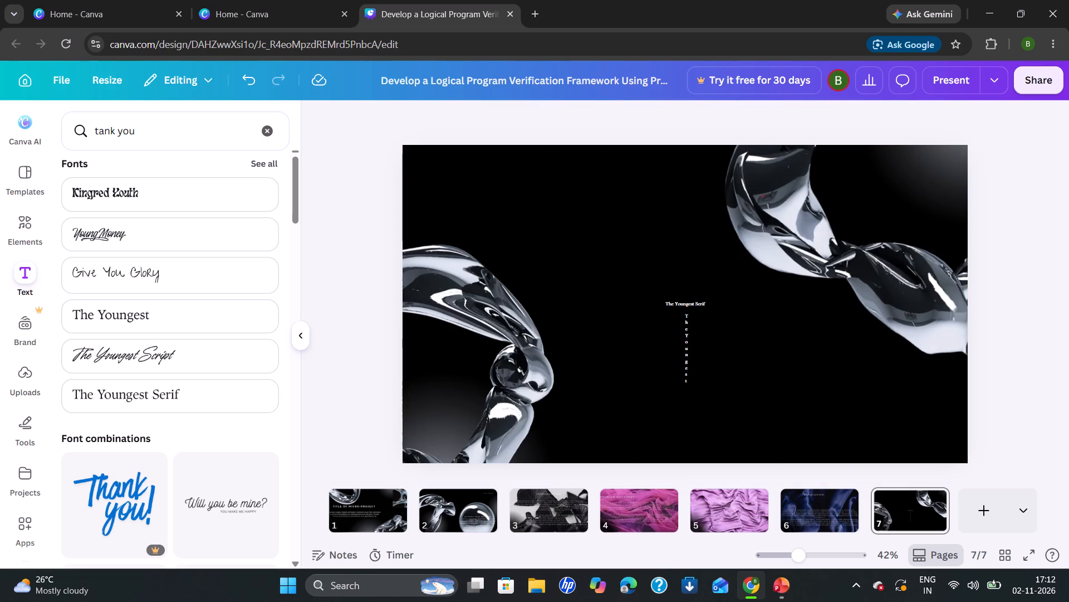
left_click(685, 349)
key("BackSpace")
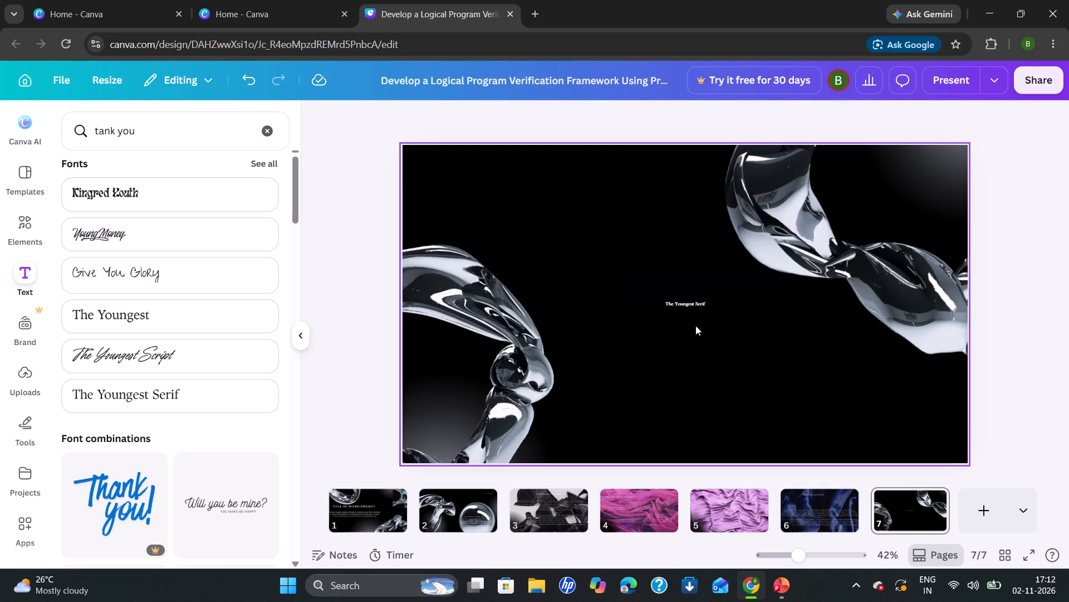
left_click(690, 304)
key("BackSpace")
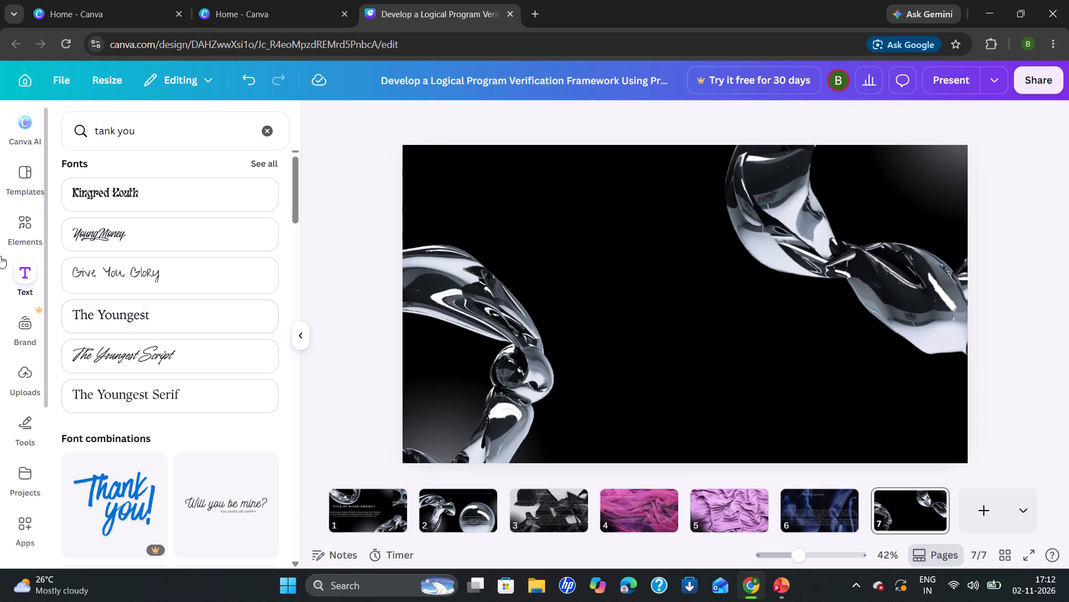
Replace slide 7 with the THANK YOU page of the Black and Grey 3D Shapes template.
left_click(41, 168)
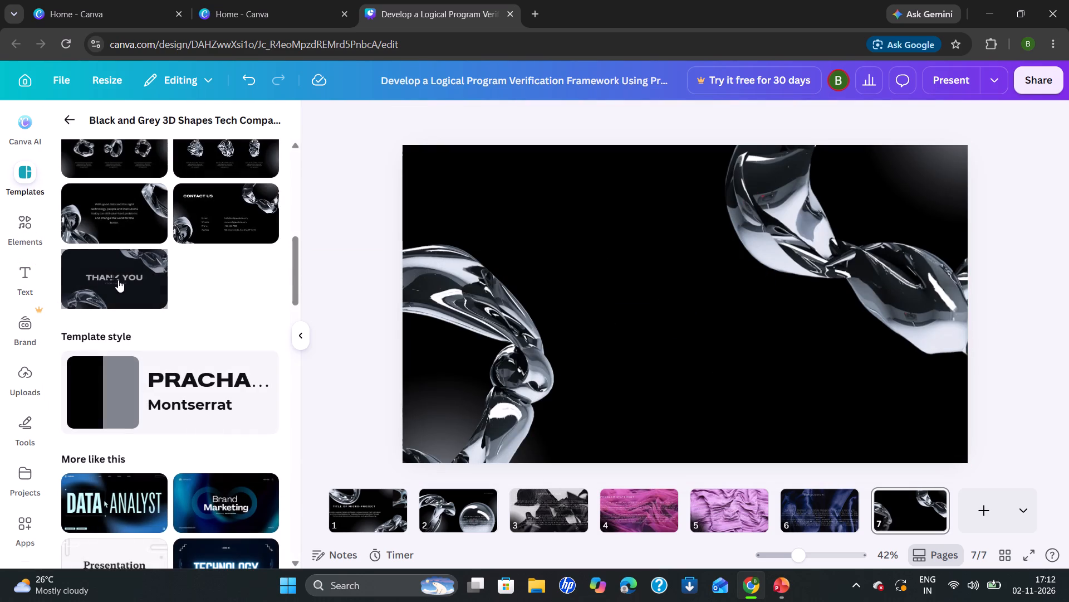
left_click(119, 280)
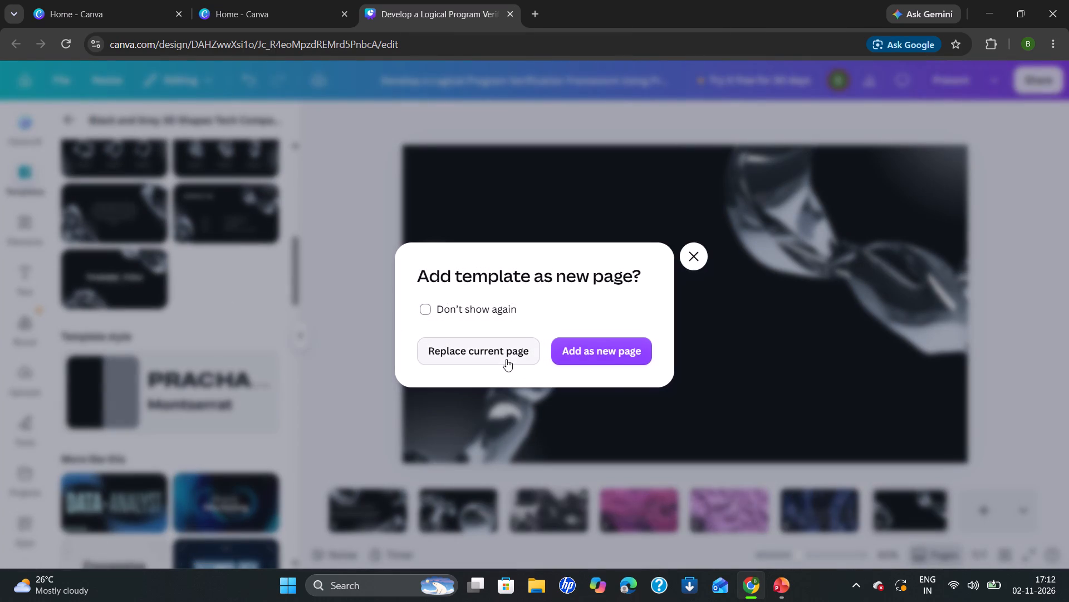
left_click(506, 359)
Delete the "TECH COMPANY" subtitle below the THANK YOU heading on slide 7.
left_click(719, 333)
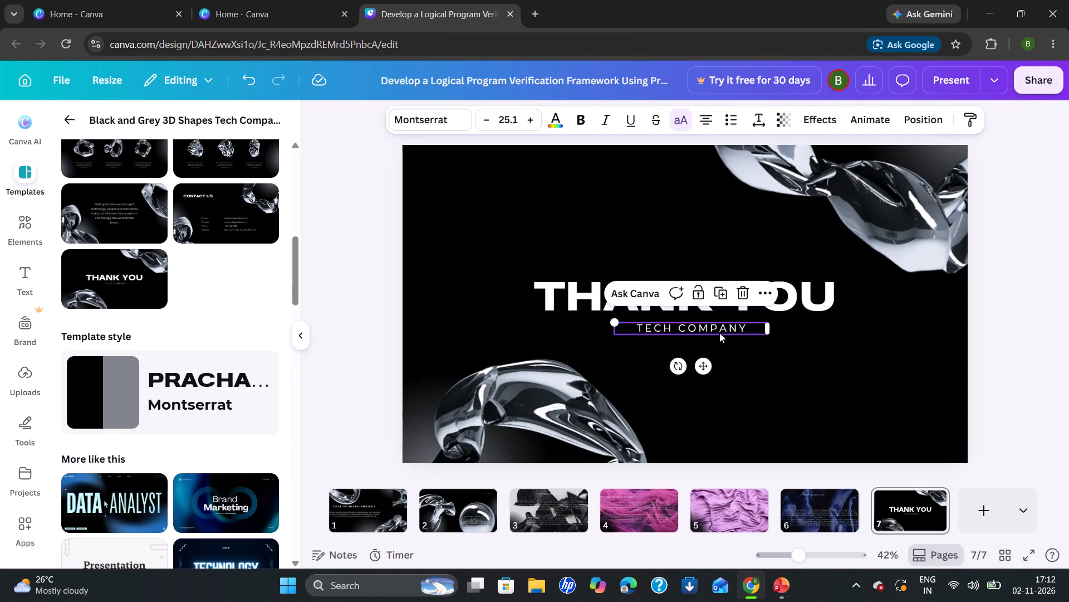
key("BackSpace")
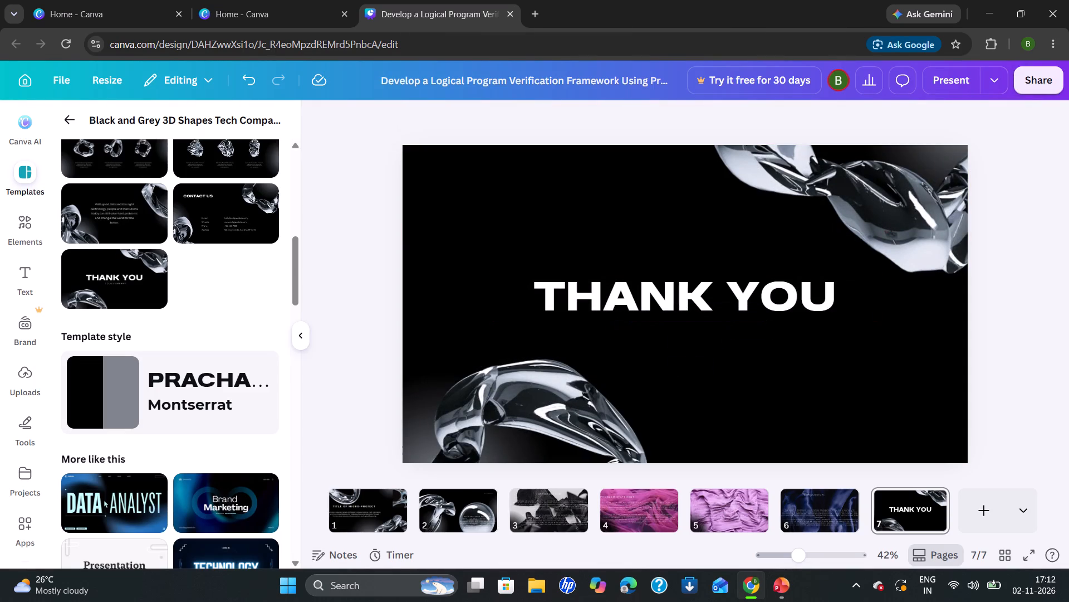
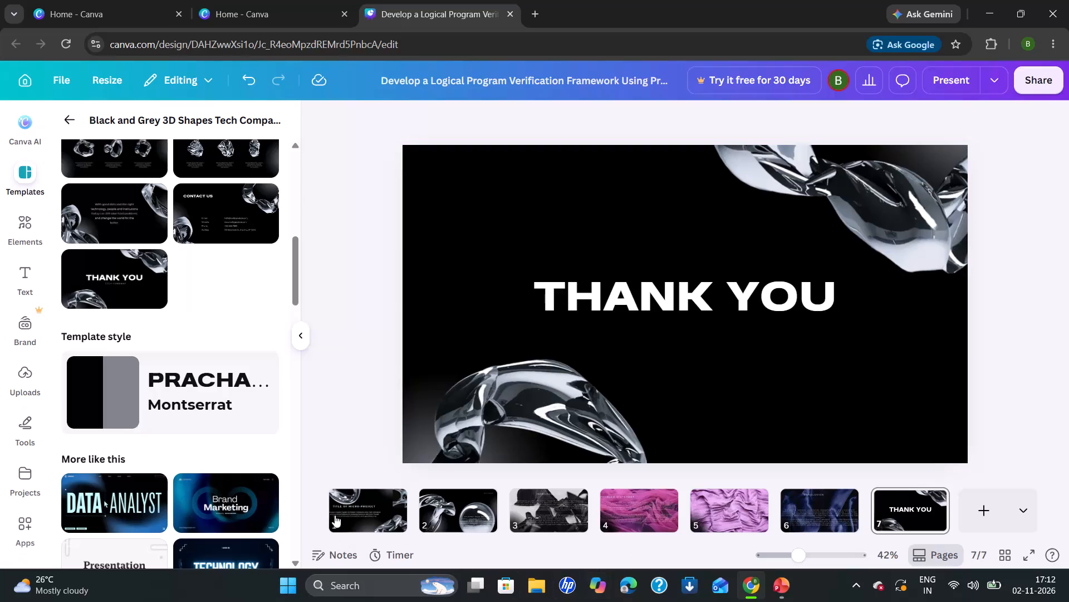
Review all the slides of the presentation in order, from the title slide to the THANK YOU slide.
left_click(361, 508)
left_click(426, 508)
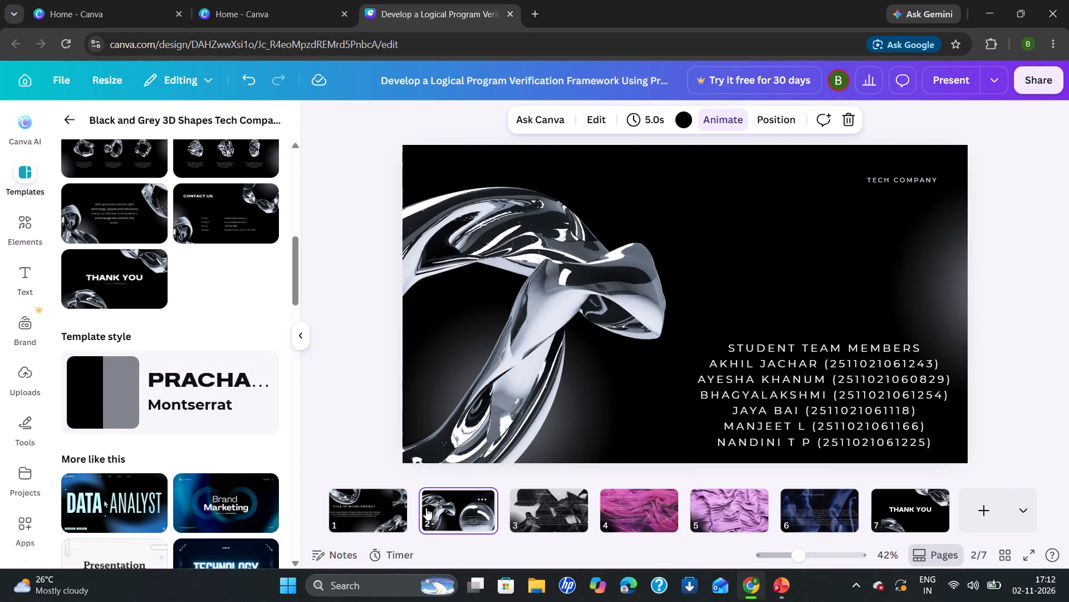
left_click(355, 506)
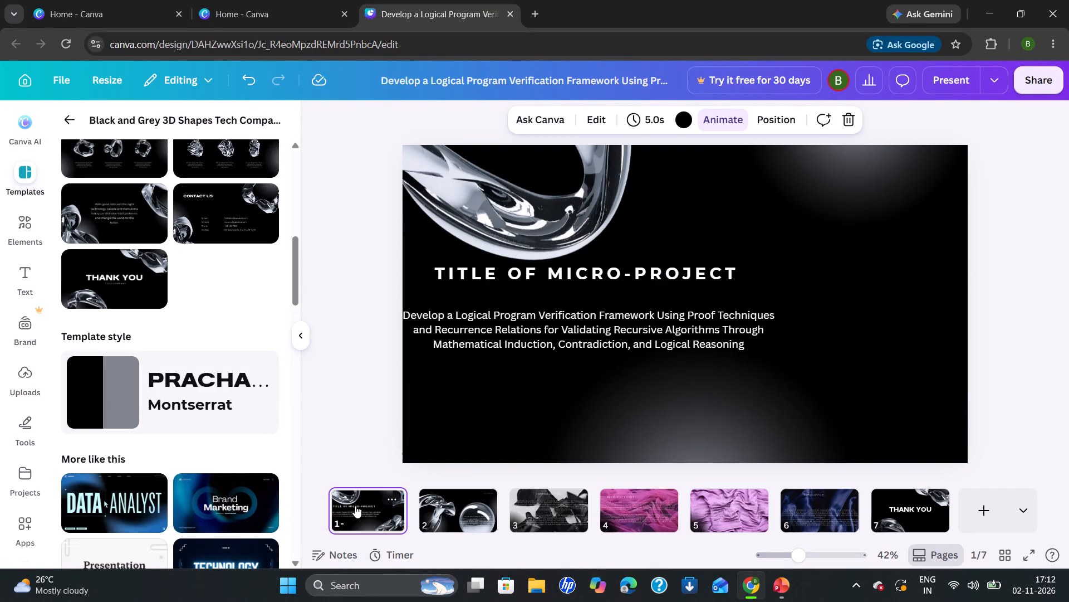
key("Right")
key("Right")
key("Right")
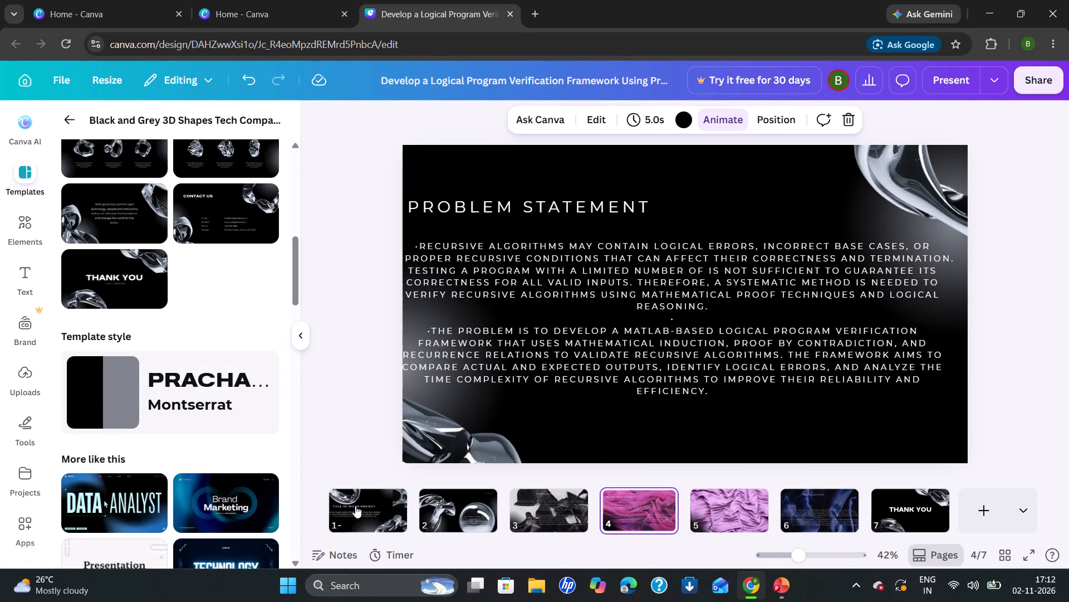
key("Right")
key("Right")
key("Right")
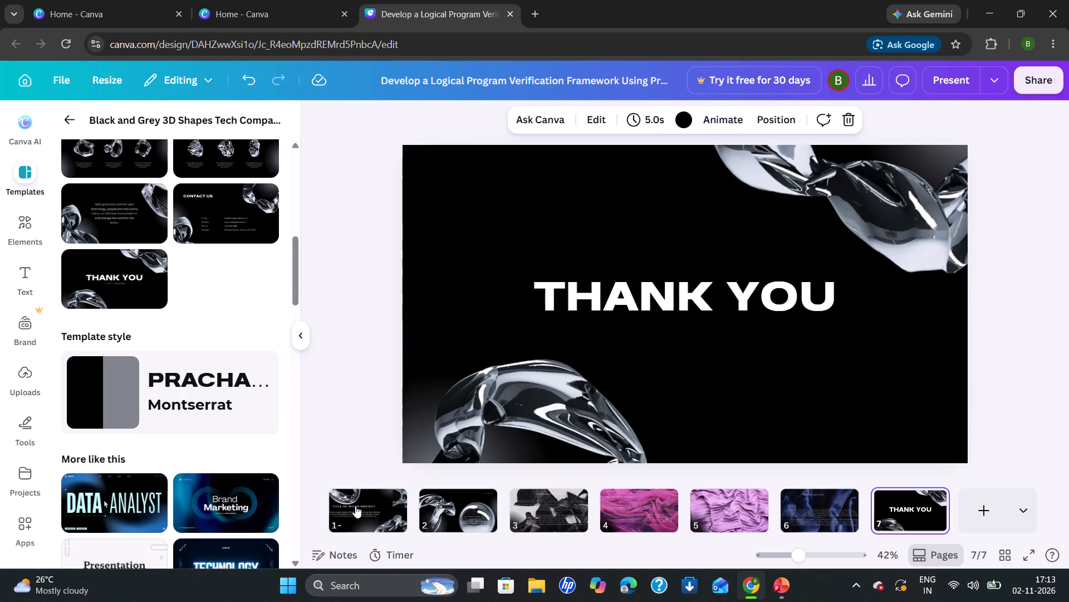
key("Right")
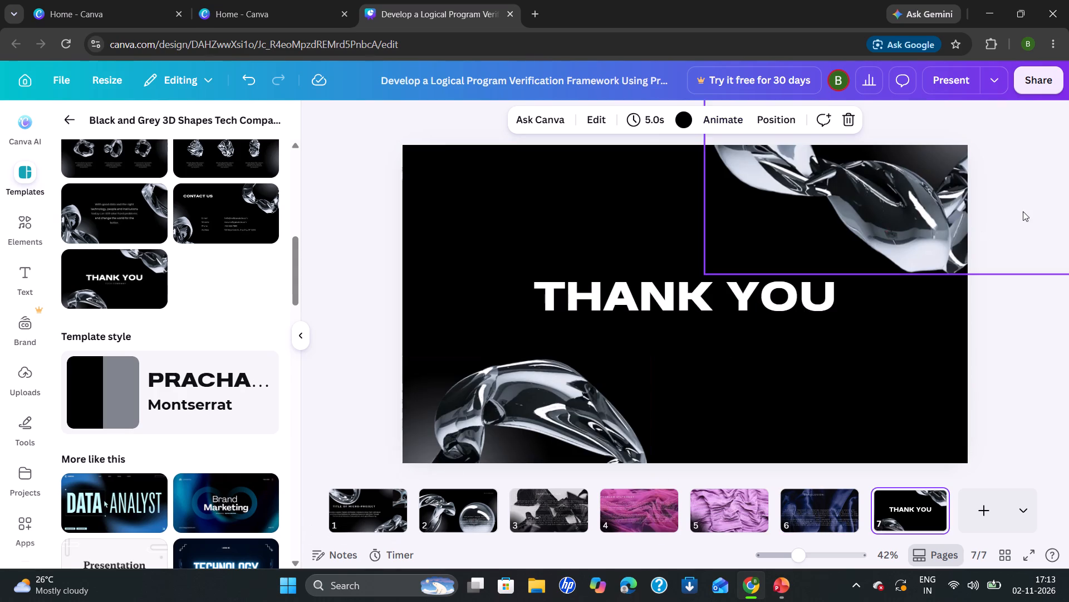
Play the presentation in Autoplay mode, go back through the slides to check them again, and exit the full-screen show.
left_click(997, 80)
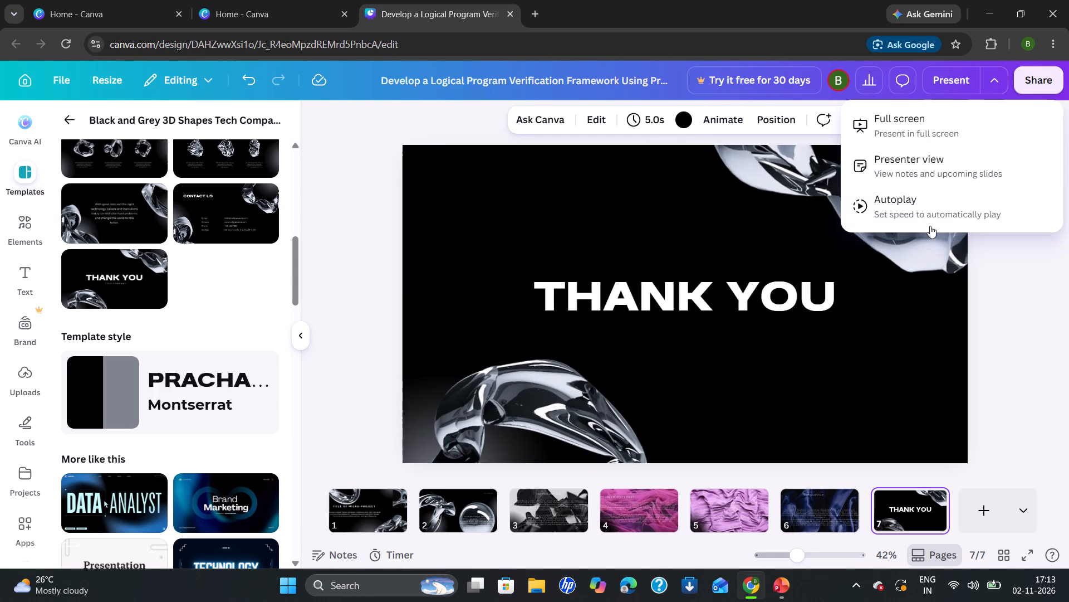
left_click(921, 203)
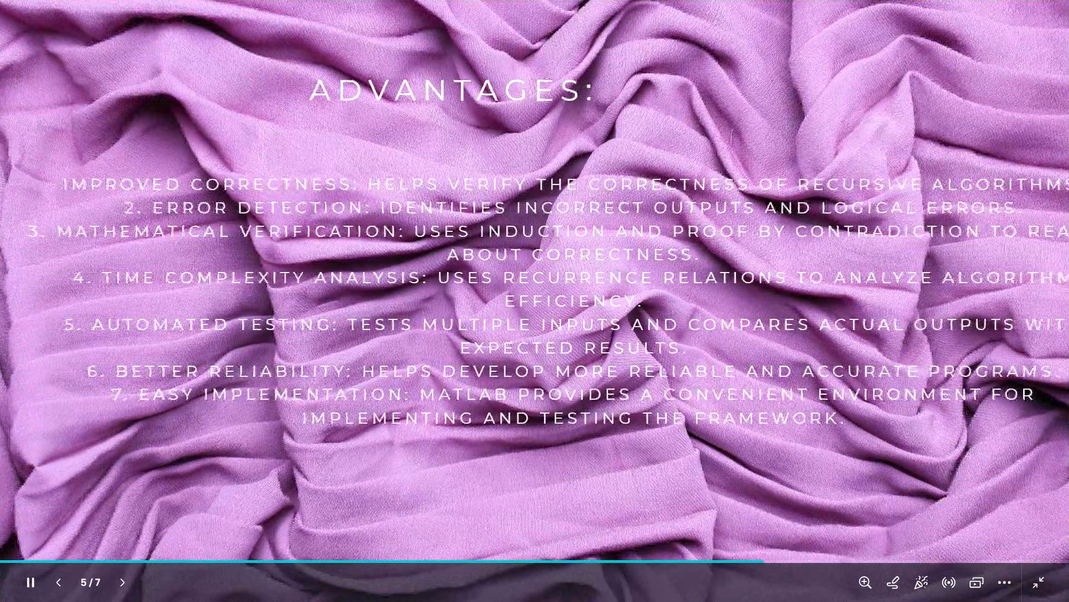
key("Left")
key("Left")
key("Left")
key("Left")
key("Left")
key("Left")
key("Left")
key("Left")
key("Left")
key("Left")
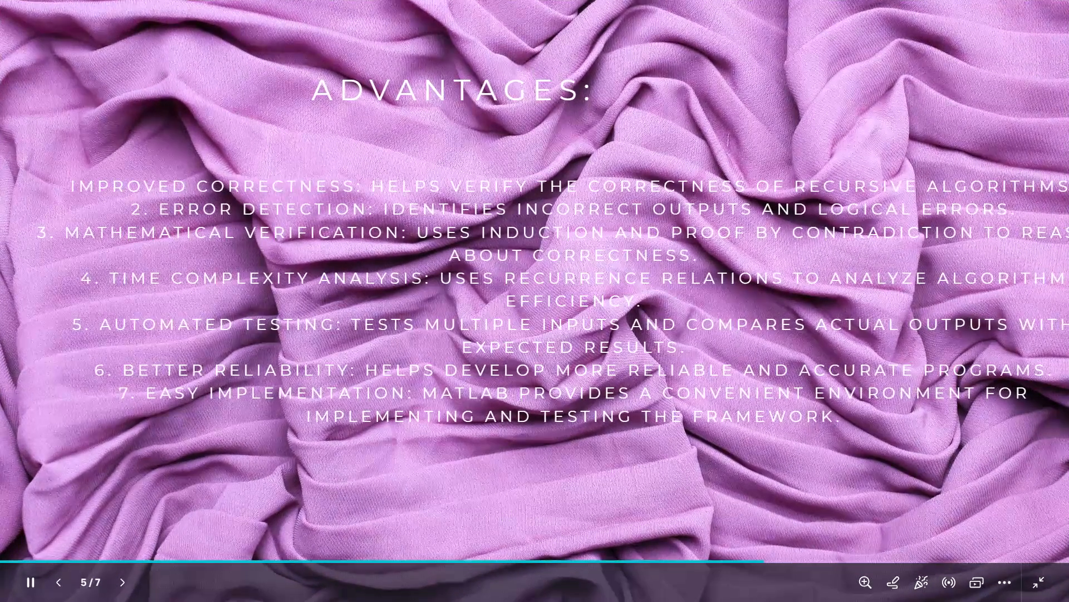
key("f")
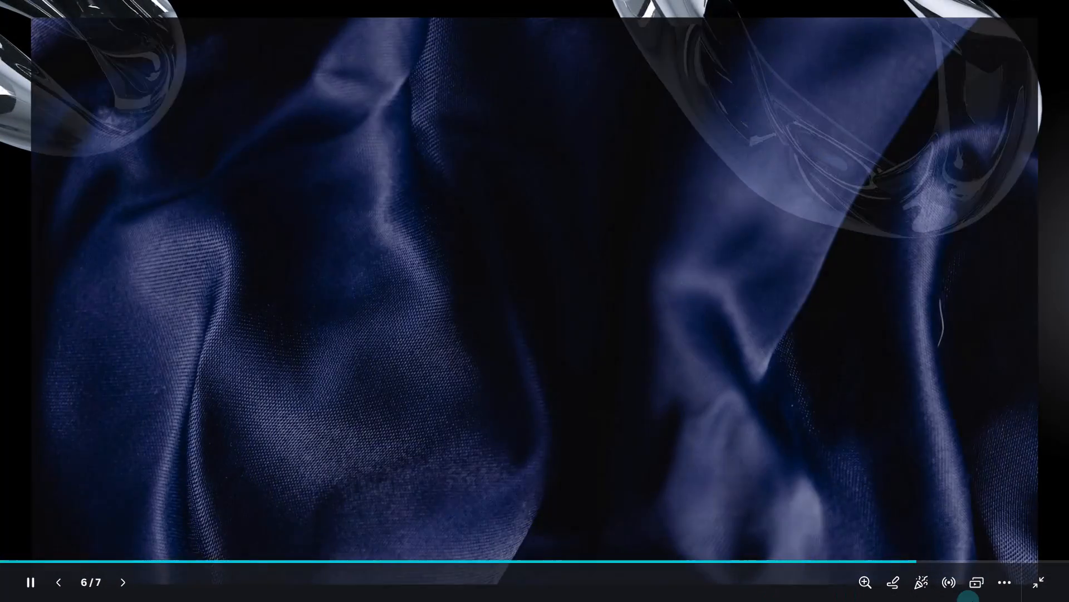
left_click(1044, 590)
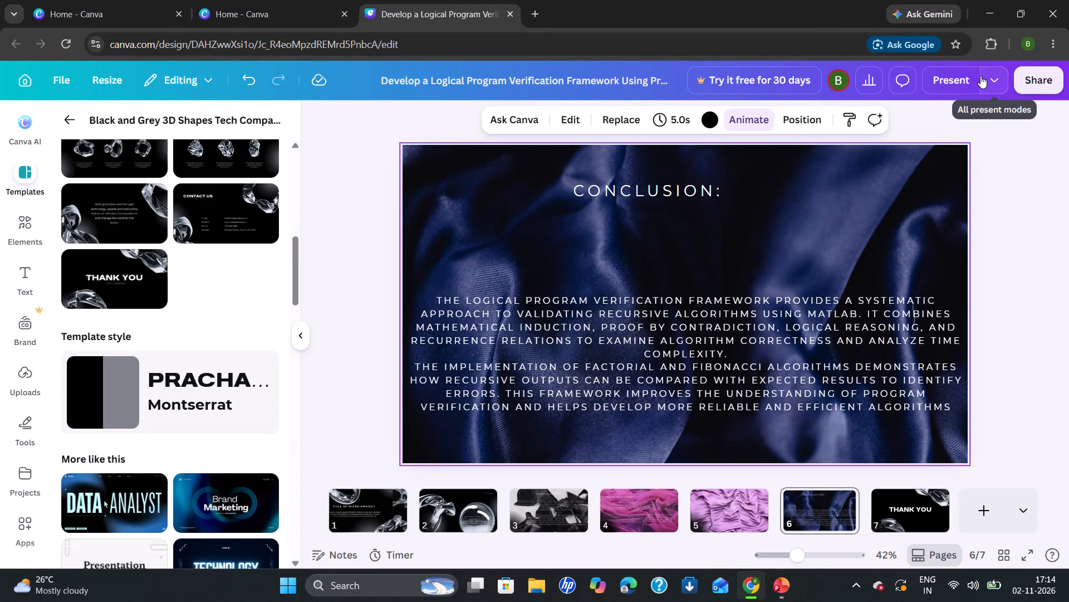
Download all pages of the design as a Microsoft PowerPoint document.
left_click(1057, 80)
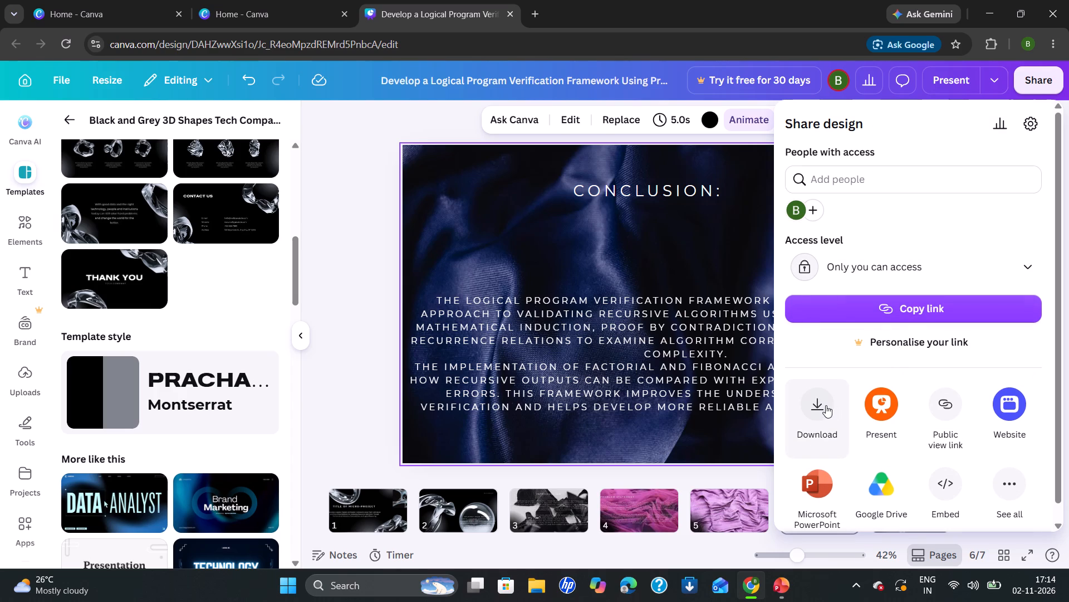
scroll(826, 405, "down", 2)
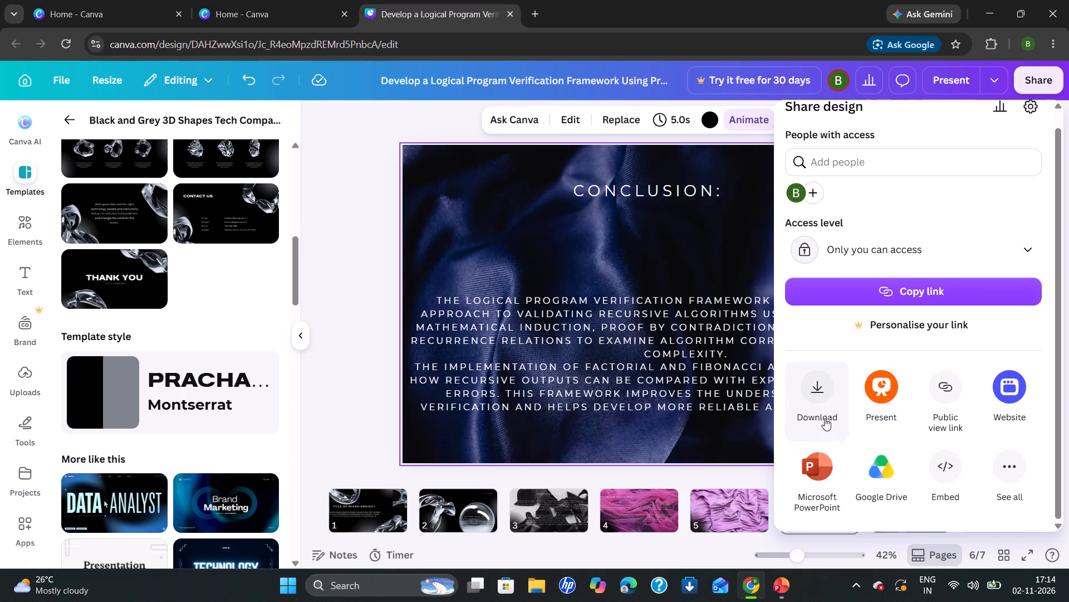
left_click(822, 468)
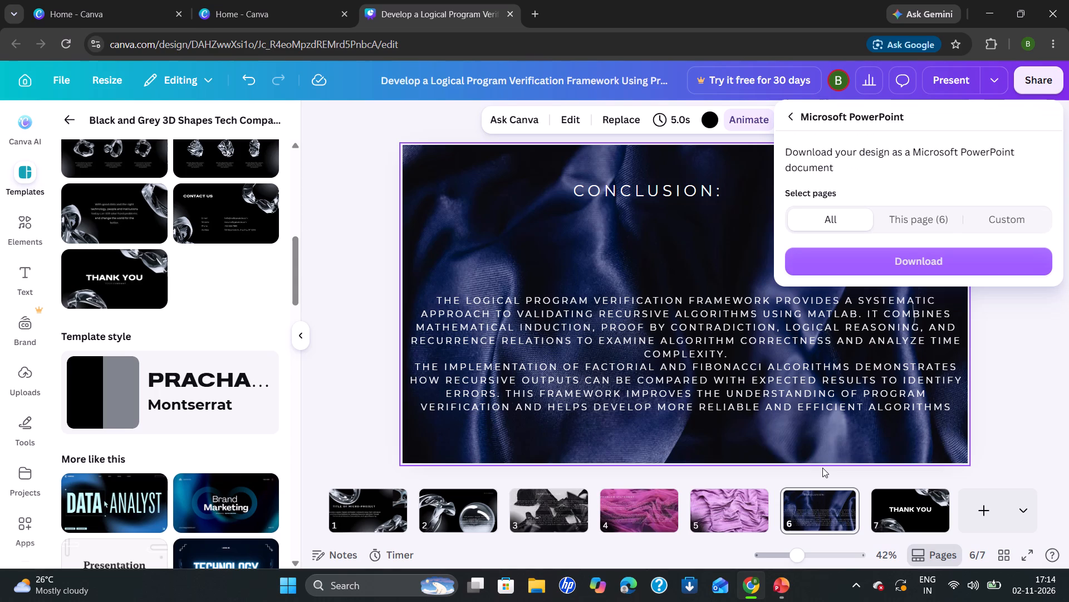
left_click(907, 258)
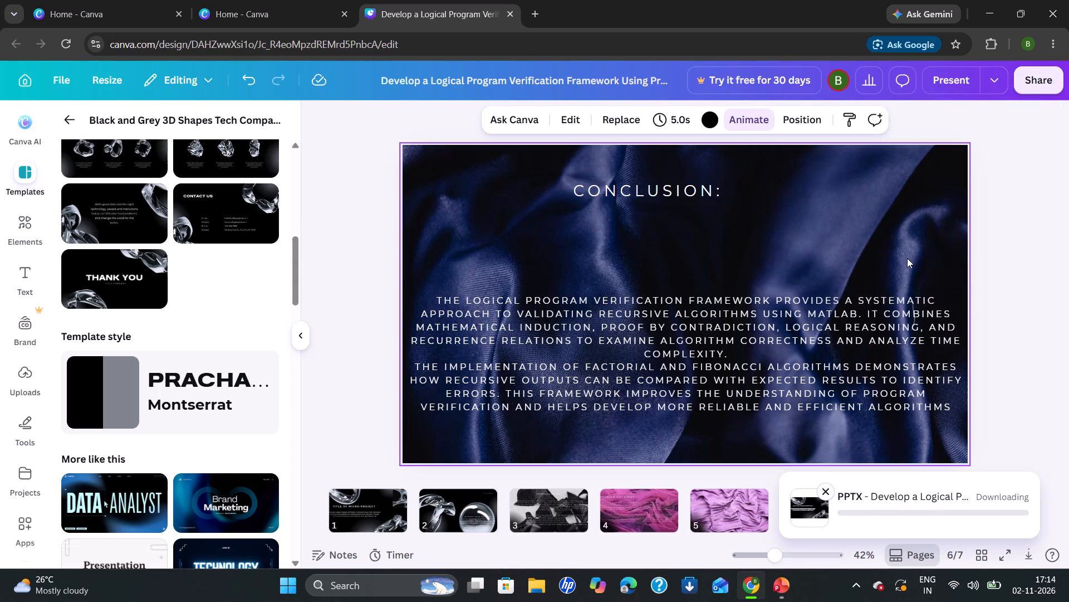
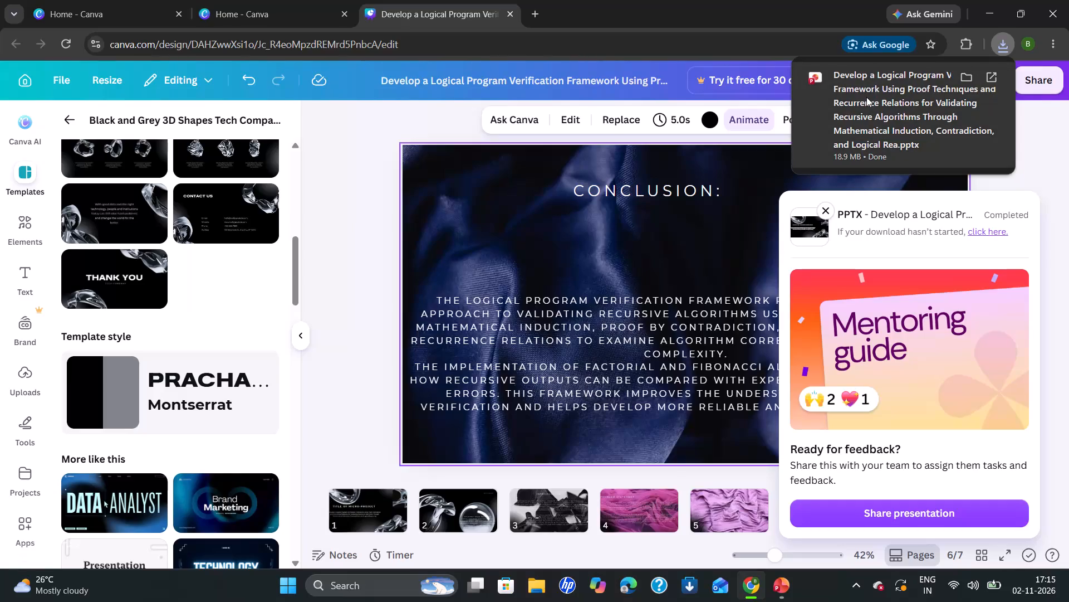
Open the downloaded PPTX of the design in PowerPoint.
left_click(866, 97)
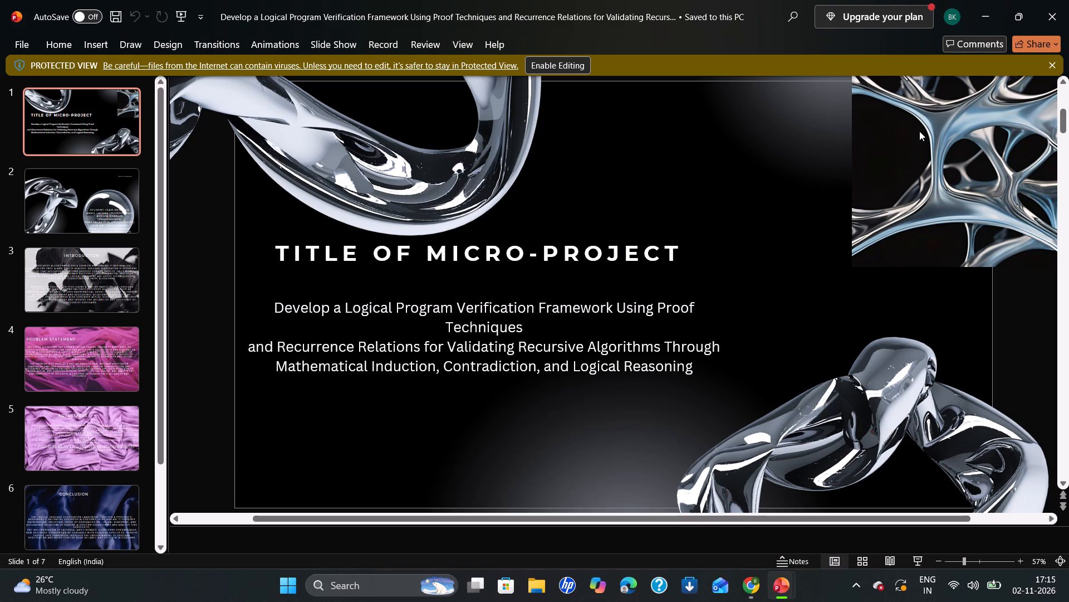
Review all slides of the downloaded presentation up to the THANK YOU slide and back to the title slide.
key("Right")
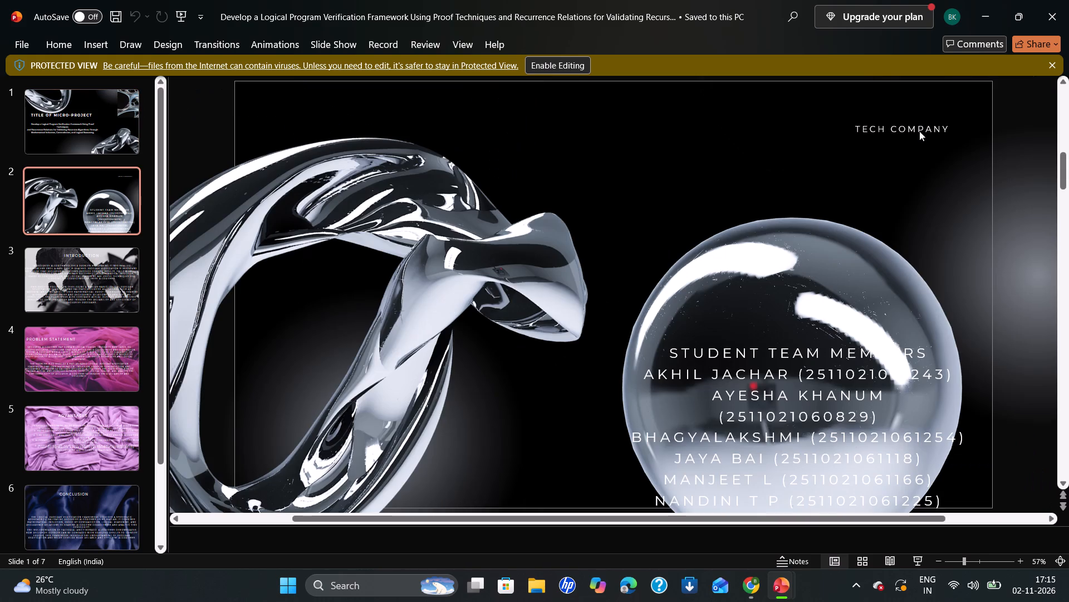
key("Right")
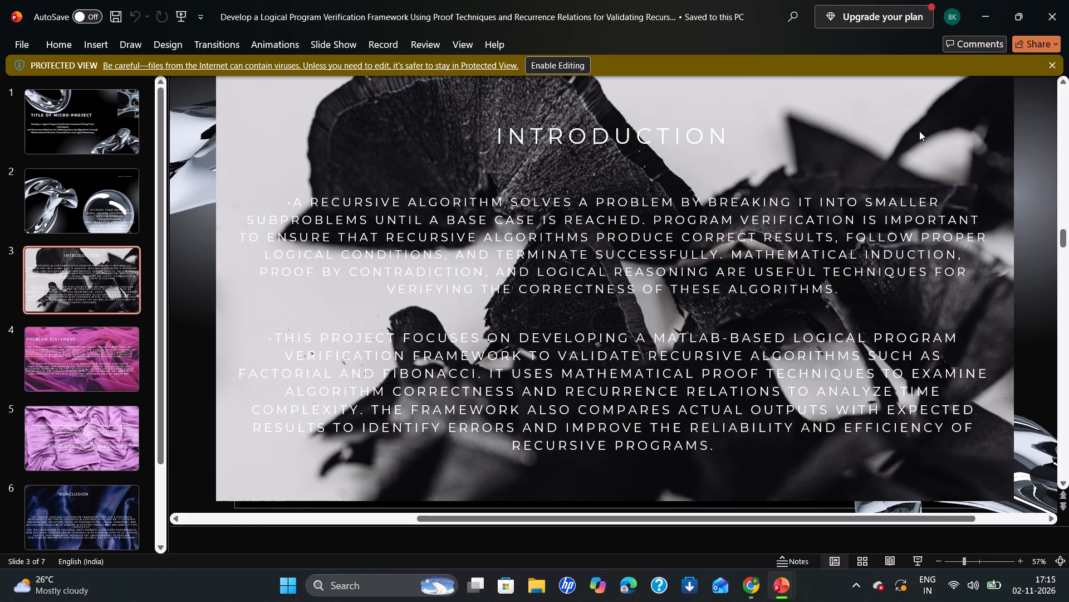
key("Right")
key("Right")
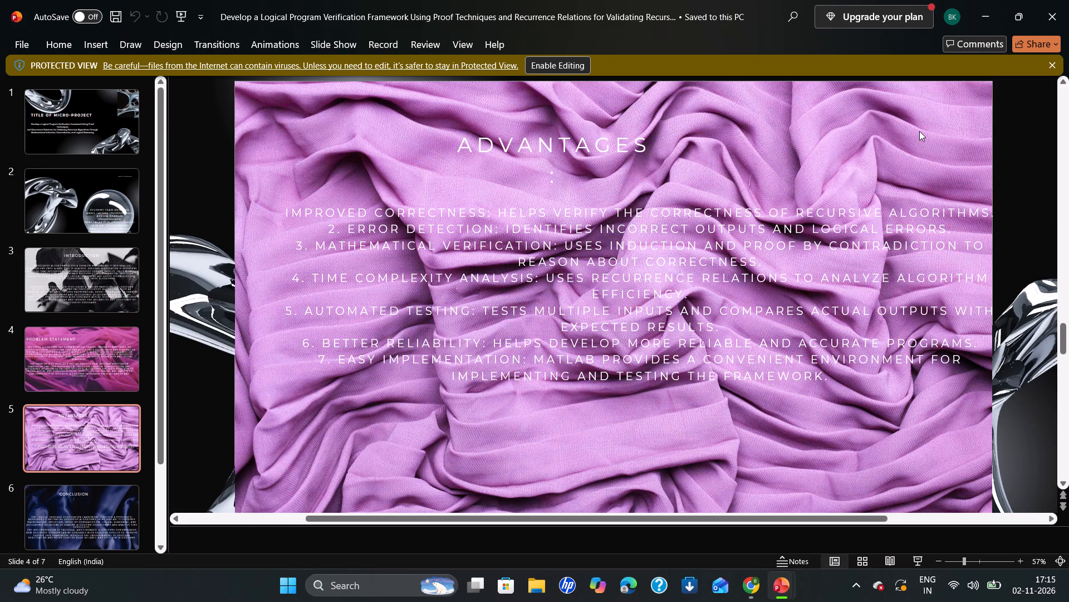
key("Right")
key("Right")
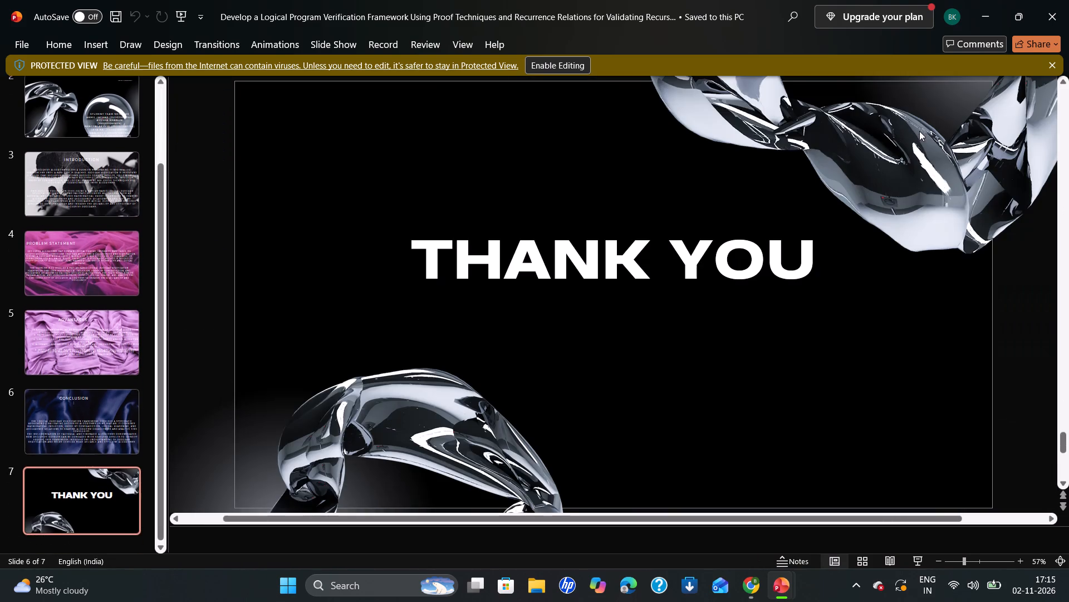
key("Right")
key("Left")
key("Left")
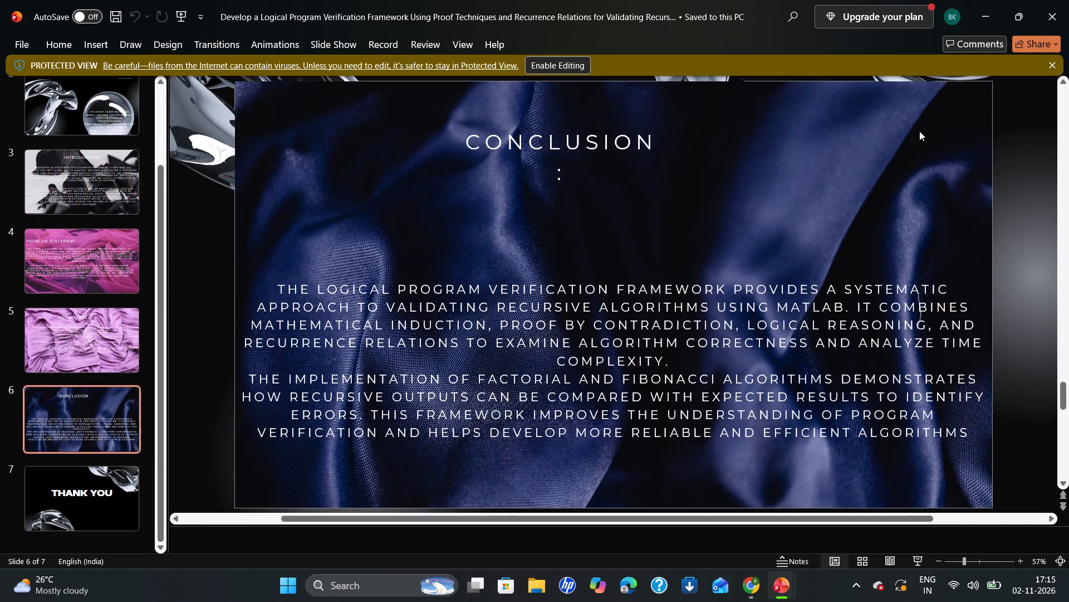
key("Left")
key("Left")
key("Left")
key("Left")
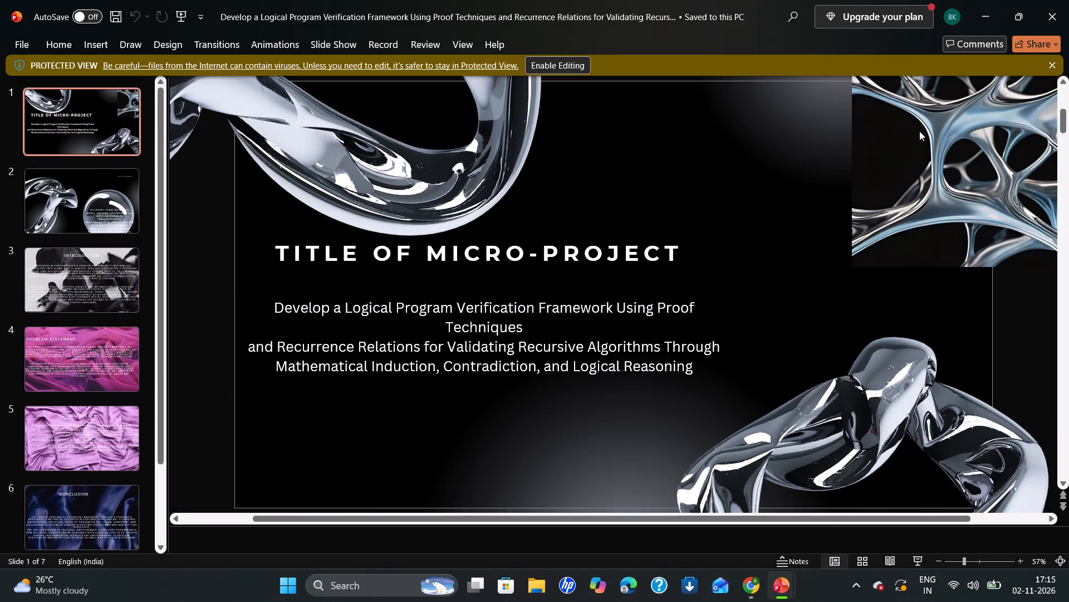
key("Left")
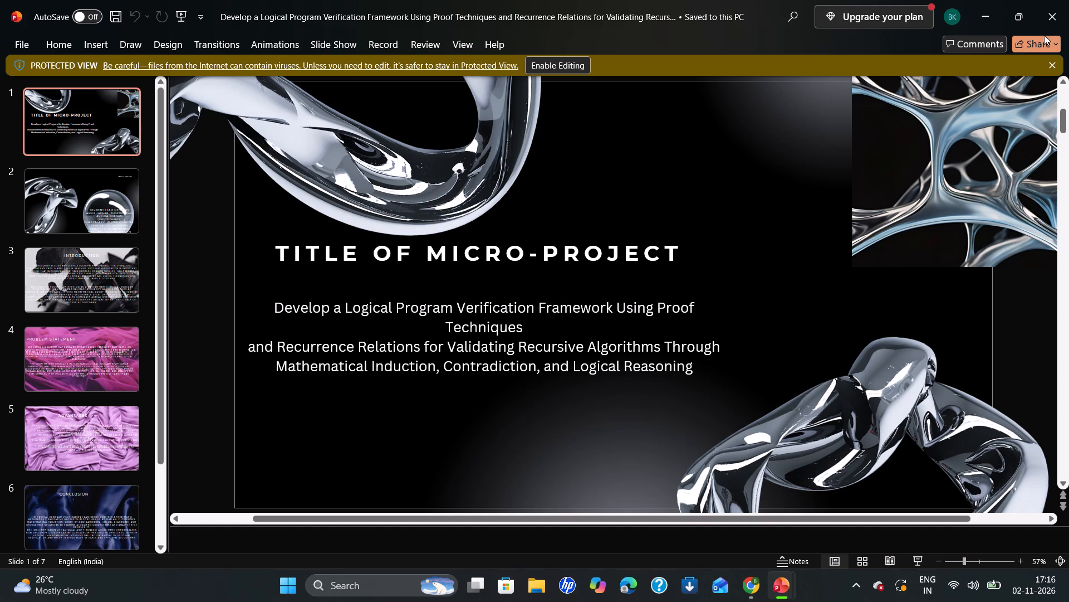
Close the downloaded presentation and minimize the Canva browser window and the Presentation1_updated window.
left_click(1068, 1)
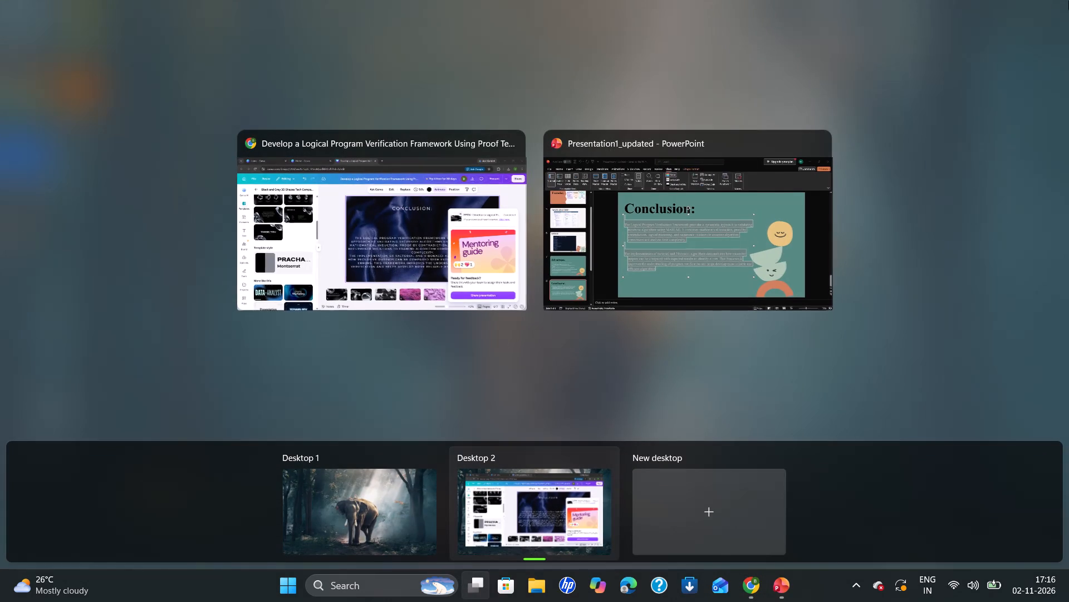
left_click(443, 167)
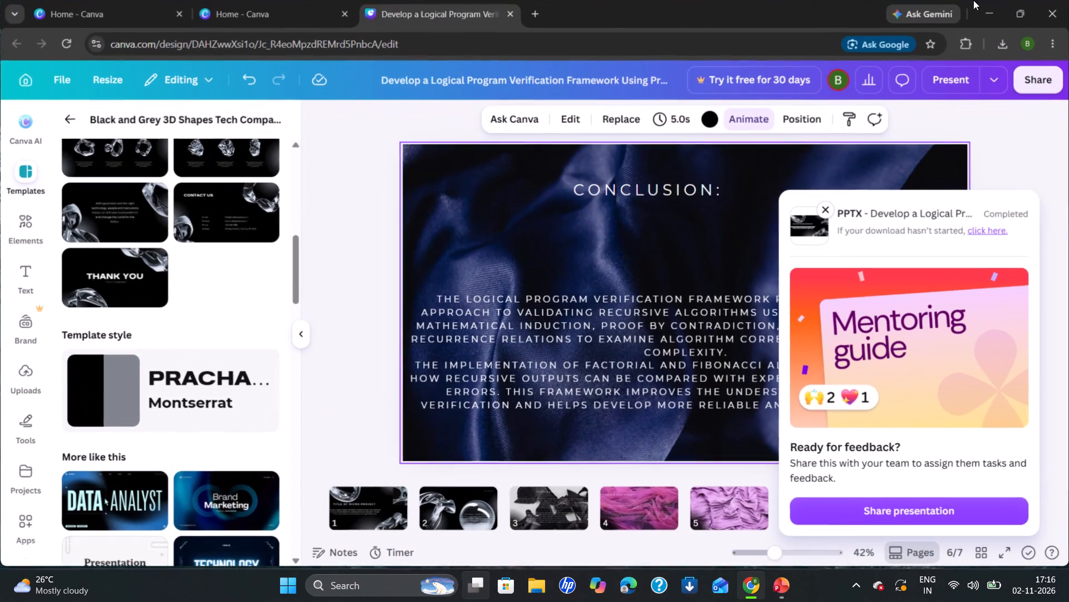
left_click(985, 12)
left_click(985, 12)
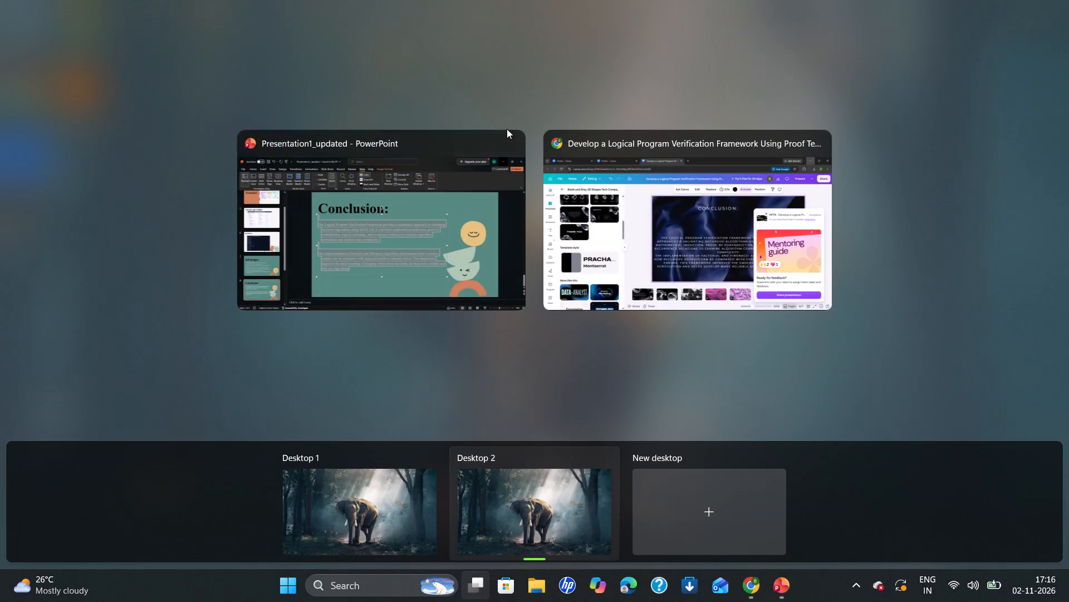
Start closing the Presentation1_updated window and close the Canva browser window from the open-windows overview.
left_click(507, 129)
scroll(507, 144, "down", 1)
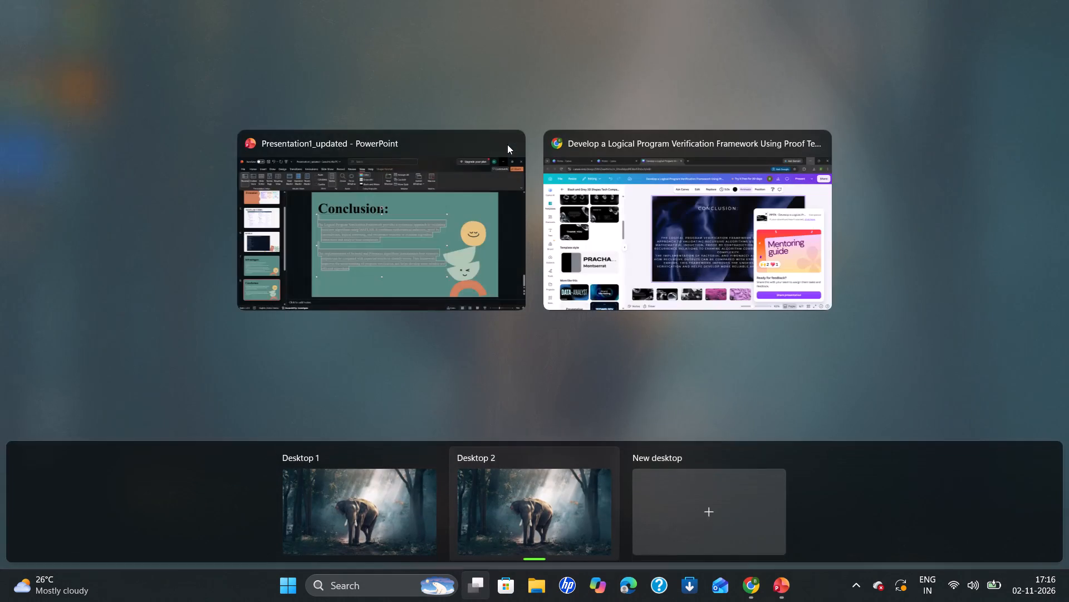
left_click(519, 147)
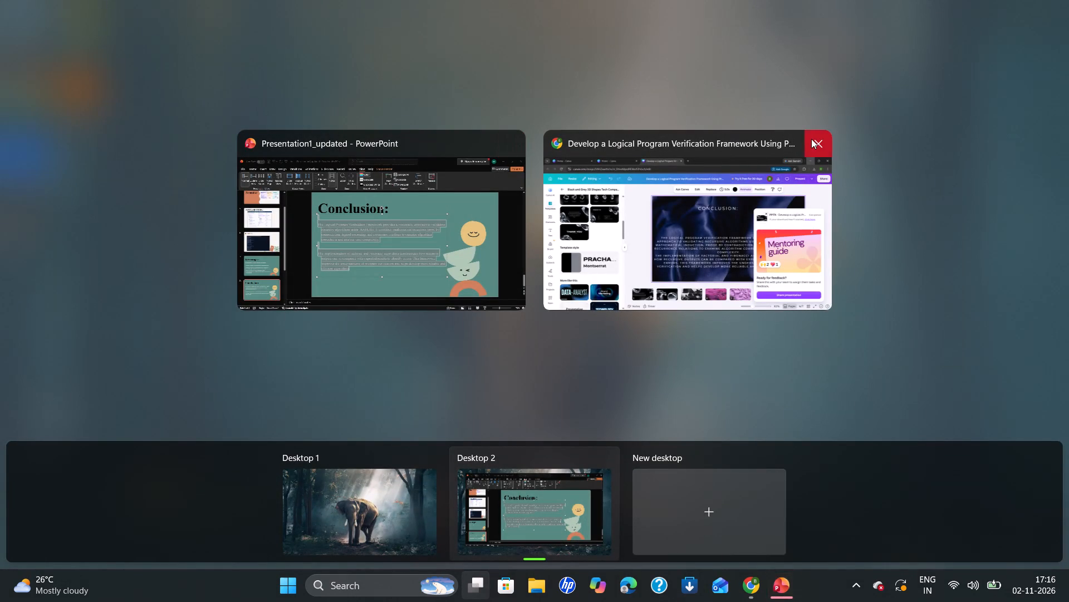
left_click(811, 139)
Finish closing Presentation1_updated, saving its changes to the Downloads folder.
left_click(672, 139)
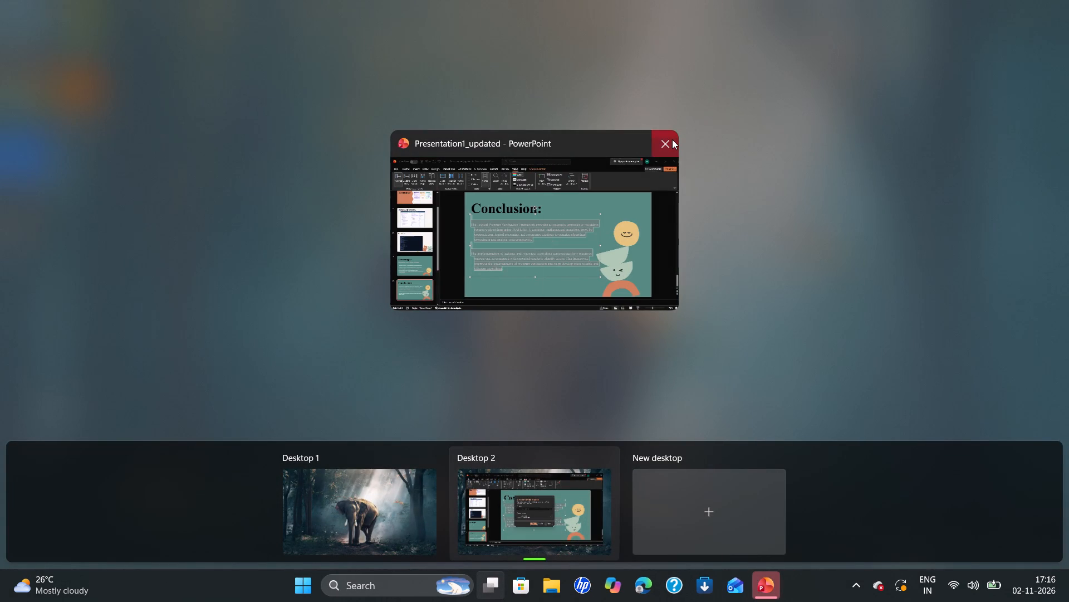
left_click(661, 139)
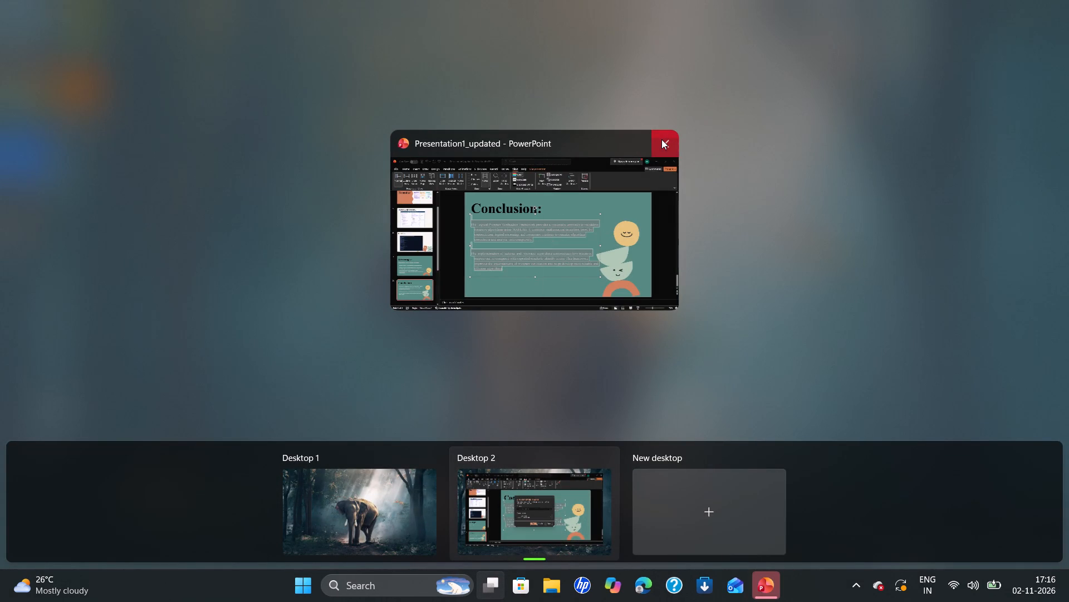
double_click(665, 147)
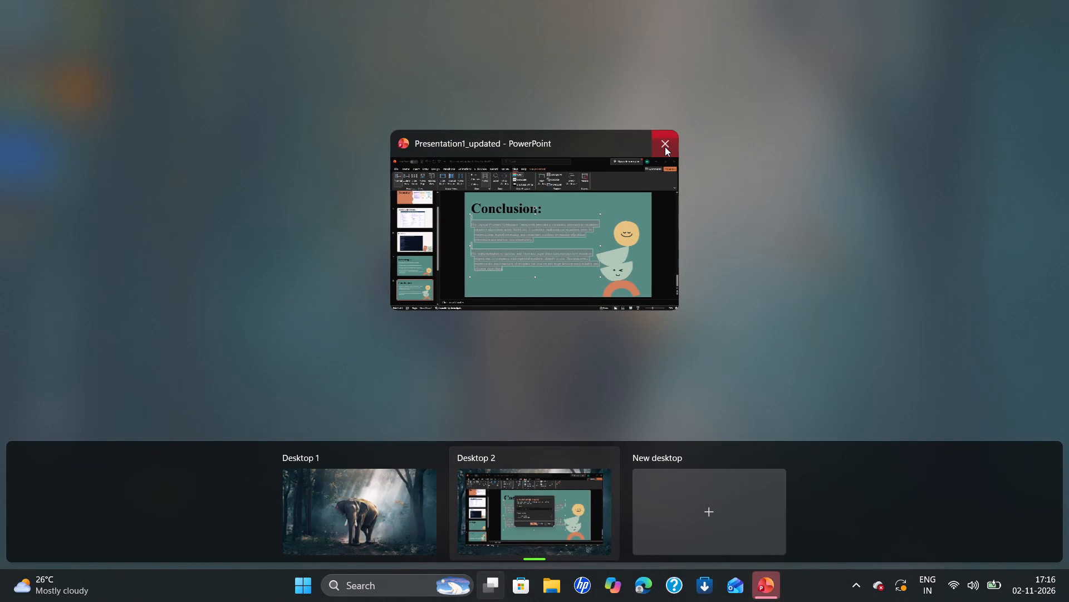
triple_click(665, 147)
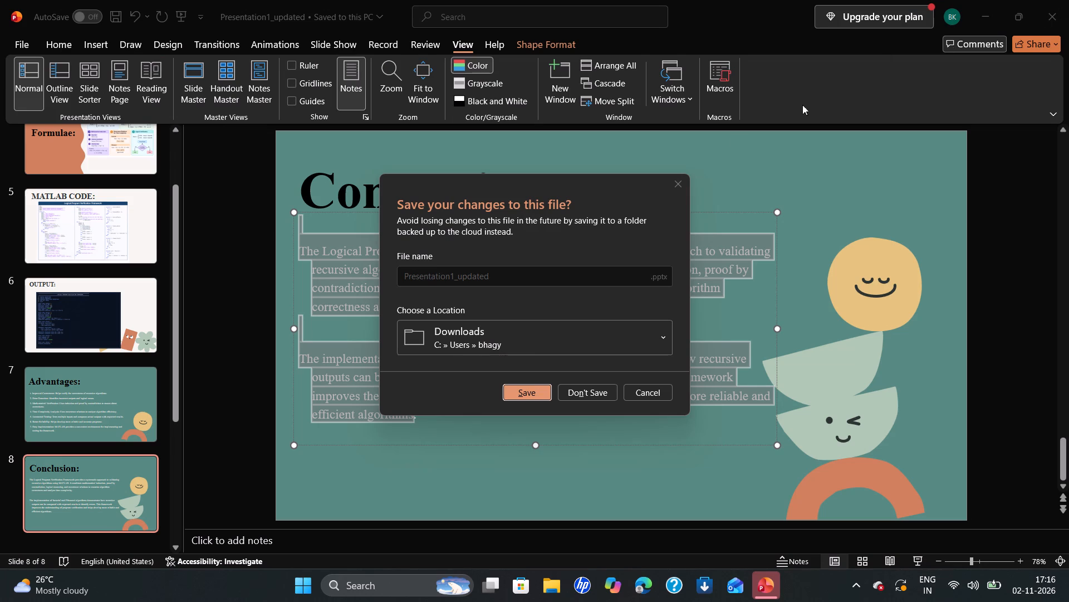
left_click(528, 386)
scroll(764, 241, "down", 4)
left_click(576, 154)
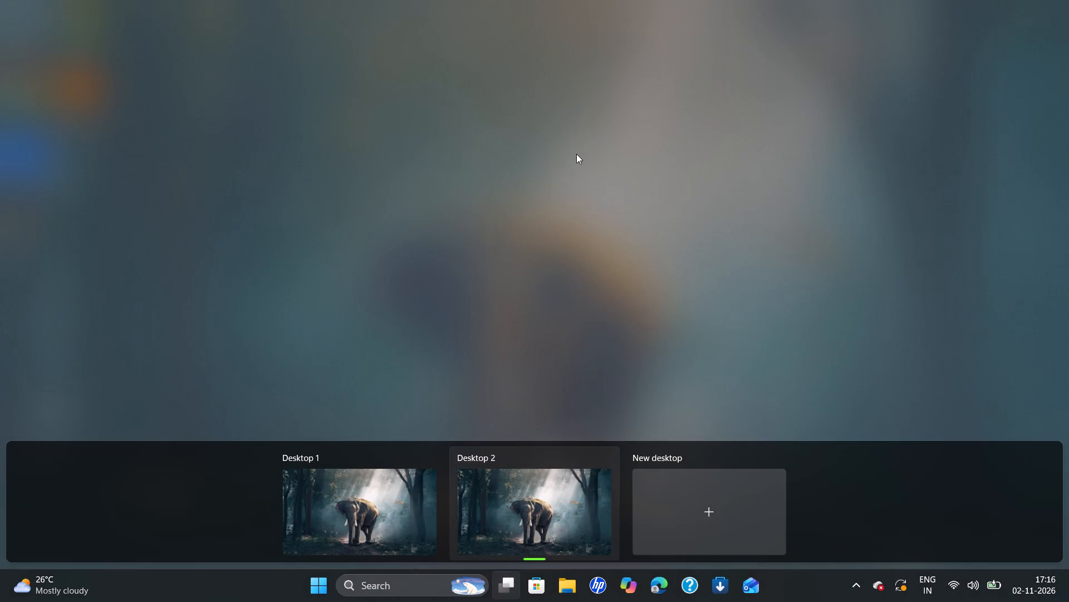